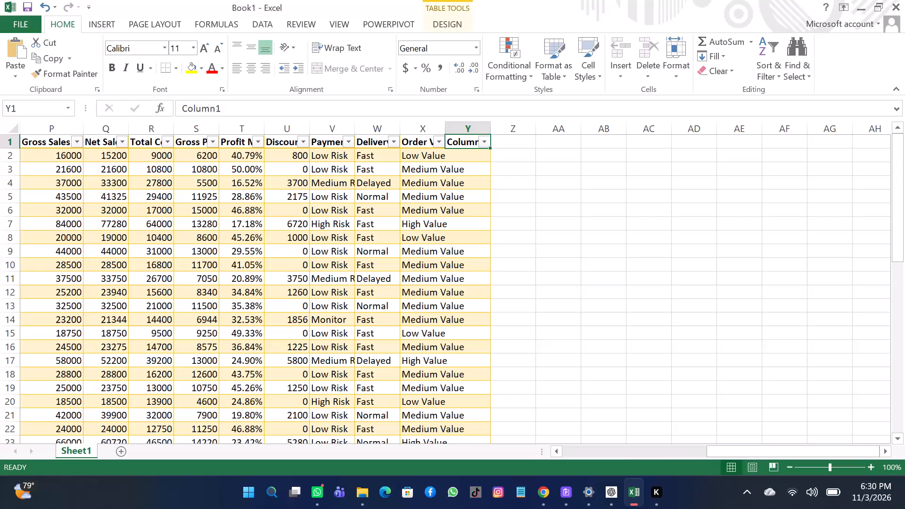
# Add a new blank worksheet after Sheet1.
pyautogui.click(121, 453)
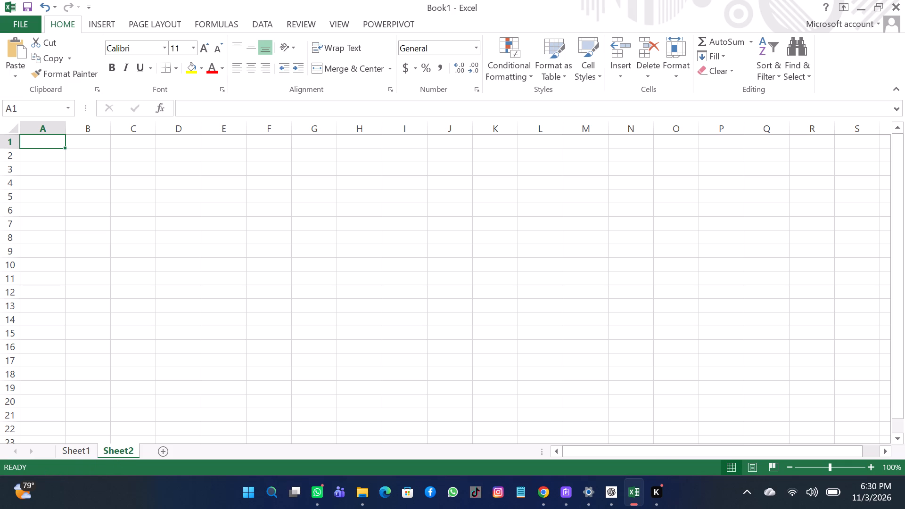
# Enter the label "Total Net Sales" in cell A15 of Sheet2.
pyautogui.click(39, 337)
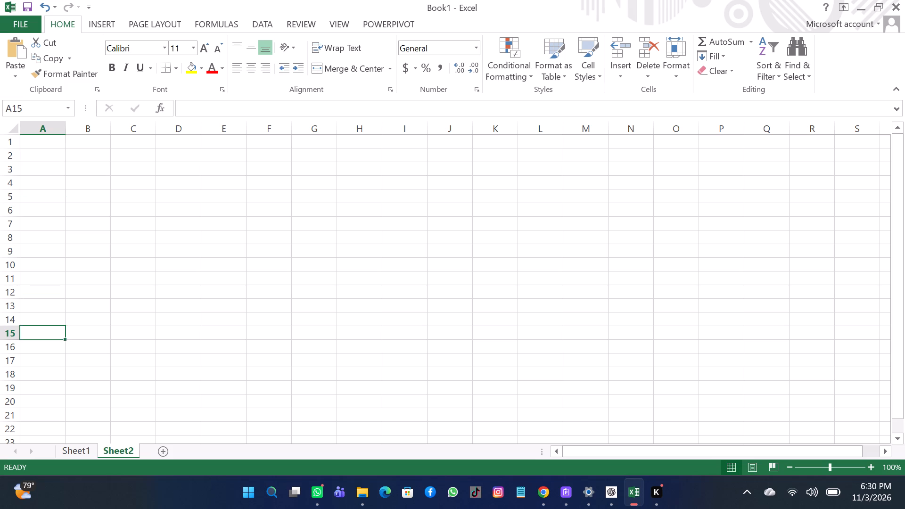
pyautogui.press('t')
pyautogui.write('otal')
pyautogui.press('space')
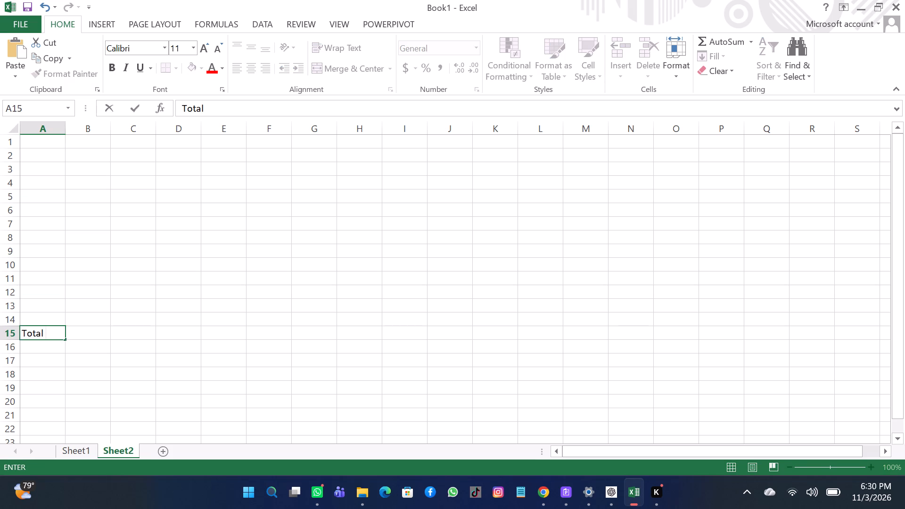
pyautogui.press('n')
pyautogui.write('et')
pyautogui.press('space')
pyautogui.press('s')
pyautogui.write('ales')
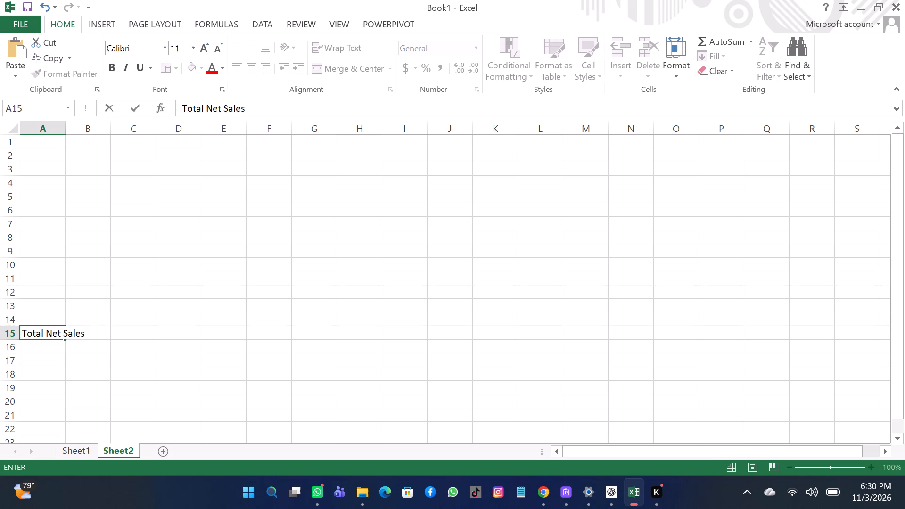
pyautogui.press('Return')
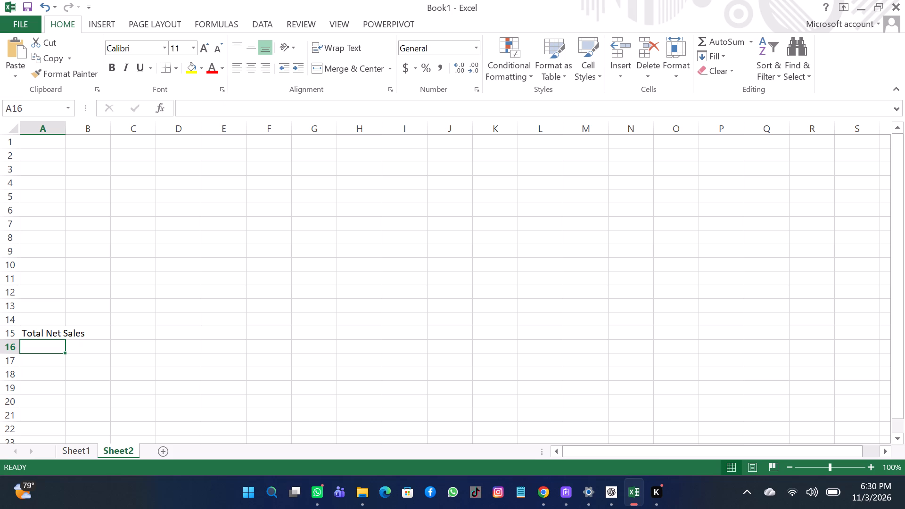
# Enter the formula =SUMPRODUCT(Sheet1!G2:G51,Sheet1!H2:H51,1-Sheet1!J2:J51) in cell B15, beside the Total Net Sales label.
pyautogui.click(93, 333)
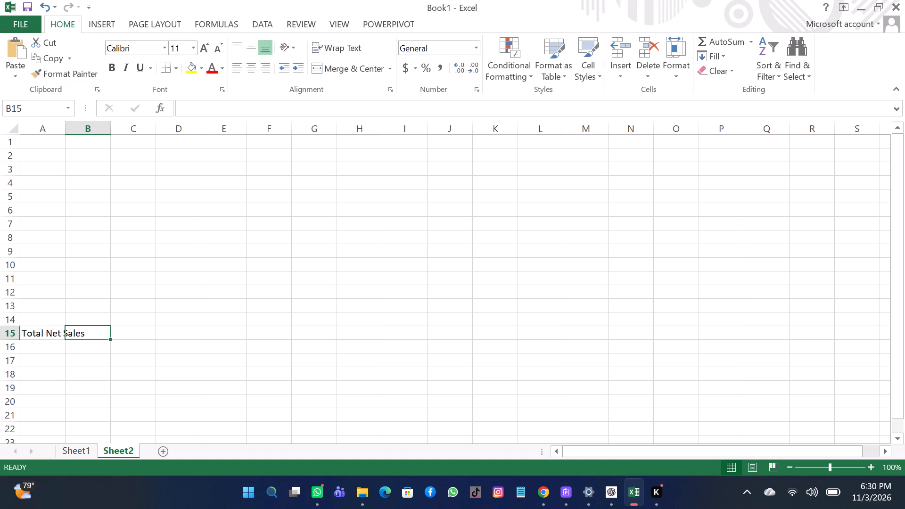
pyautogui.press('=')
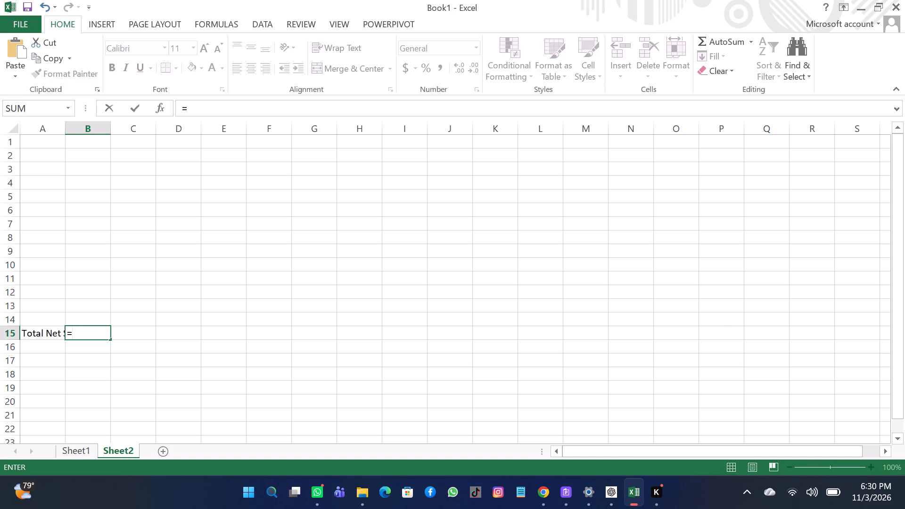
pyautogui.press('s')
pyautogui.write('UMP')
pyautogui.press('r')
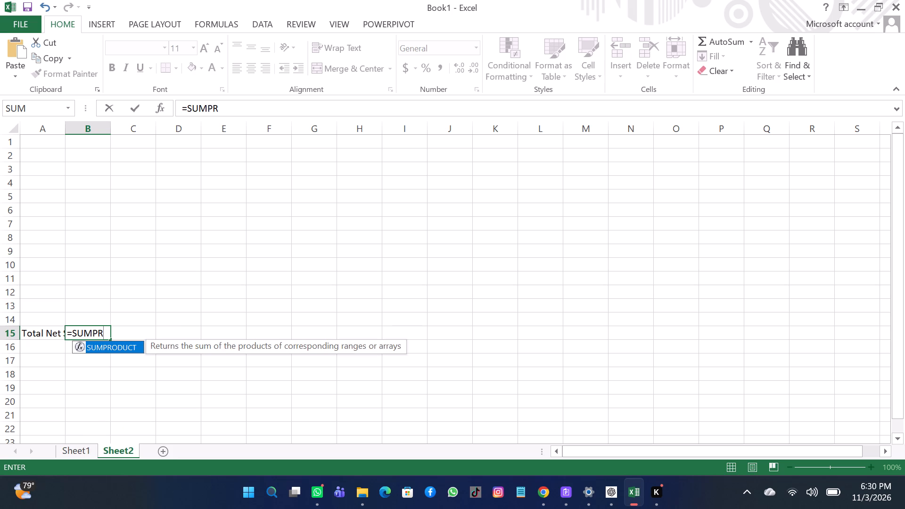
pyautogui.press('o')
pyautogui.write('DUCT')
pyautogui.hotkey('shift', '(')
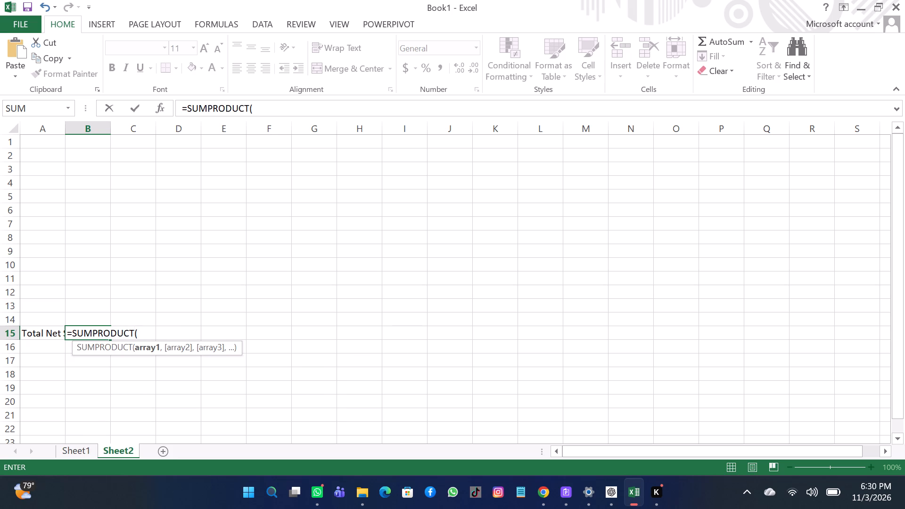
pyautogui.press('s')
pyautogui.write('heet1')
pyautogui.hotkey('shift', '!')
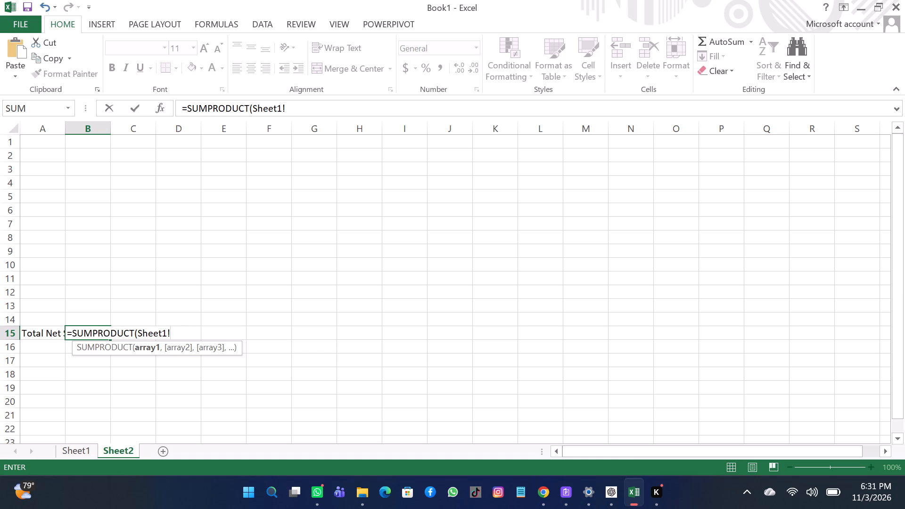
pyautogui.write('G2')
pyautogui.hotkey('shift', ':')
pyautogui.press('g')
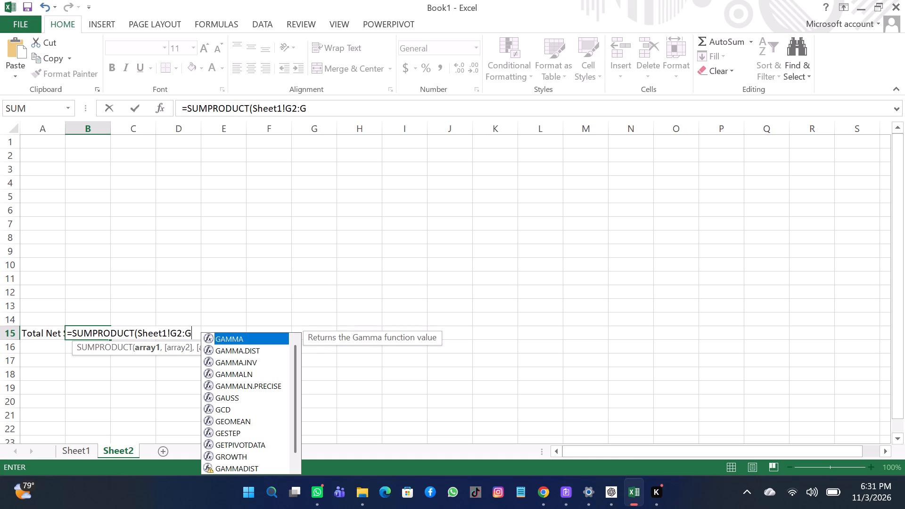
pyautogui.write('51')
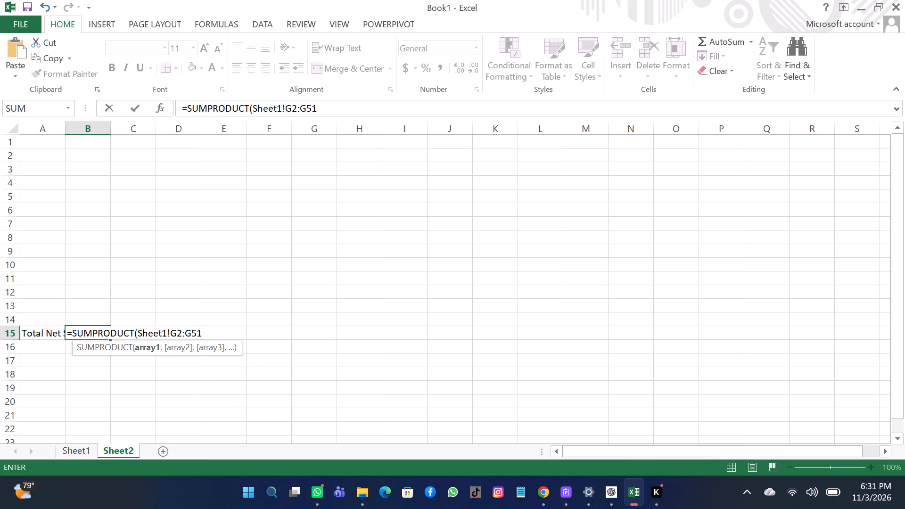
pyautogui.press(',')
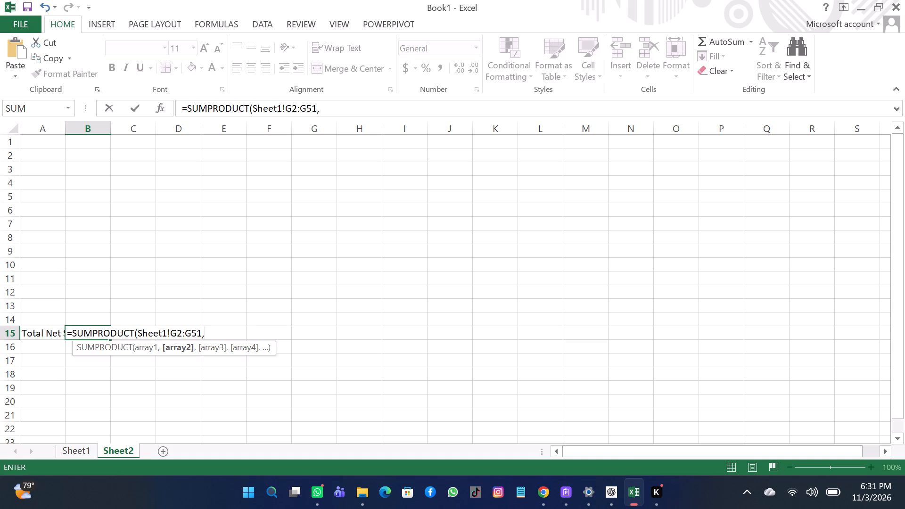
pyautogui.press('s')
pyautogui.write('heet')
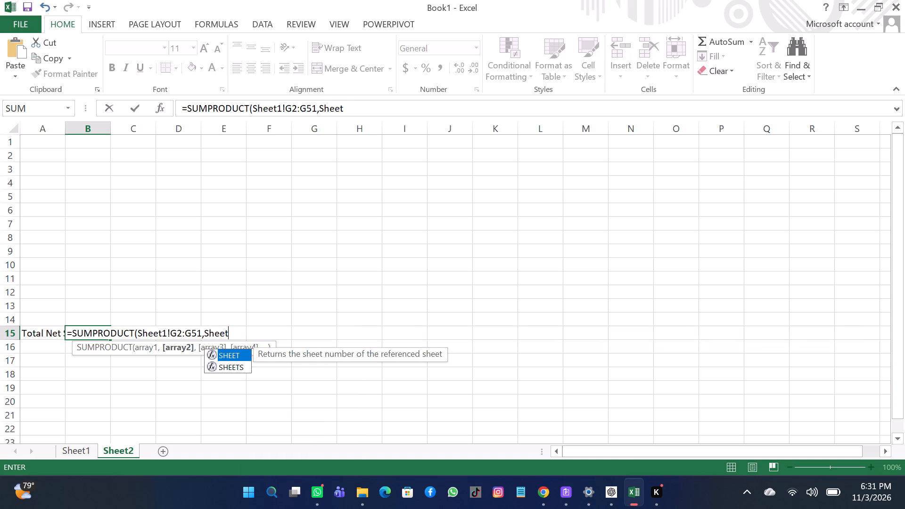
pyautogui.press('1')
pyautogui.hotkey('shift', '!')
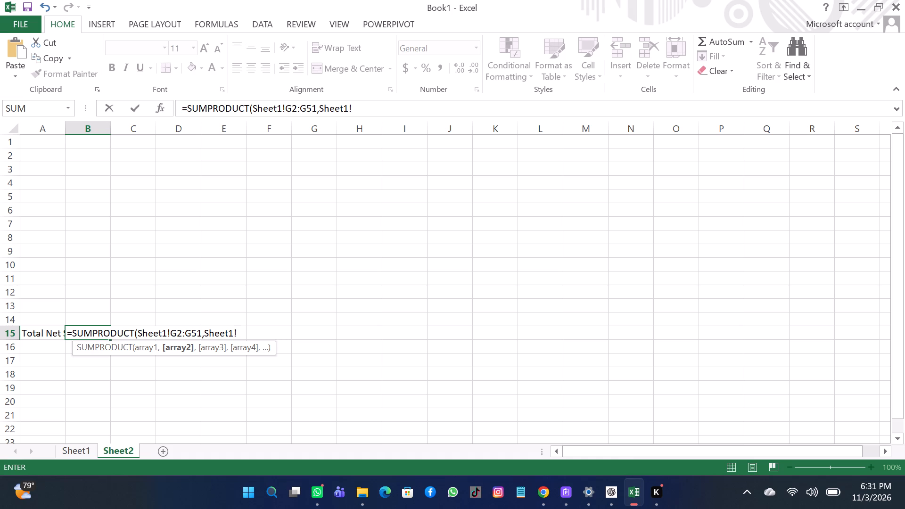
pyautogui.write('H2')
pyautogui.write(':H')
pyautogui.press('5')
pyautogui.press('1')
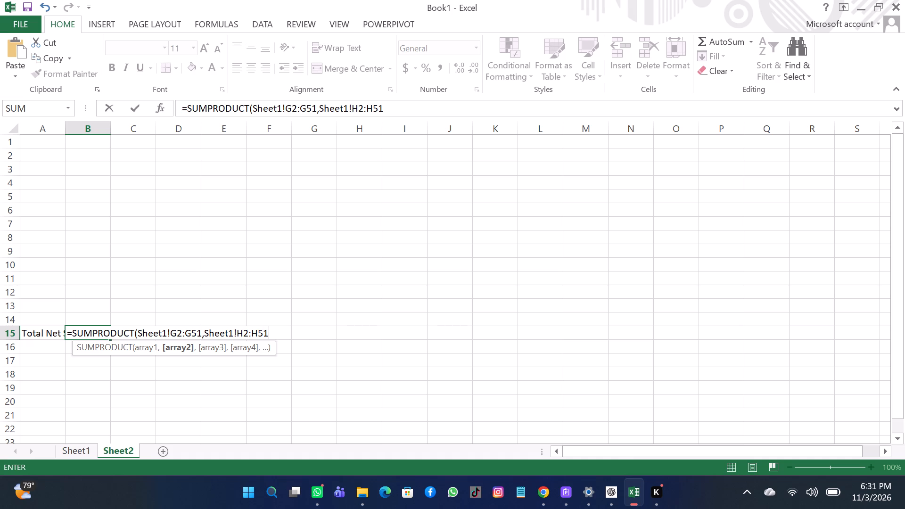
pyautogui.press(',')
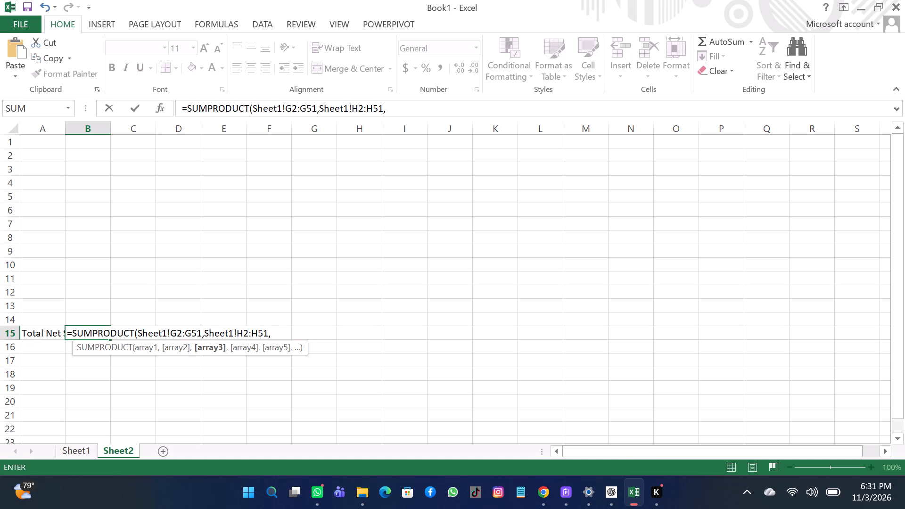
pyautogui.press('1')
pyautogui.press('-')
pyautogui.press('s')
pyautogui.write('hee')
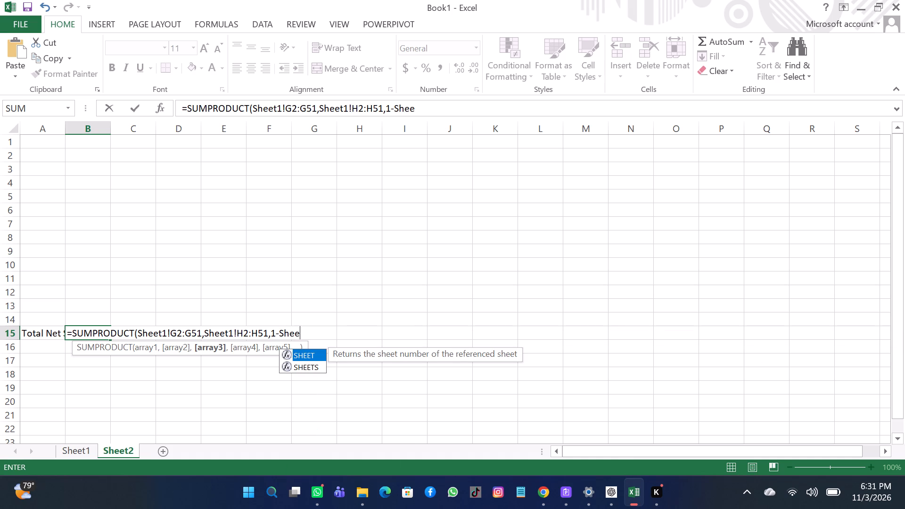
pyautogui.press('t')
pyautogui.press('1')
pyautogui.hotkey('shift', '!')
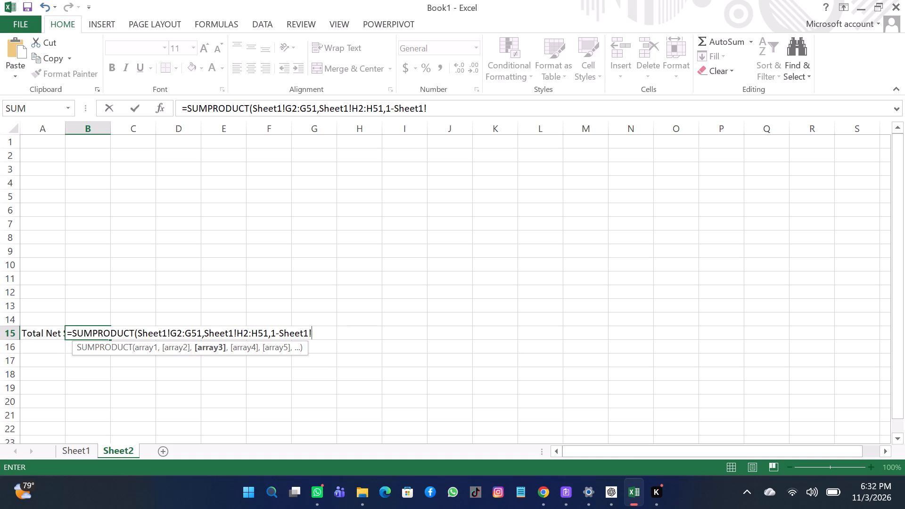
pyautogui.write('J2')
pyautogui.write(':J51')
pyautogui.hotkey('shift', ')')
pyautogui.press('Return')
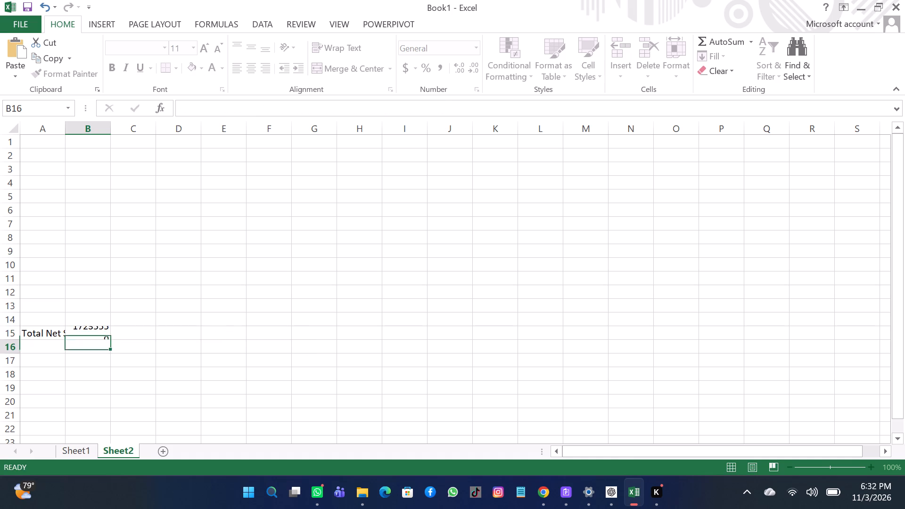
# Check the last rows of the data table on Sheet1 and return to Sheet2.
pyautogui.click(71, 446)
pyautogui.scroll(-5, 95, 304)
pyautogui.scroll(1, 95, 304)
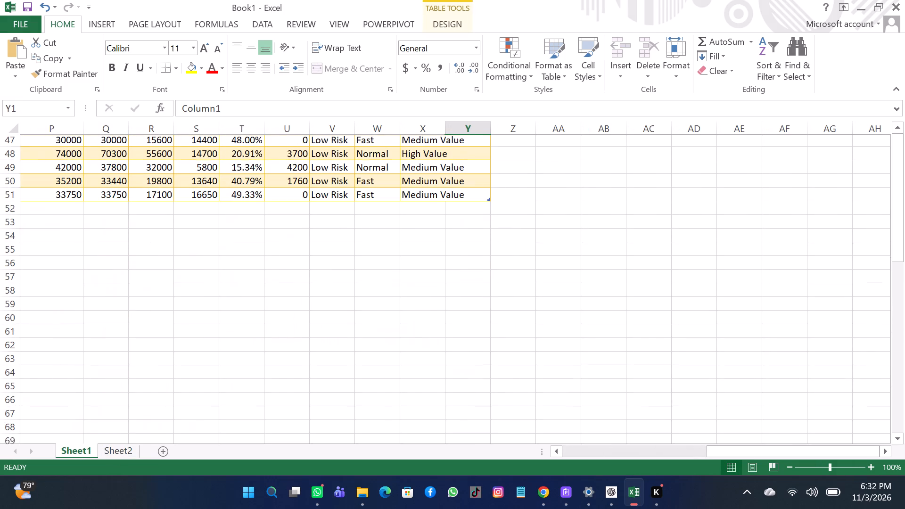
pyautogui.scroll(1, 95, 304)
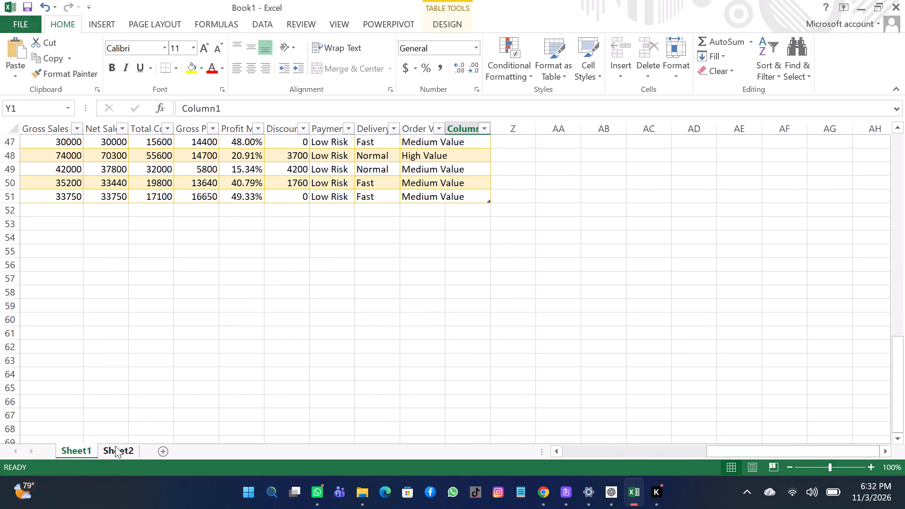
pyautogui.click(126, 444)
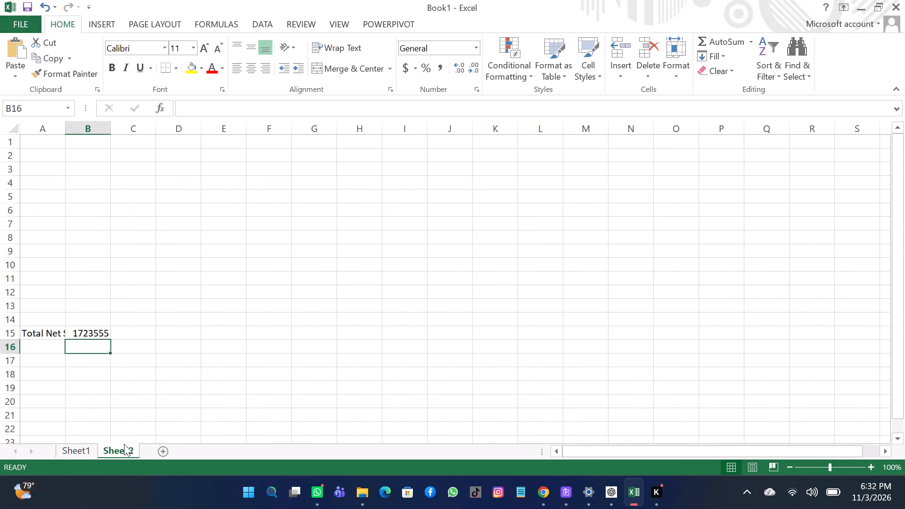
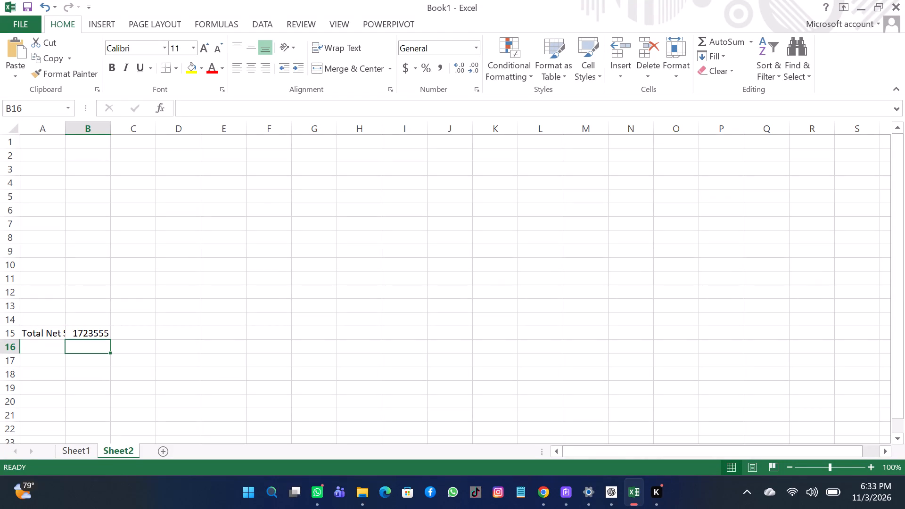
# Enter the column headers "Region" in cell A17 and "Net Sales" in cell B17 of Sheet2.
pyautogui.click(35, 359)
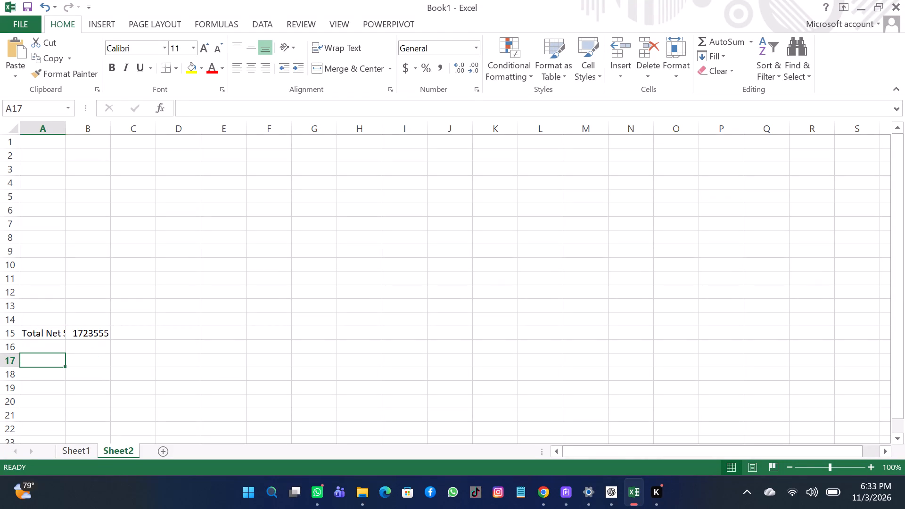
pyautogui.press('r')
pyautogui.write('egion')
pyautogui.press('Return')
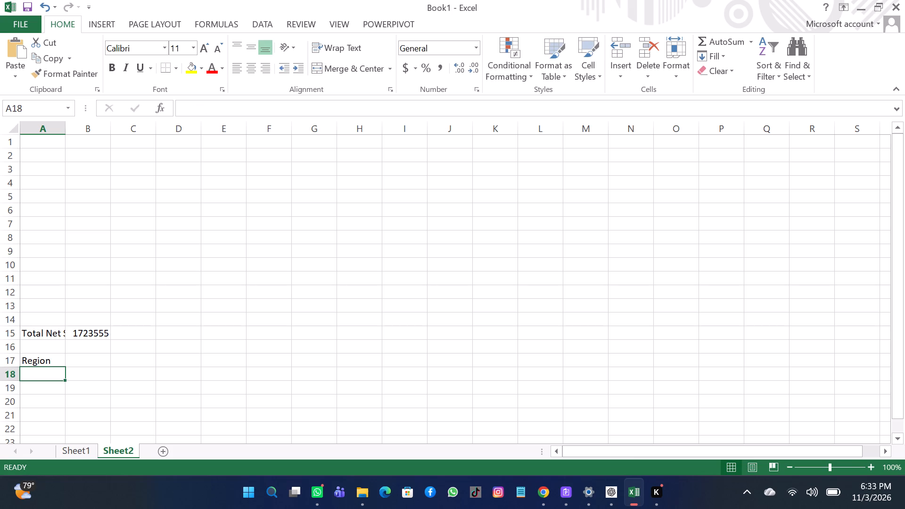
pyautogui.click(83, 362)
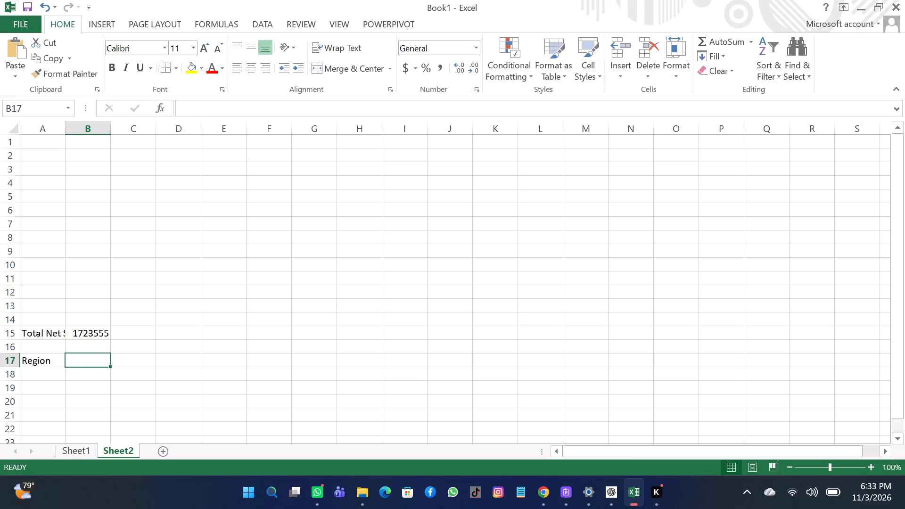
pyautogui.press('n')
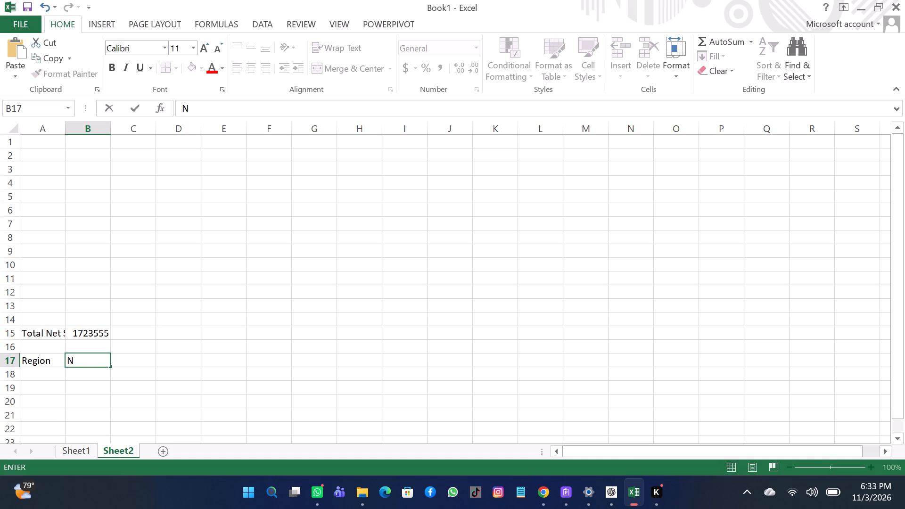
pyautogui.write('et')
pyautogui.press('space')
pyautogui.press('s')
pyautogui.press('a')
pyautogui.write('les')
pyautogui.press('Return')
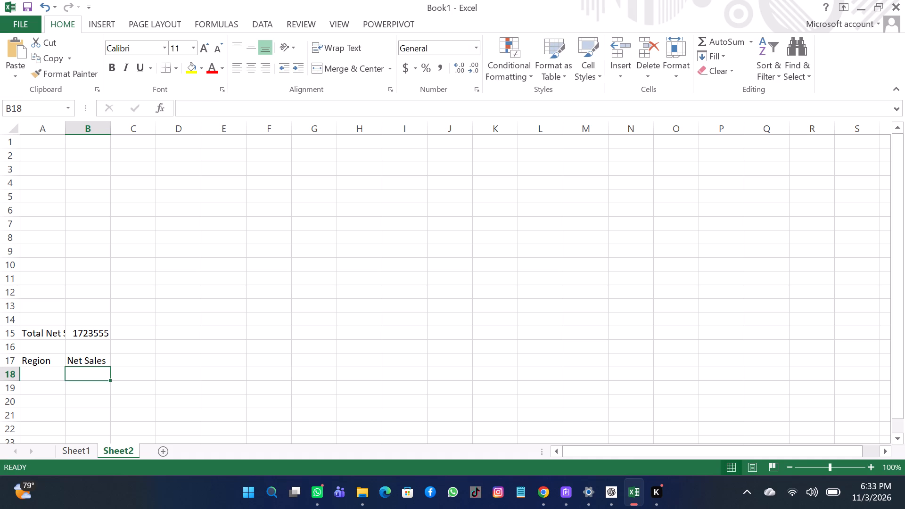
# List the regions Nairobi, Mombasa, Kisumu, Nakuru and Eldoret in cells A18 to A22 under the Region header.
pyautogui.click(25, 375)
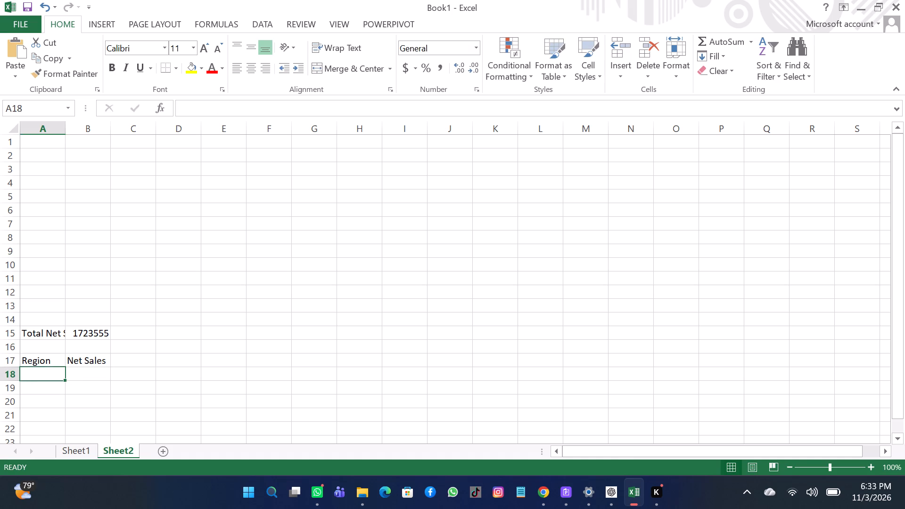
pyautogui.press('n')
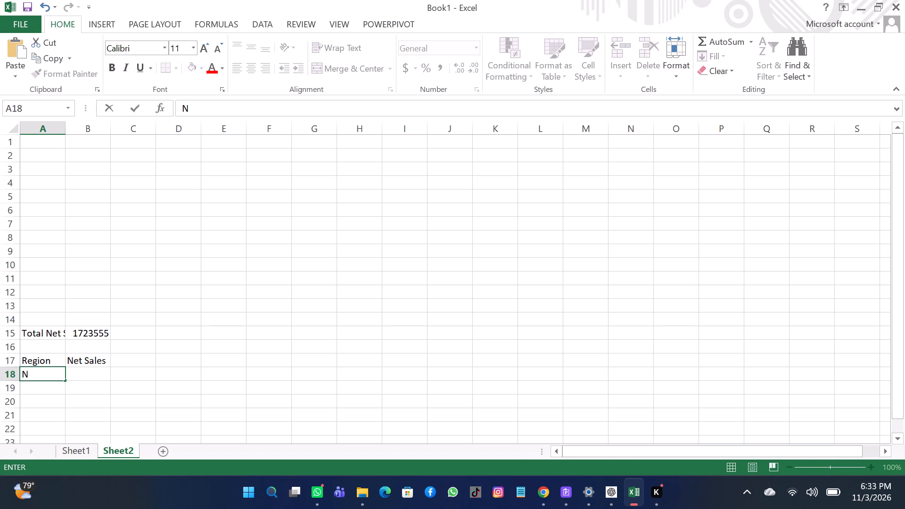
pyautogui.write('airobi')
pyautogui.press('Return')
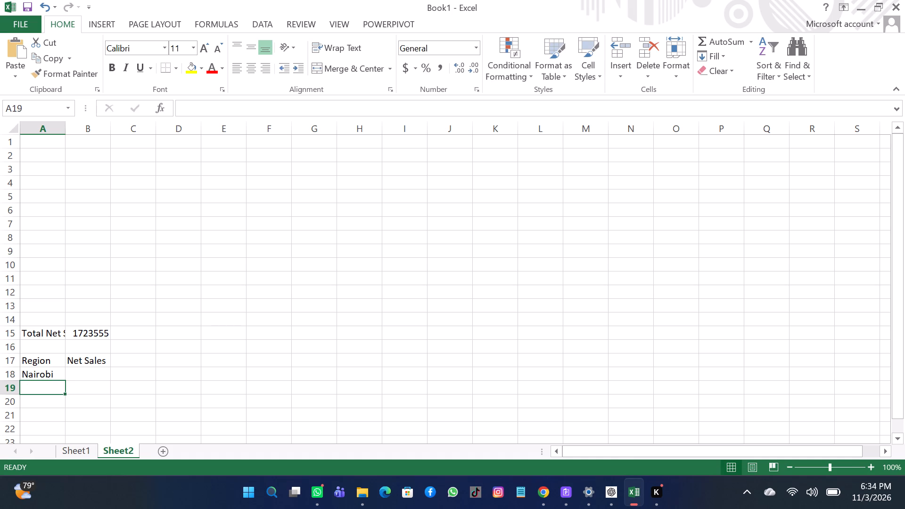
pyautogui.press('m')
pyautogui.write('ombasa')
pyautogui.press('Return')
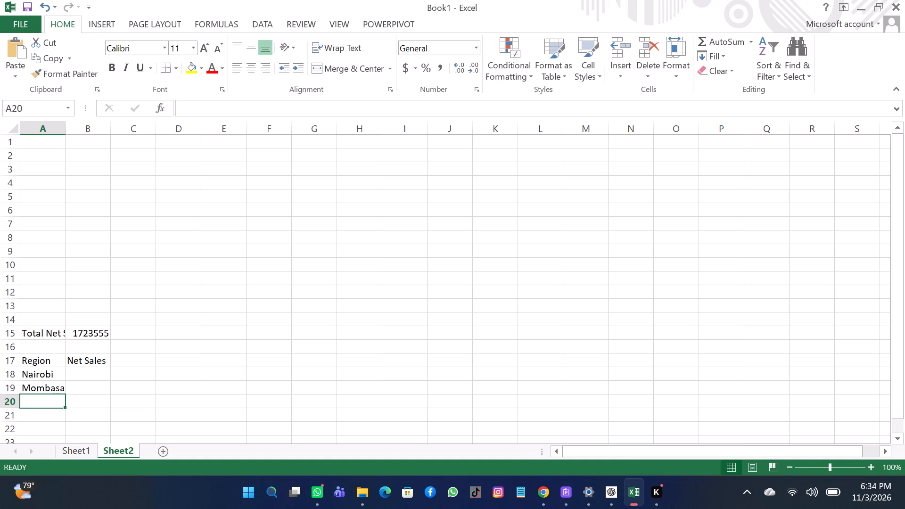
pyautogui.press('k')
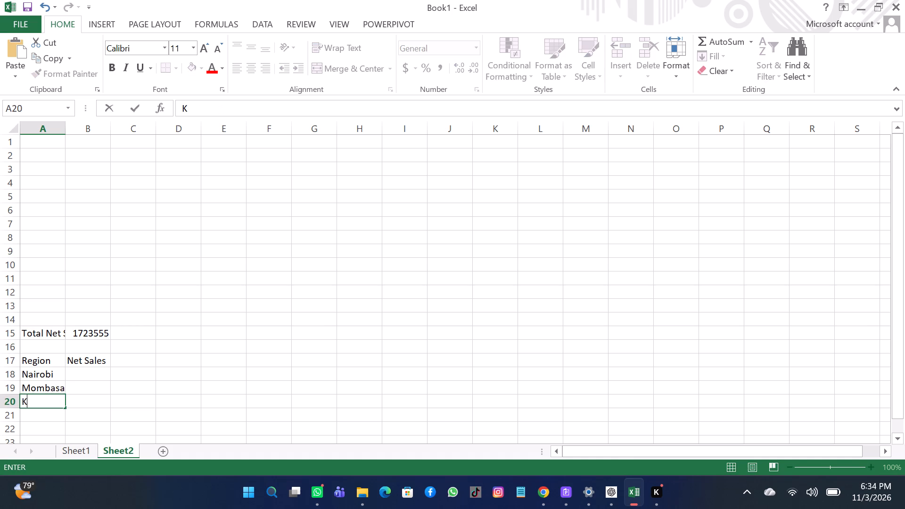
pyautogui.write('isumu')
pyautogui.press('Return')
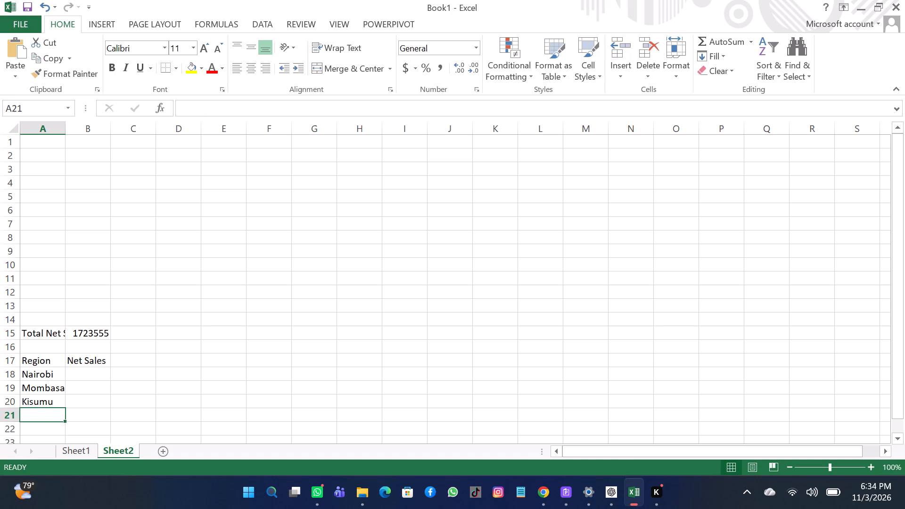
pyautogui.press('n')
pyautogui.write('akuru')
pyautogui.press('Return')
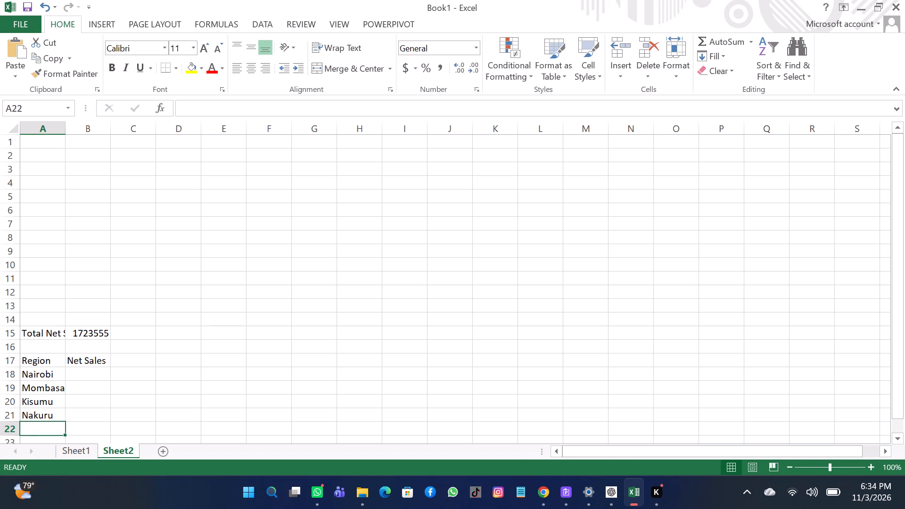
pyautogui.press('e')
pyautogui.press('l')
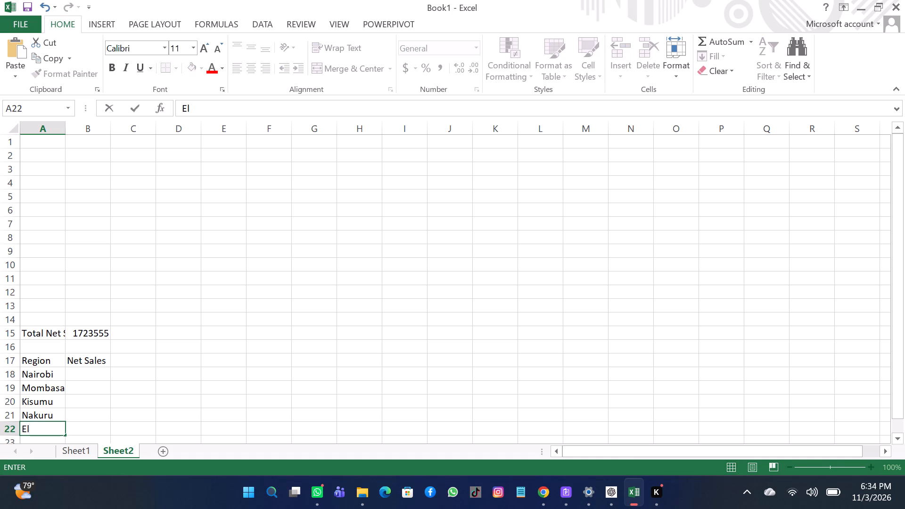
pyautogui.write('doret')
pyautogui.press('Return')
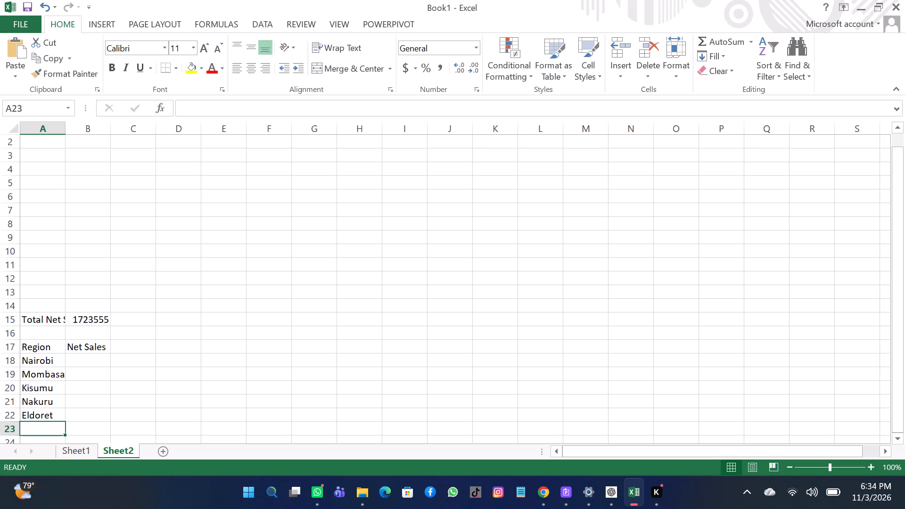
# Enter the formula =SUMIFS(Sheet1!Q$2:Q$51,Sheet1!D$2:D$51,A18) in cell B18 as the net sales for Nairobi.
pyautogui.click(72, 363)
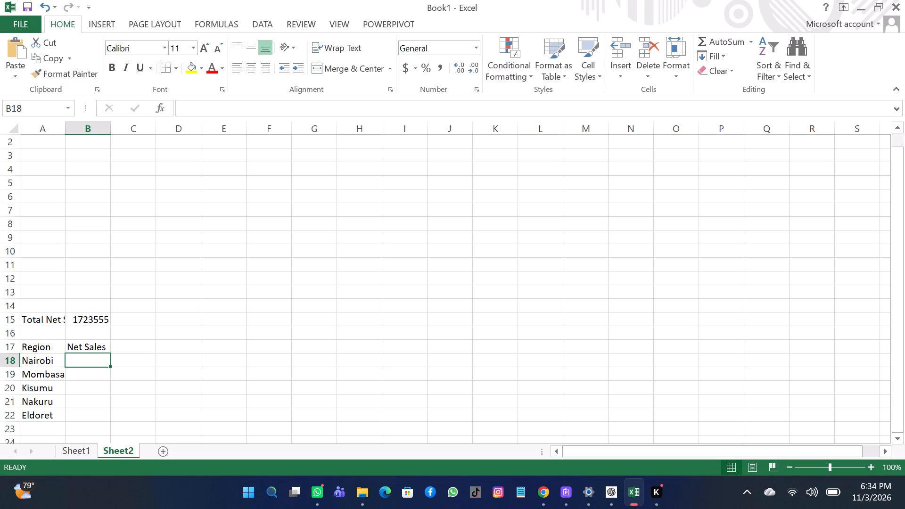
pyautogui.press('=')
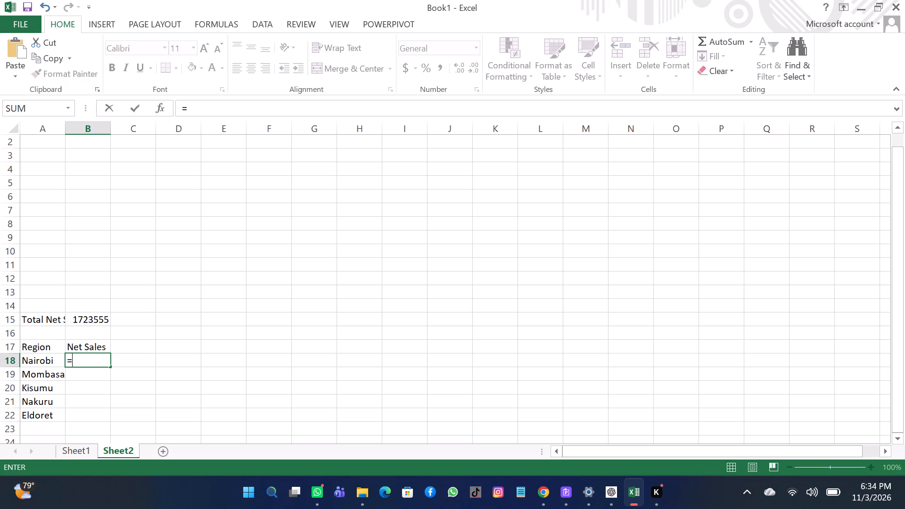
pyautogui.write('SUMIFS')
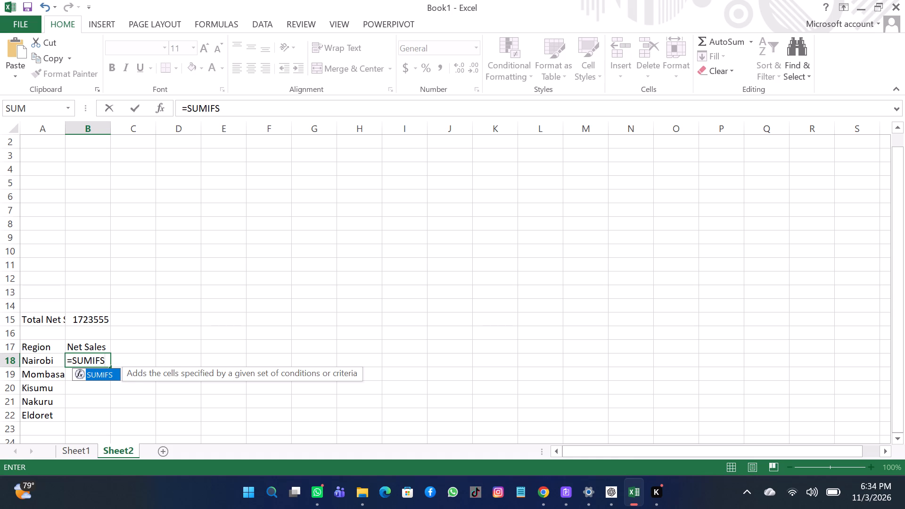
pyautogui.hotkey('shift', '(')
pyautogui.press('s')
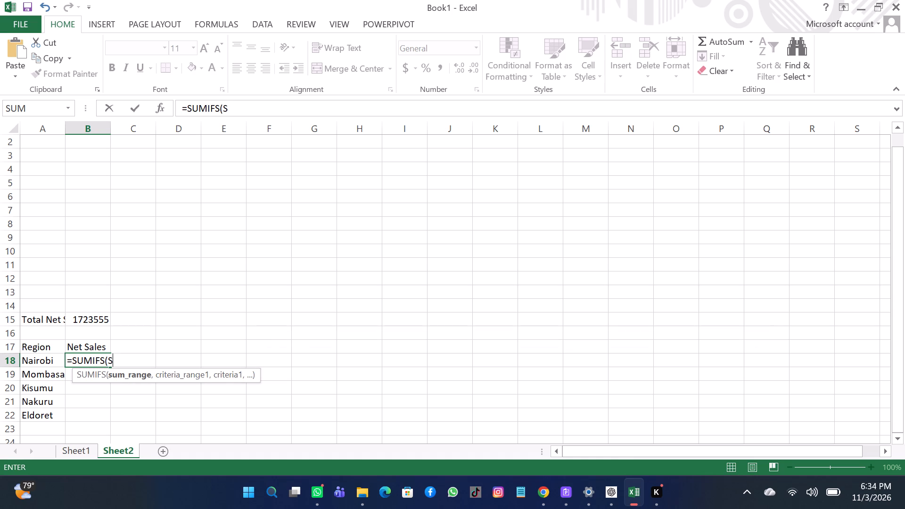
pyautogui.write('heet')
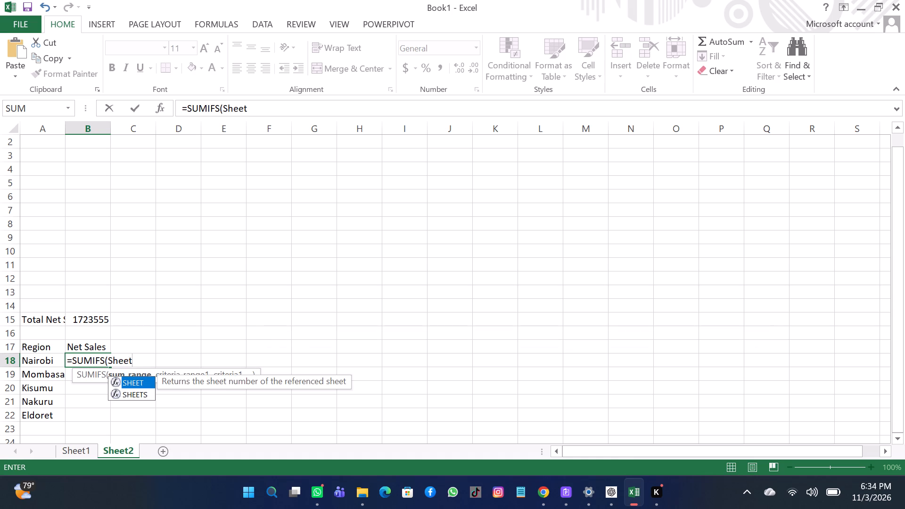
pyautogui.press('1')
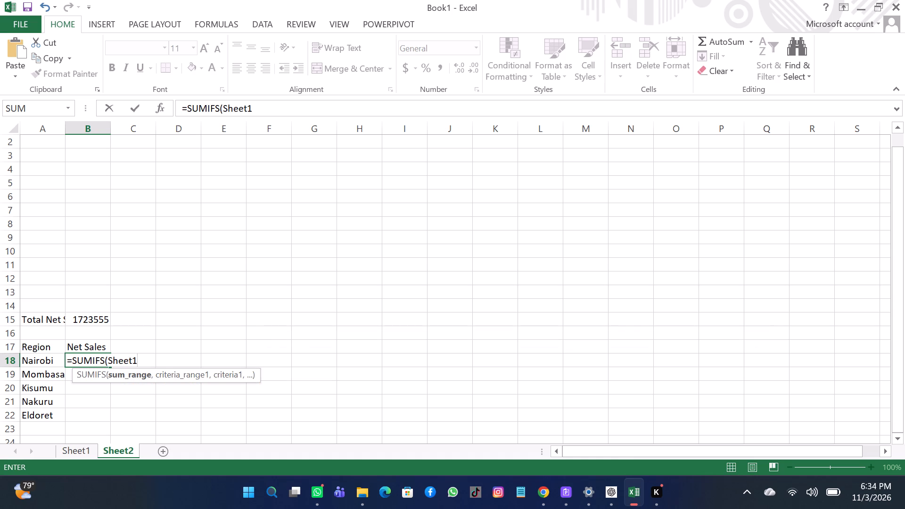
pyautogui.hotkey('shift', '!')
pyautogui.press('q')
pyautogui.hotkey('shift', '$')
pyautogui.press('2')
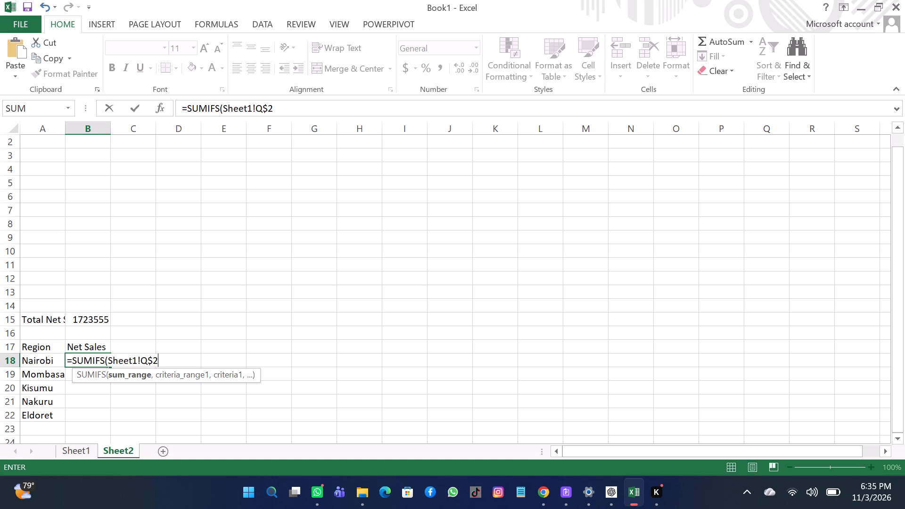
pyautogui.hotkey('shift', ':')
pyautogui.press('q')
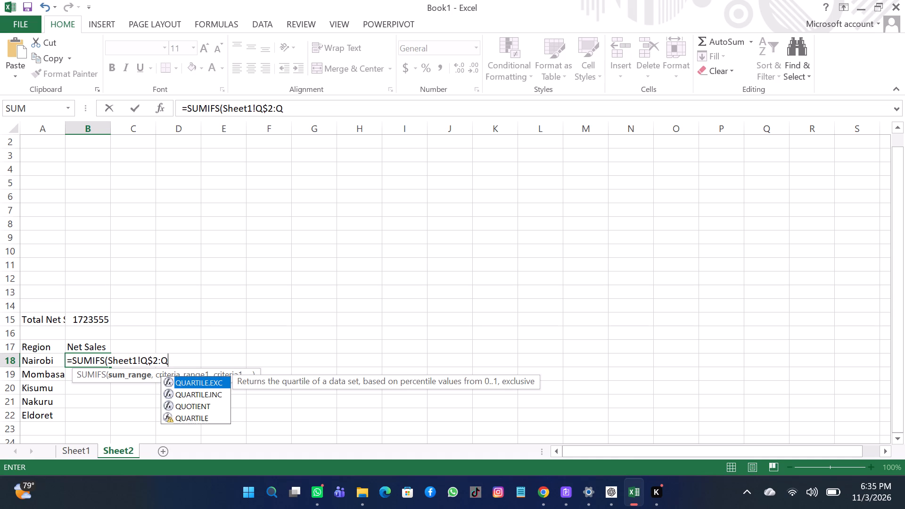
pyautogui.hotkey('shift', '$')
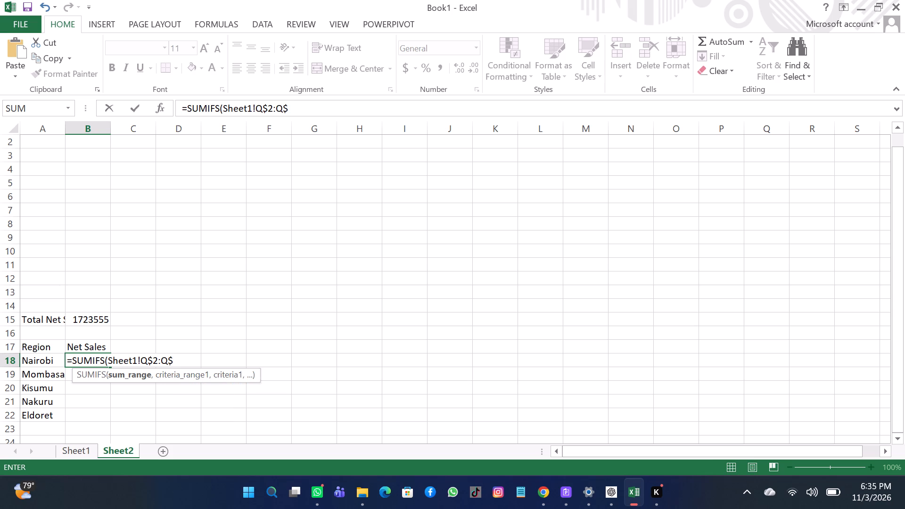
pyautogui.write('51')
pyautogui.press(',')
pyautogui.press('s')
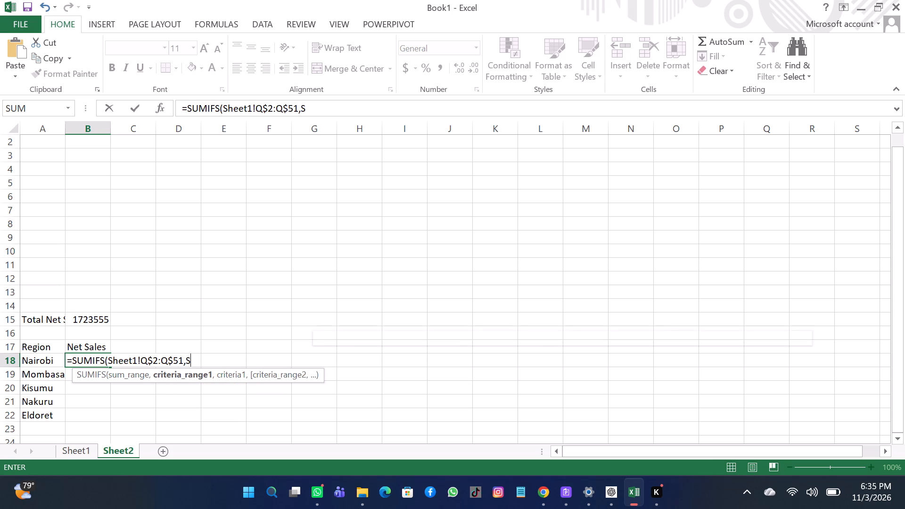
pyautogui.write('heet')
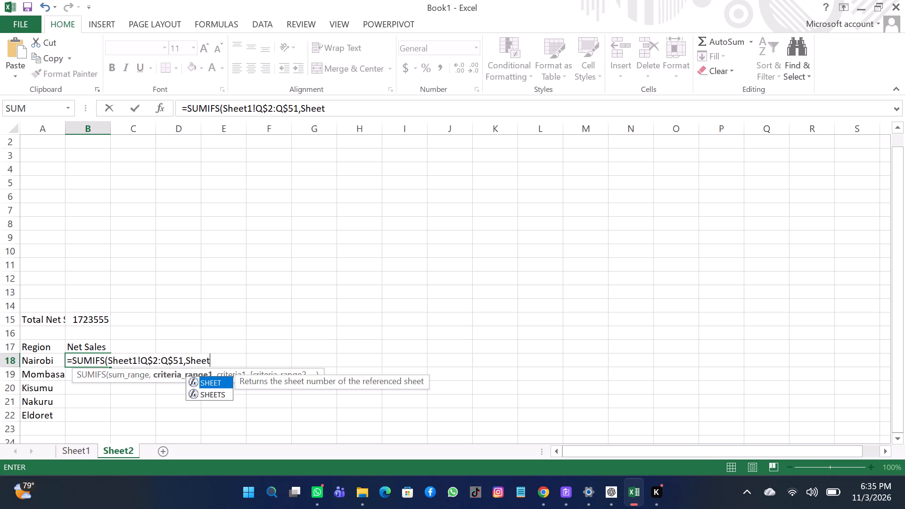
pyautogui.press('1')
pyautogui.hotkey('shift', '!')
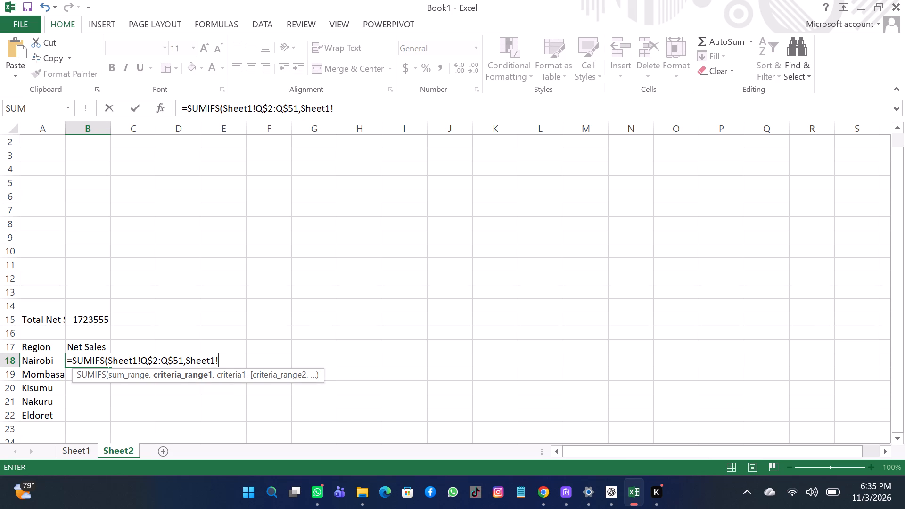
pyautogui.press('d')
pyautogui.hotkey('shift', '$')
pyautogui.press('2')
pyautogui.hotkey('shift', ':')
pyautogui.press('d')
pyautogui.hotkey('shift', '$')
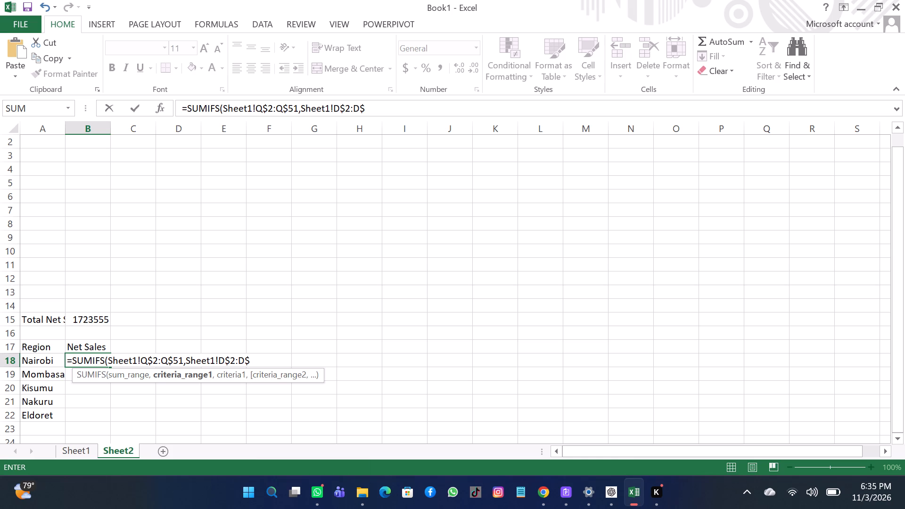
pyautogui.write('51')
pyautogui.press(',')
pyautogui.write('A1')
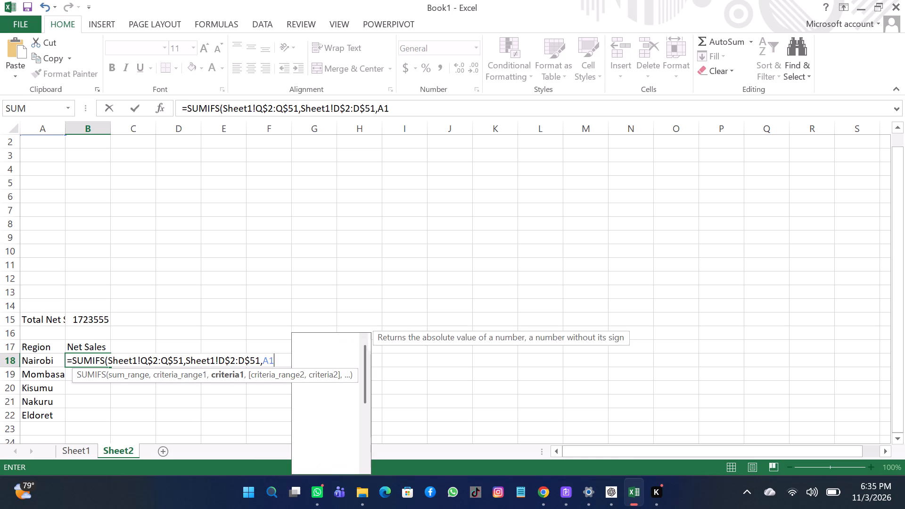
pyautogui.press('8')
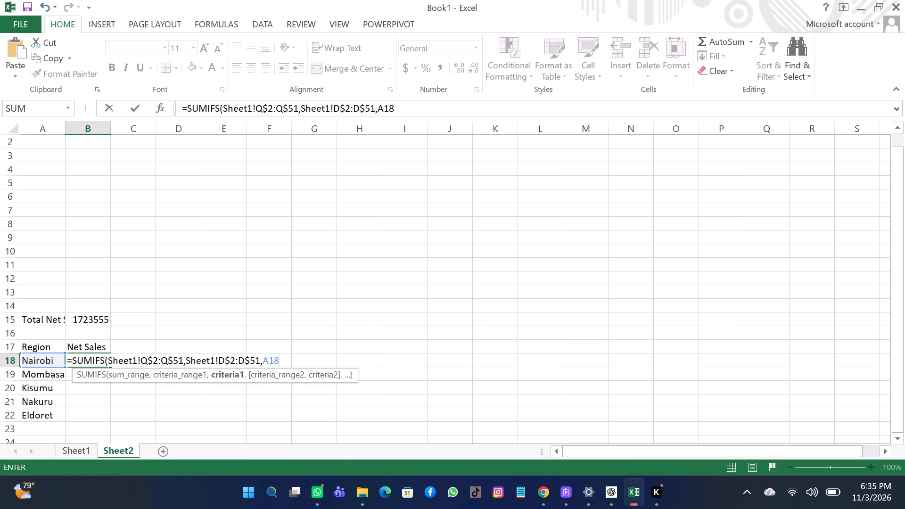
pyautogui.hotkey('shift', ')')
pyautogui.press('Return')
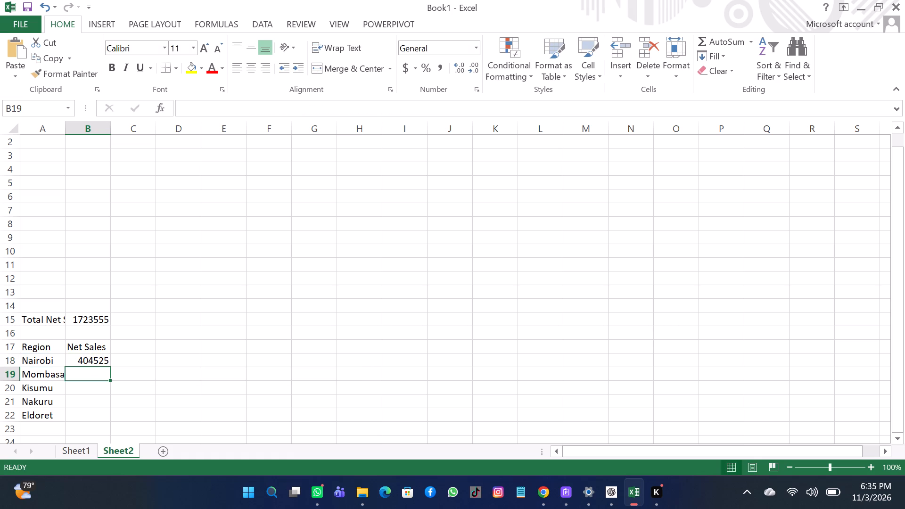
# Fill the Nairobi net sales formula from cell B18 down to B22 for the remaining regions.
pyautogui.click(82, 362)
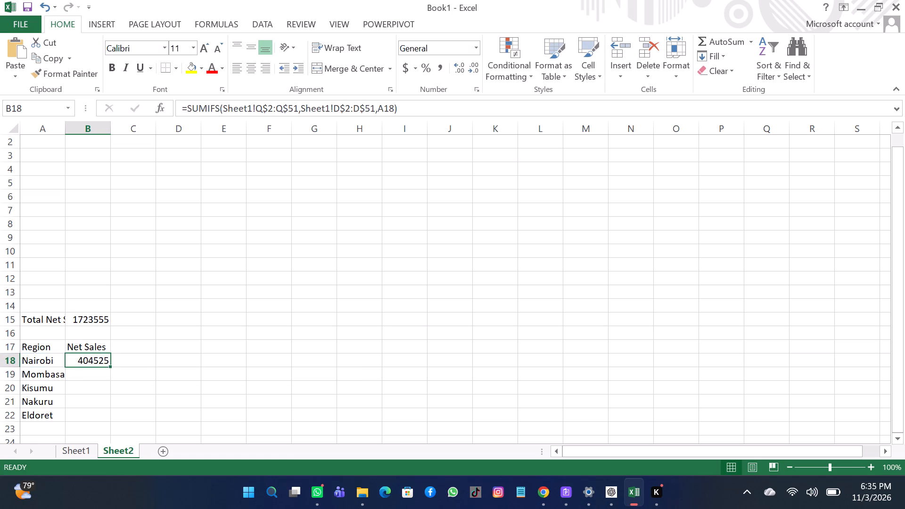
pyautogui.moveTo(111, 366); pyautogui.dragTo(111, 387)
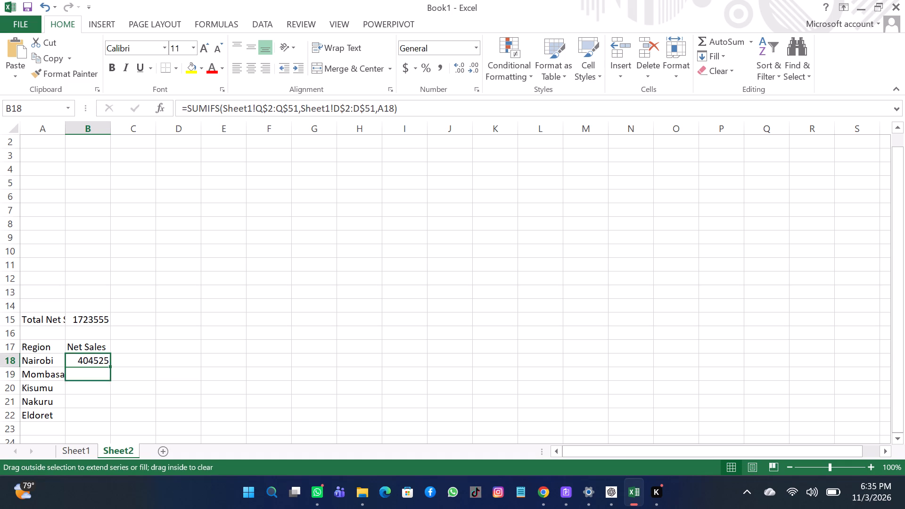
pyautogui.moveTo(111, 387); pyautogui.dragTo(90, 331)
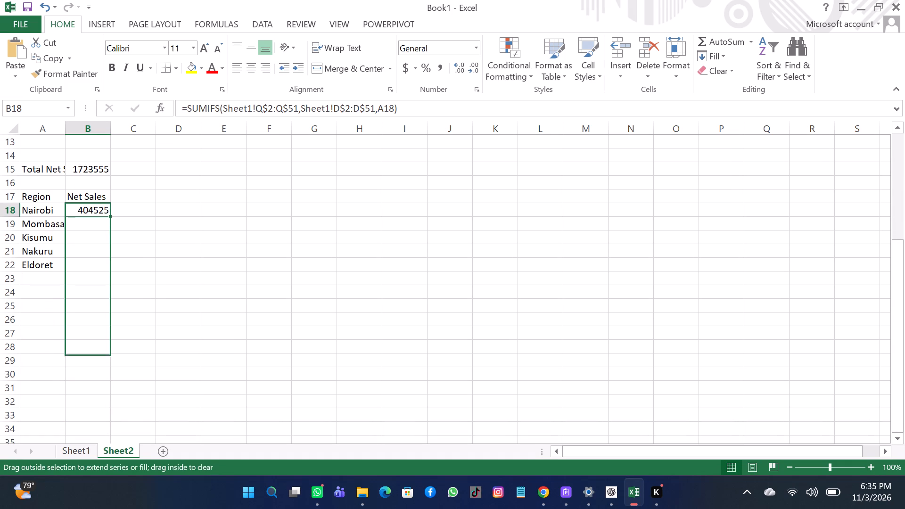
pyautogui.moveTo(90, 331); pyautogui.dragTo(81, 270)
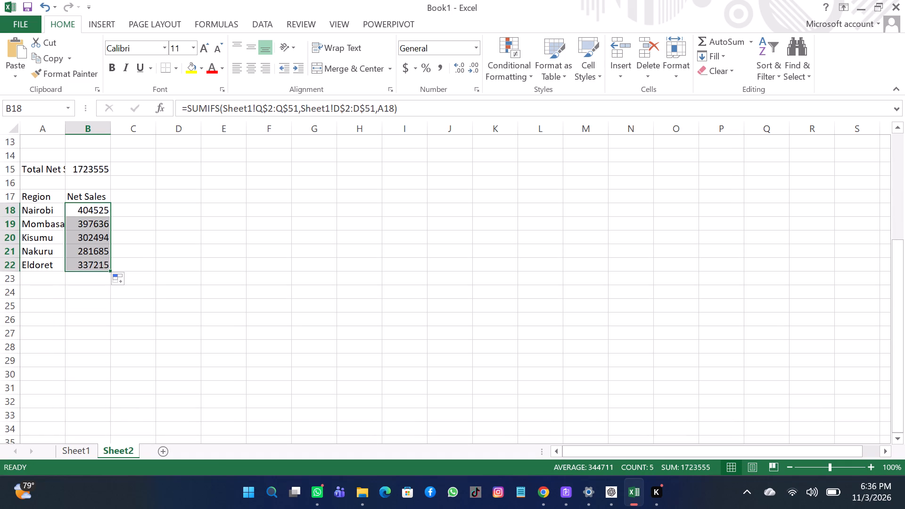
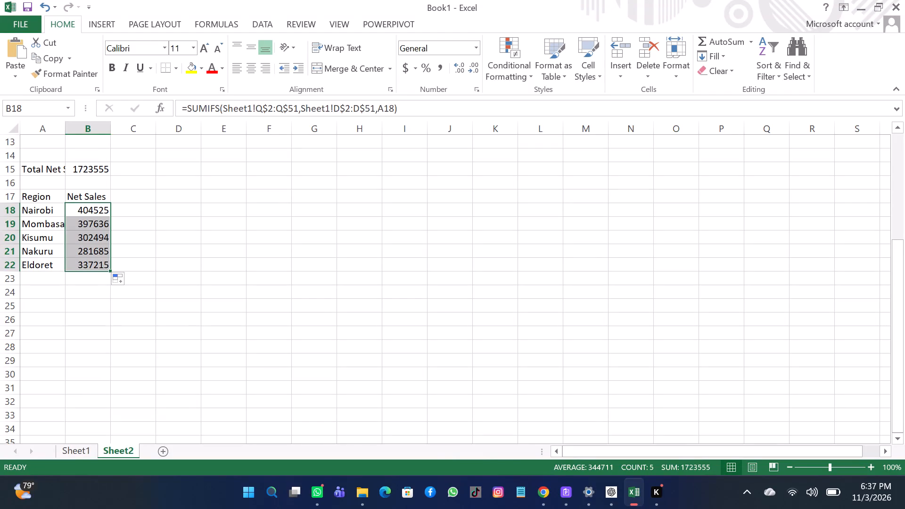
# Enter the column headers "Product" in cell A25 and "Net Sales" in cell B25 of Sheet2.
pyautogui.click(32, 305)
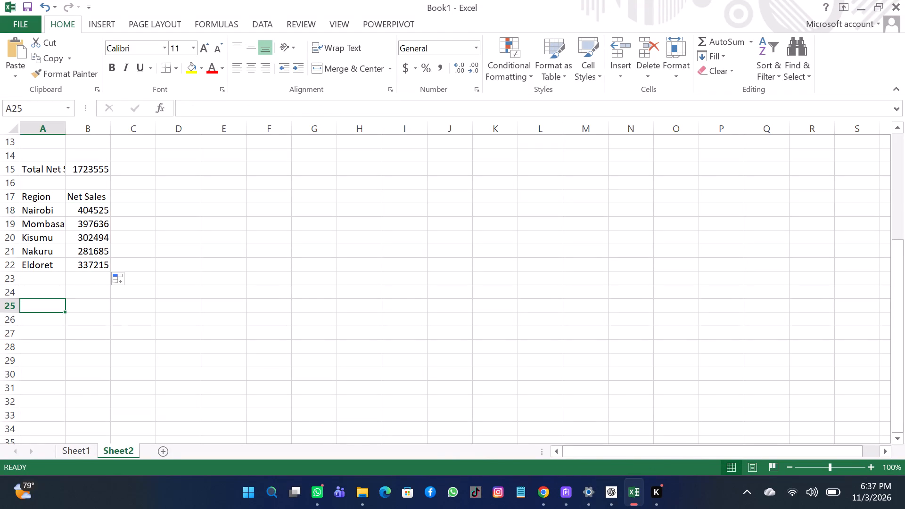
pyautogui.scroll(3, 64, 222)
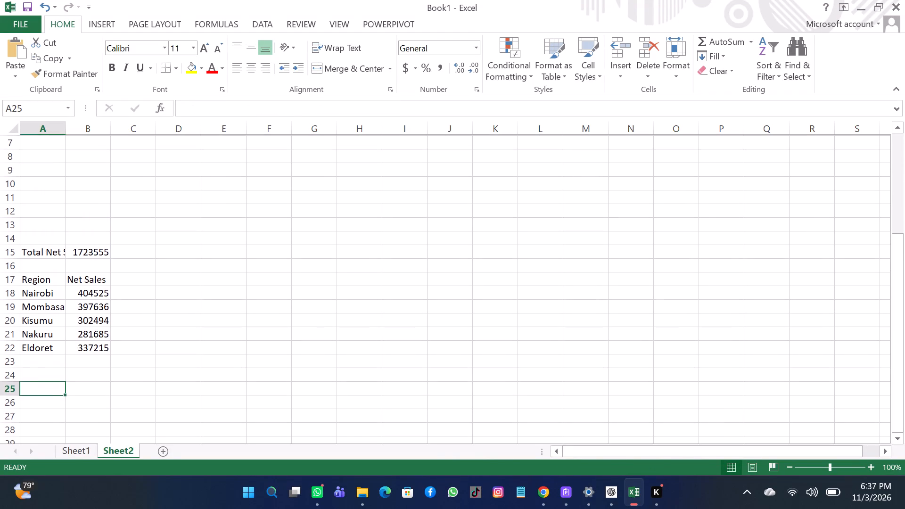
pyautogui.scroll(1, 64, 222)
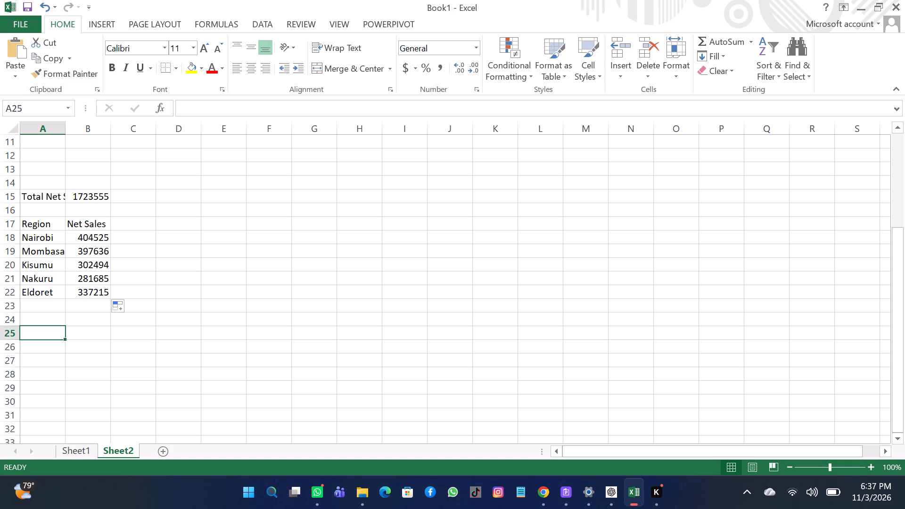
pyautogui.press('p')
pyautogui.write('roduct')
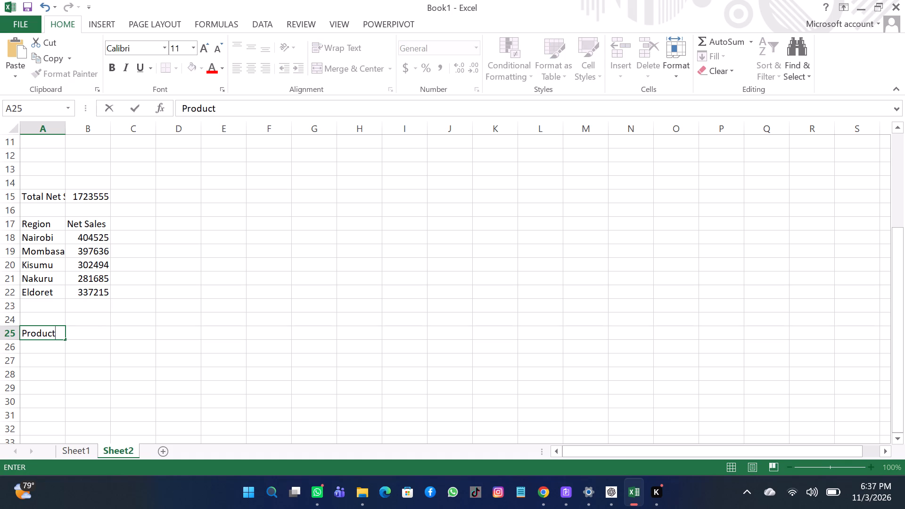
pyautogui.press('Return')
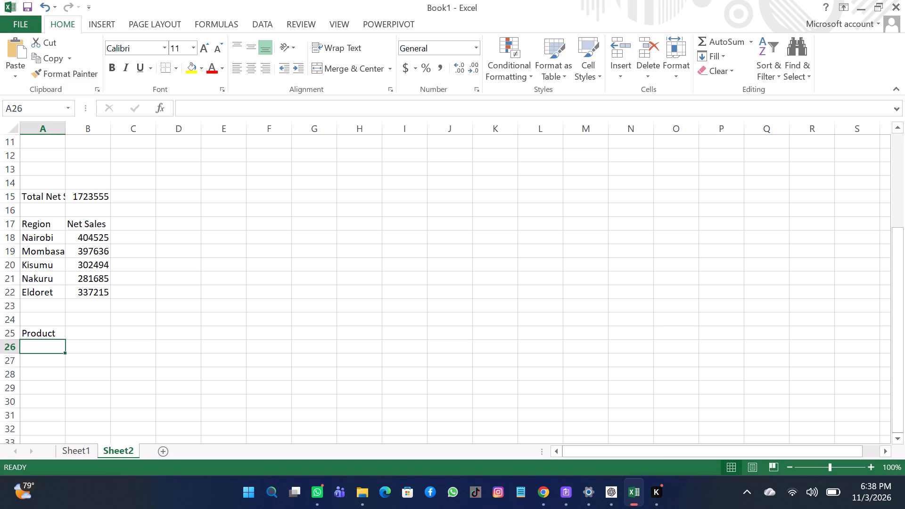
pyautogui.click(74, 337)
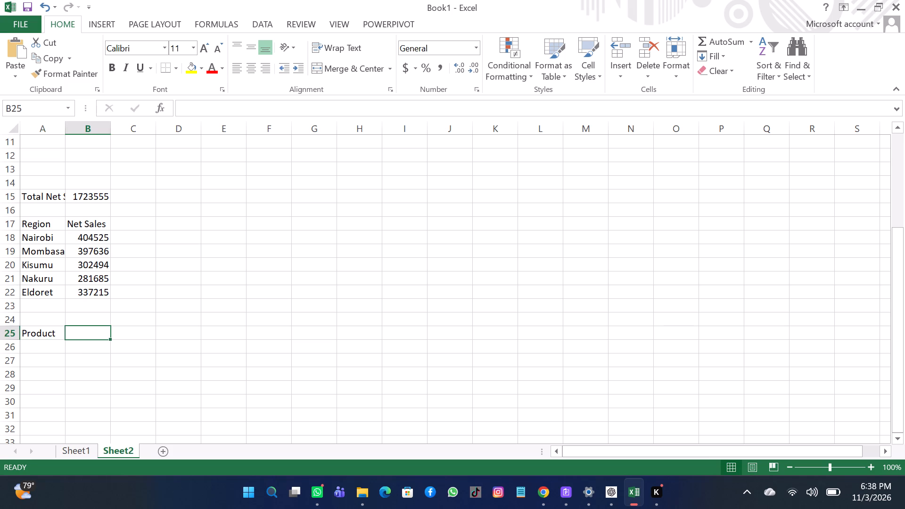
pyautogui.press('n')
pyautogui.write('et')
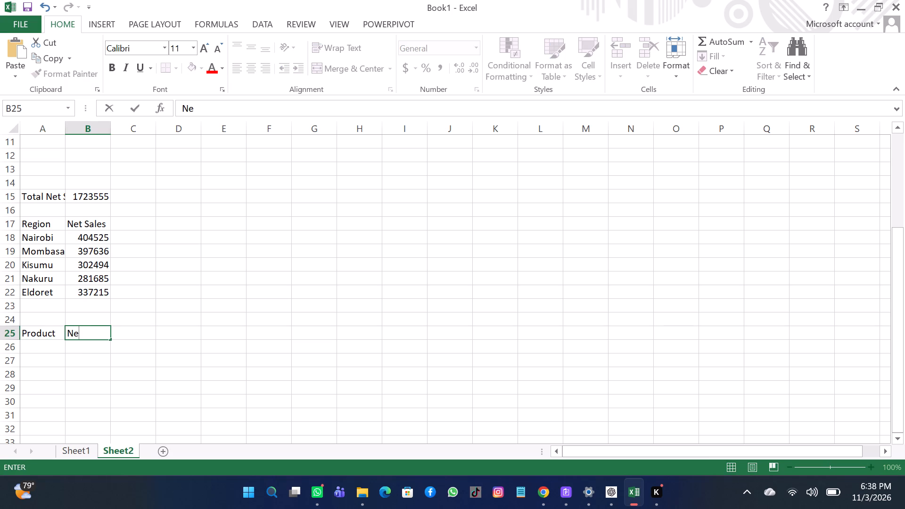
pyautogui.press('space')
pyautogui.press('s')
pyautogui.write('ales')
pyautogui.press('Return')
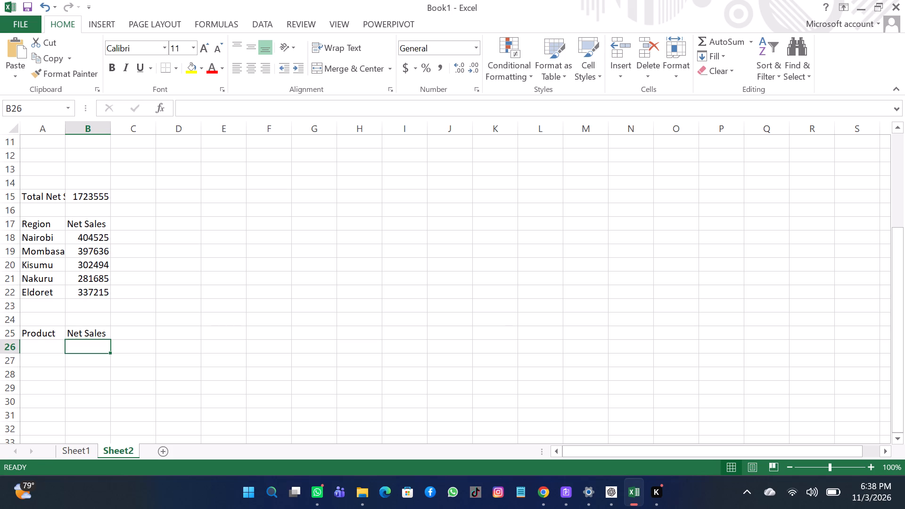
# Examine the Product column of the Sheet1 order table, reading the full names in cells E2 to E4.
pyautogui.click(89, 454)
pyautogui.scroll(1, 158, 317)
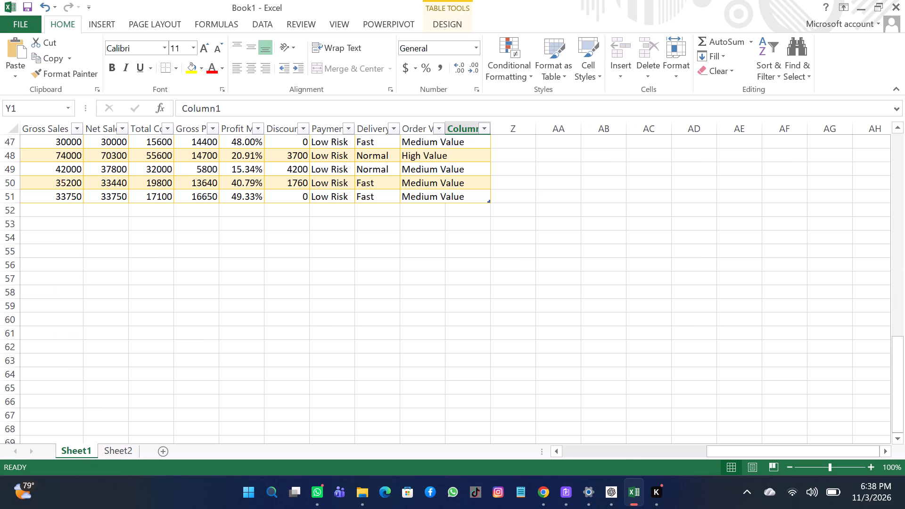
pyautogui.scroll(4, 158, 317)
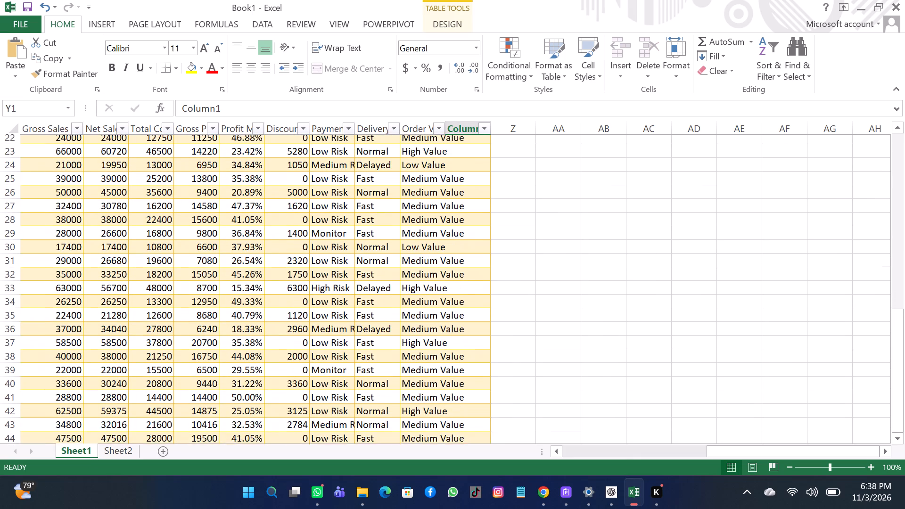
pyautogui.scroll(3, 158, 317)
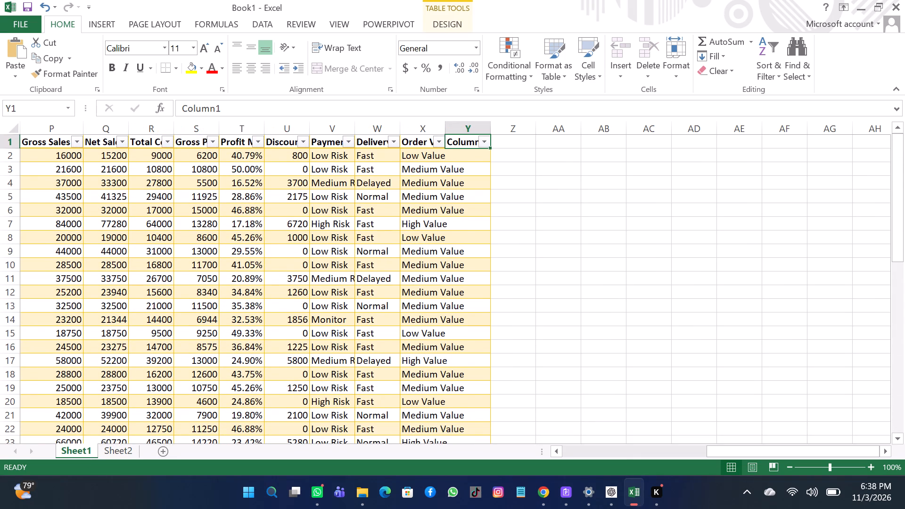
pyautogui.hscroll(4, 96, 313)
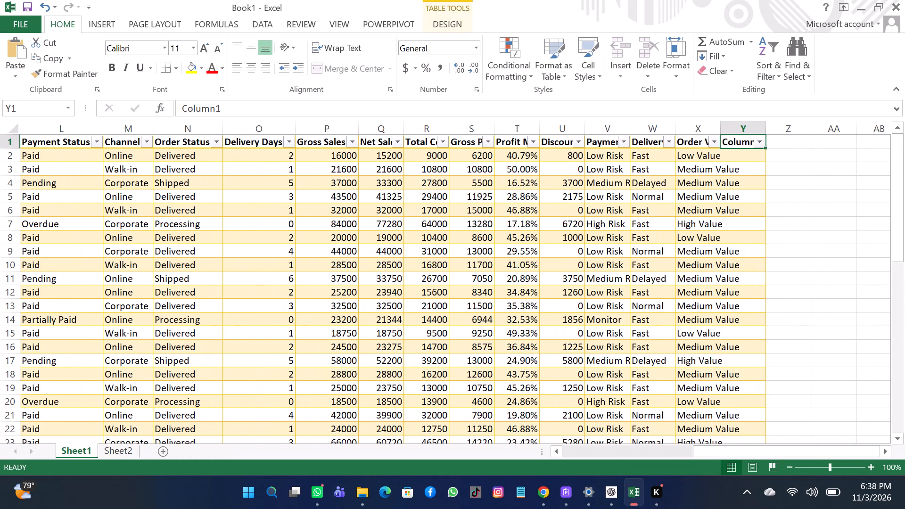
pyautogui.hscroll(1, 196, 309)
pyautogui.hscroll(6, 155, 309)
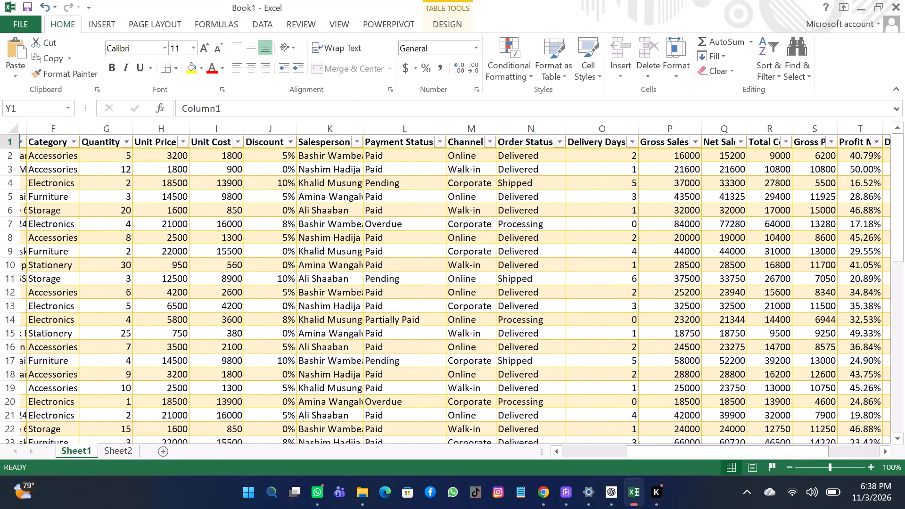
pyautogui.hscroll(4, 155, 309)
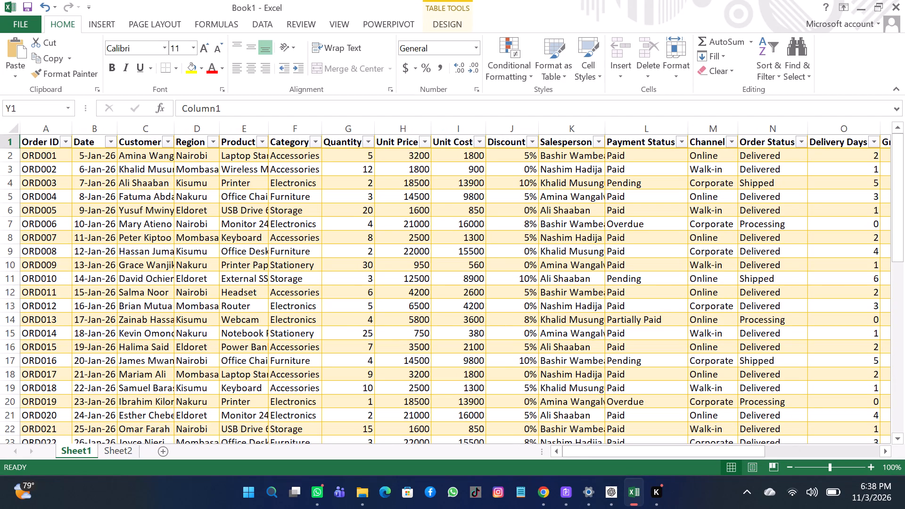
pyautogui.click(232, 156)
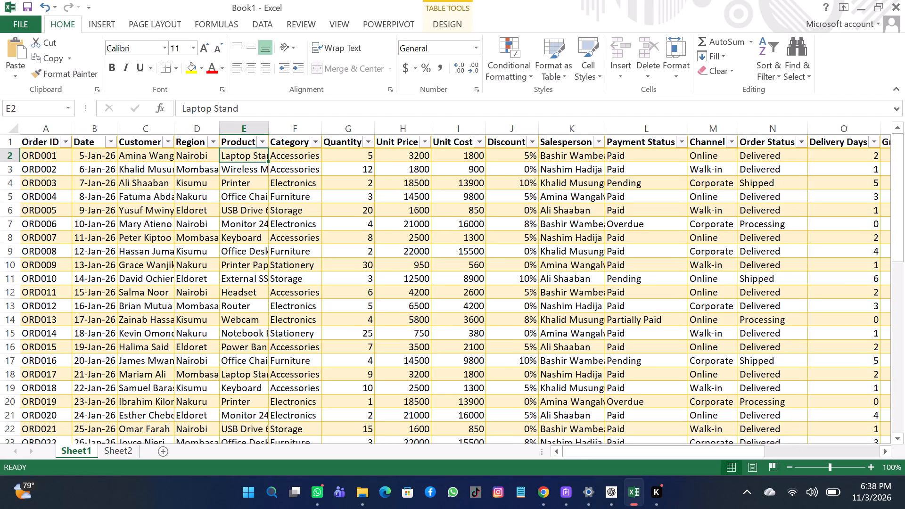
pyautogui.click(245, 170)
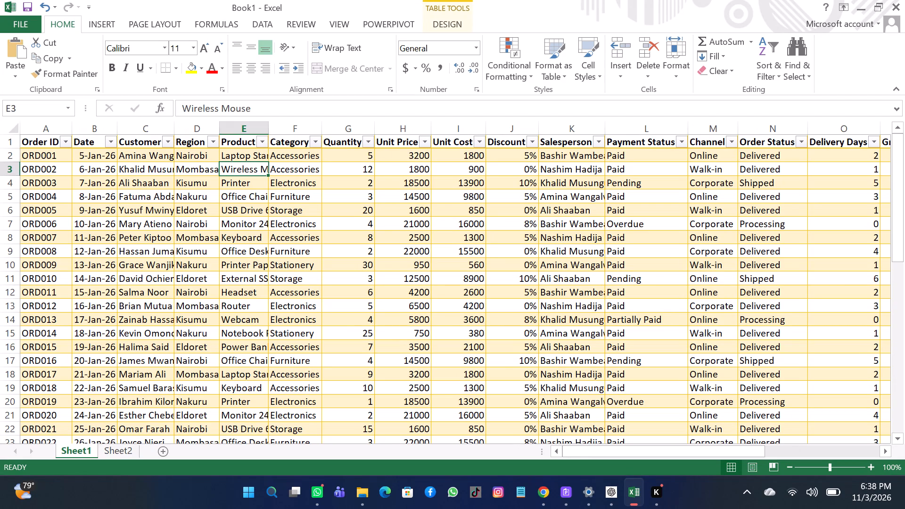
pyautogui.click(258, 188)
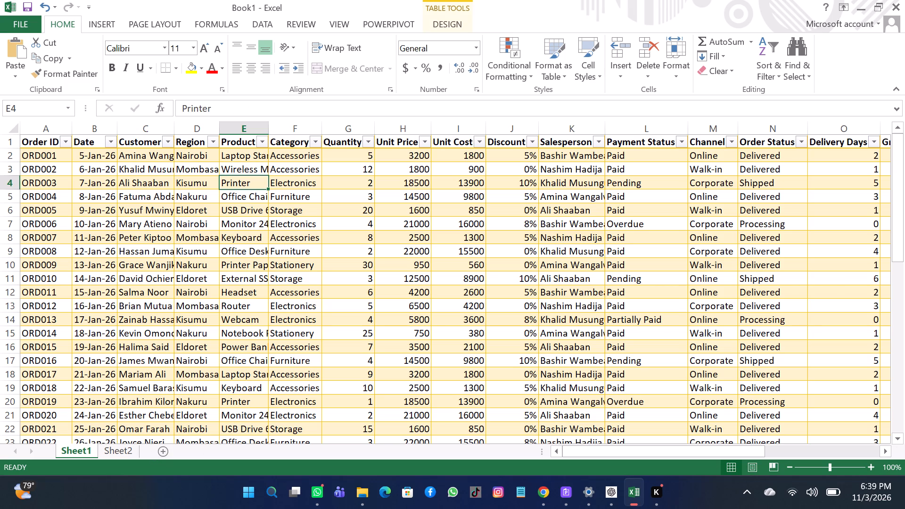
# Enter the product name "Laptop Stand" in cell A26 of Sheet2, under the Product header.
pyautogui.click(123, 454)
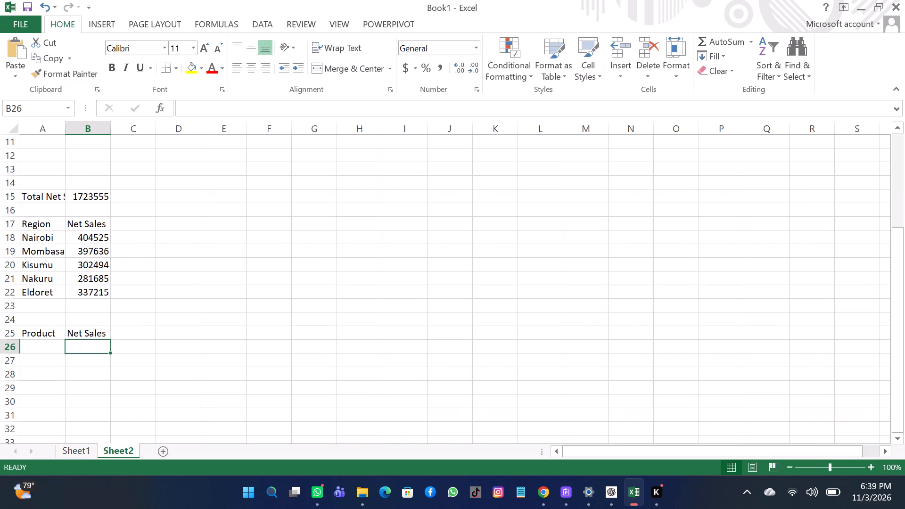
pyautogui.click(41, 350)
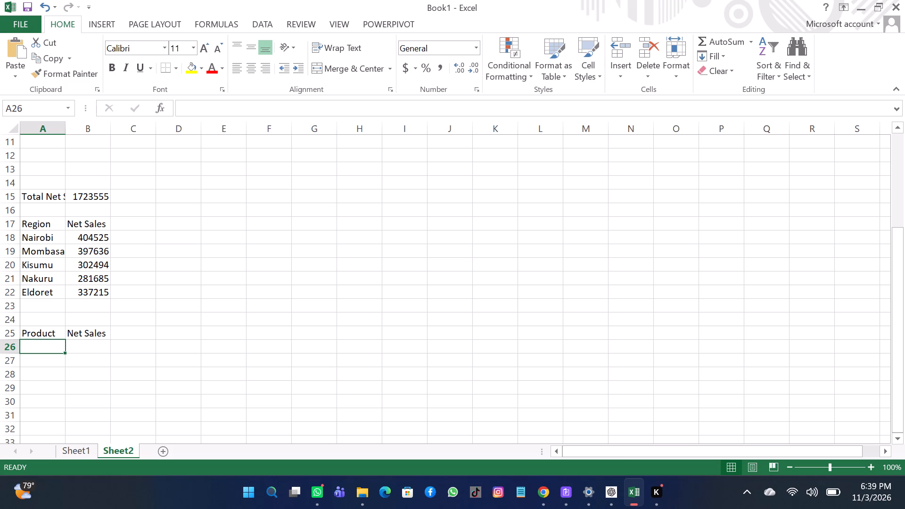
pyautogui.press('l')
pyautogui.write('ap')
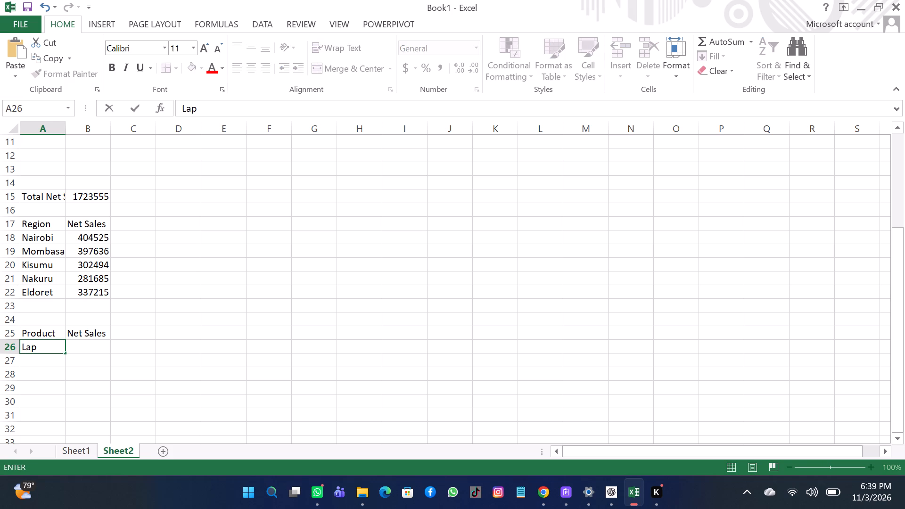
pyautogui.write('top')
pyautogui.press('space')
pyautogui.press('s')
# Complete "Laptop Stand" in cell A26 of Sheet2 and continue the product list with "Wireless Mouse" in A27 and "Printer" in A28.
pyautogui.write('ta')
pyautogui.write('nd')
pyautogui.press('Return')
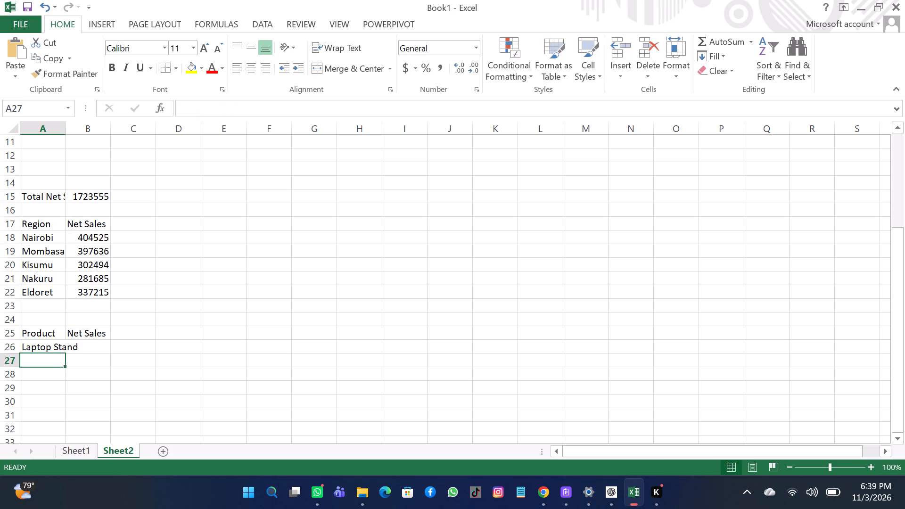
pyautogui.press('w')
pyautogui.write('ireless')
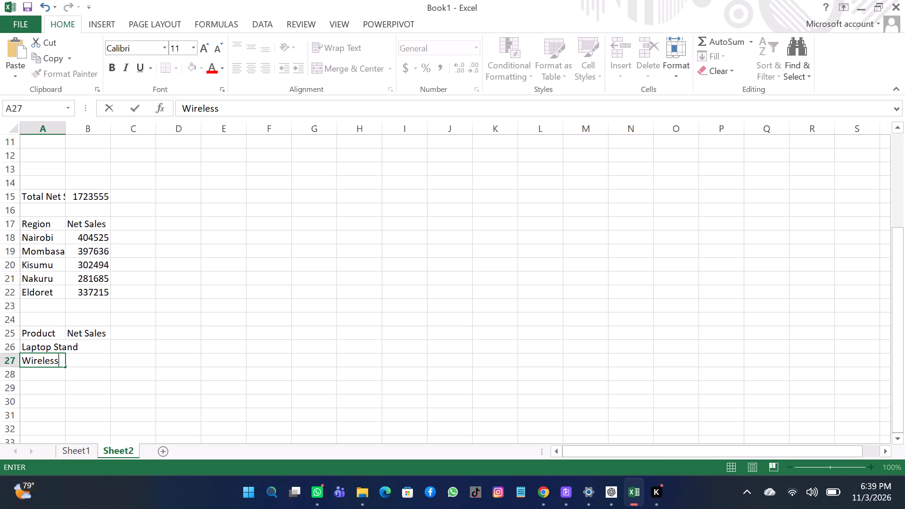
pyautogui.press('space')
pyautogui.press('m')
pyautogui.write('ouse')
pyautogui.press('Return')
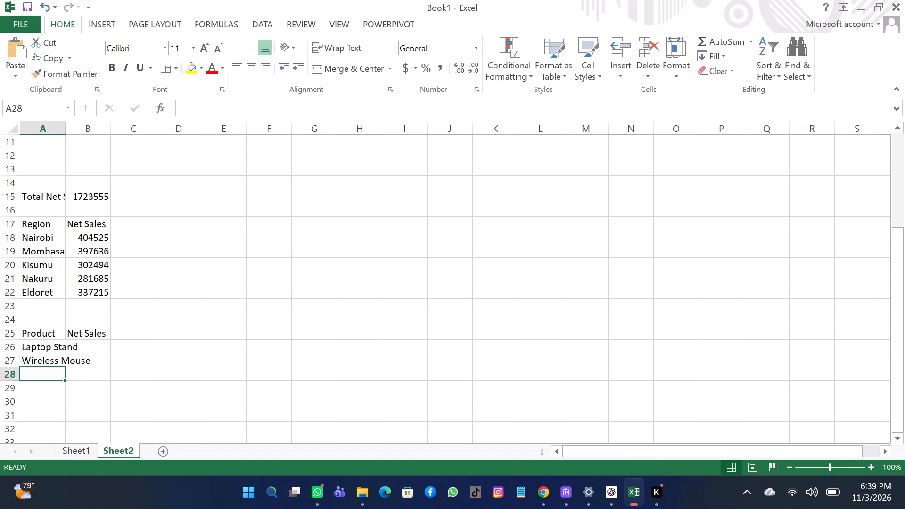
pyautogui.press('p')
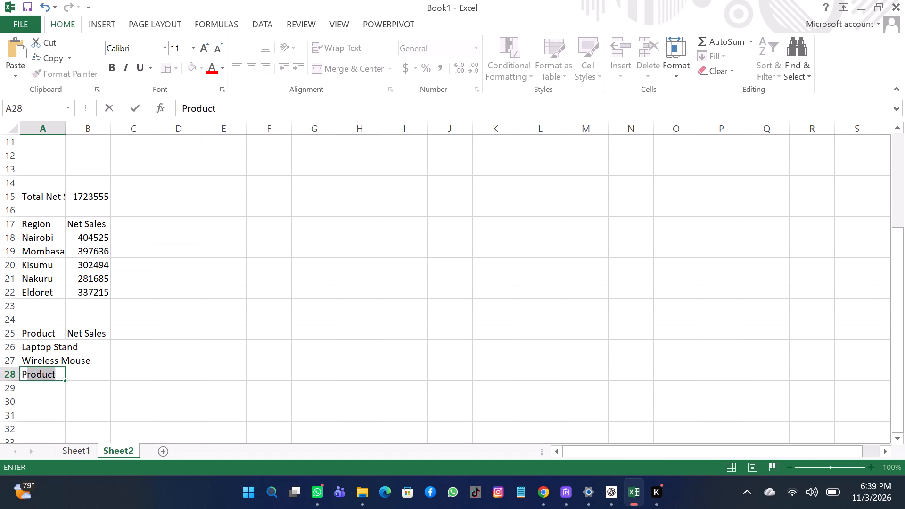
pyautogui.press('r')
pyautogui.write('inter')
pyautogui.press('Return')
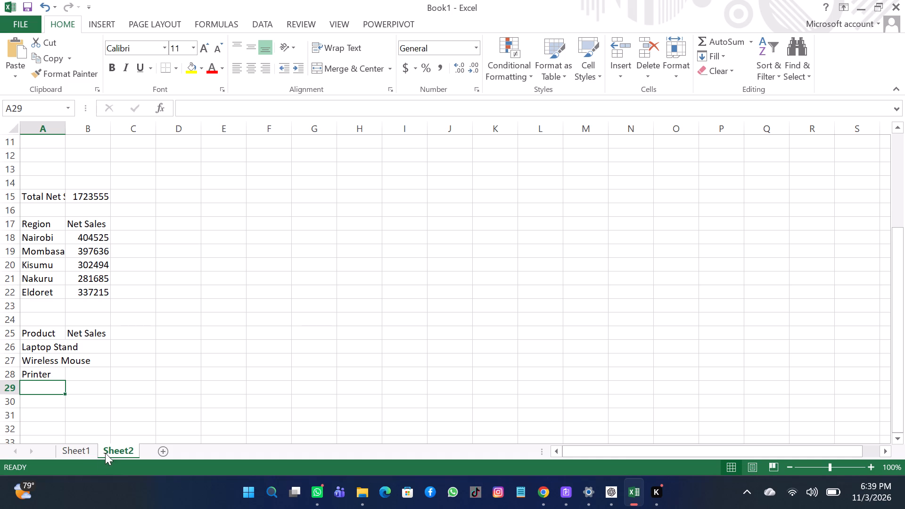
# Examine the following entries in the Product column of the Sheet1 order table, reading the full name in cell E6.
pyautogui.click(85, 455)
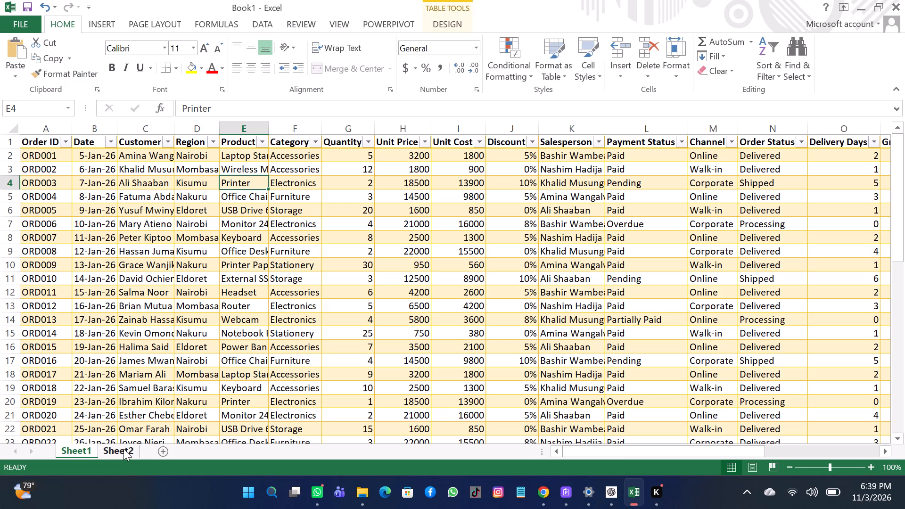
pyautogui.click(245, 215)
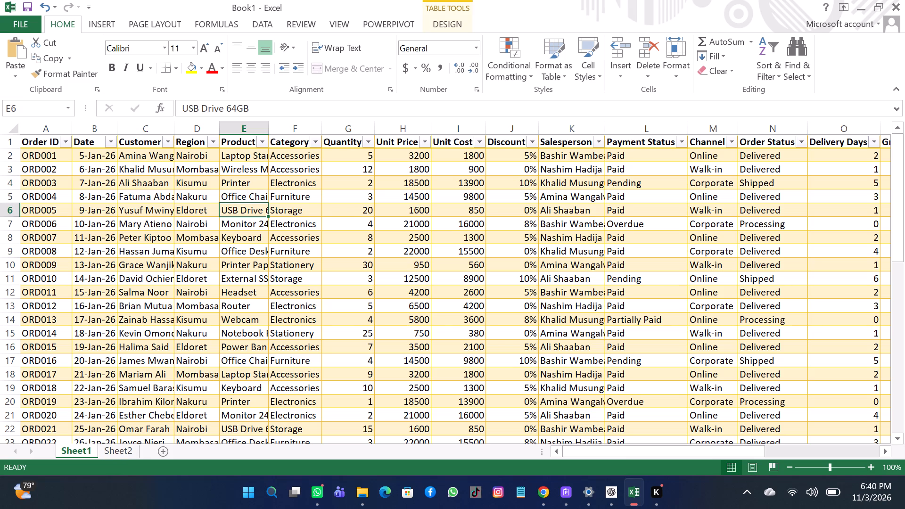
# Check the product names in cells E5 to E8 of Sheet1 and enter "Keyboard" in cell A29 of Sheet2.
pyautogui.click(257, 197)
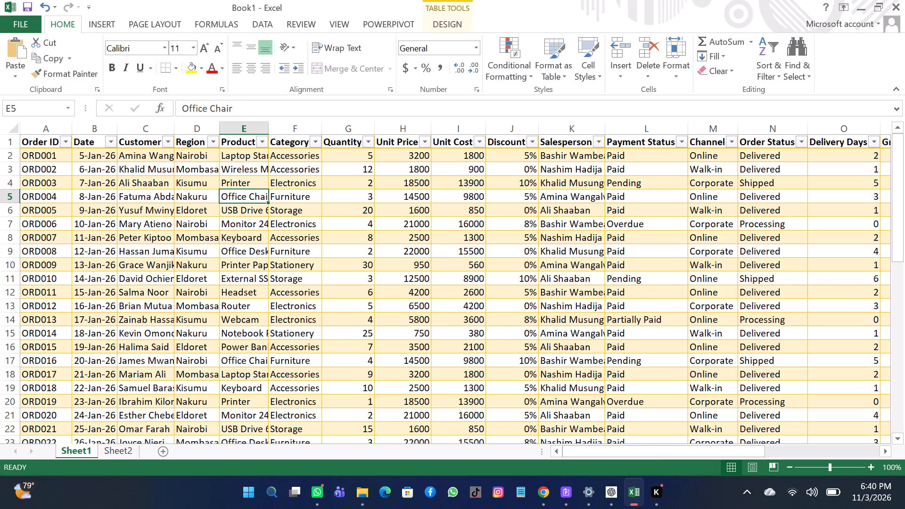
pyautogui.click(261, 210)
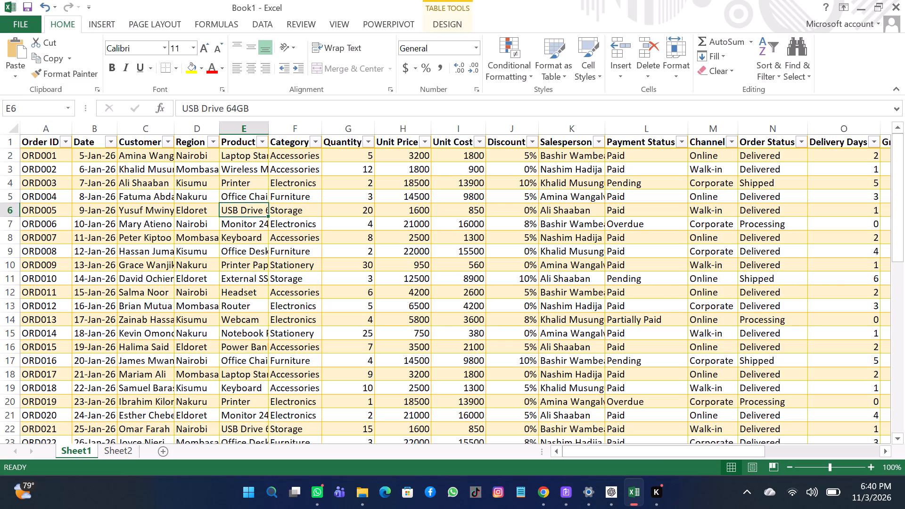
pyautogui.click(259, 221)
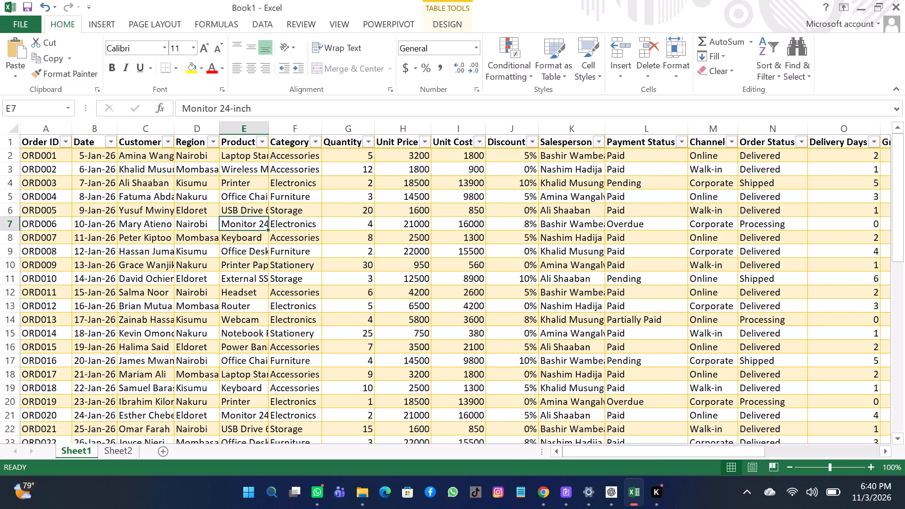
pyautogui.click(258, 237)
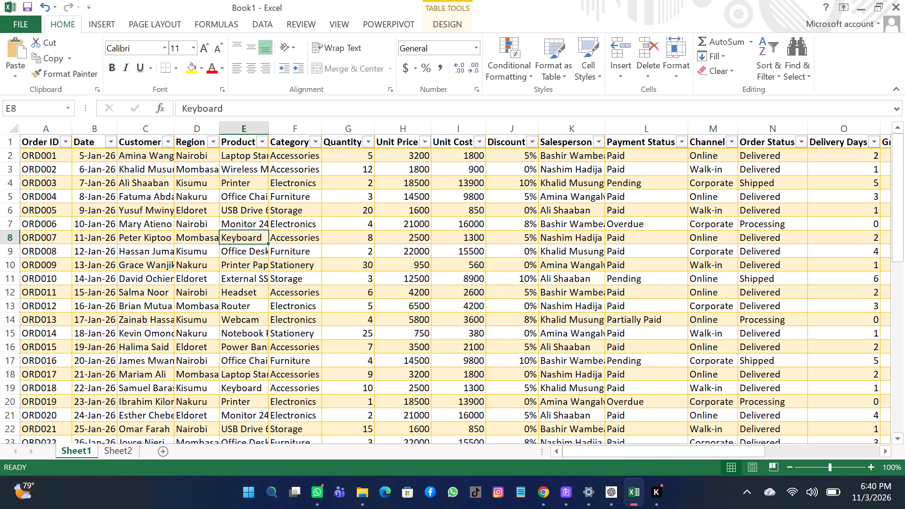
pyautogui.click(123, 451)
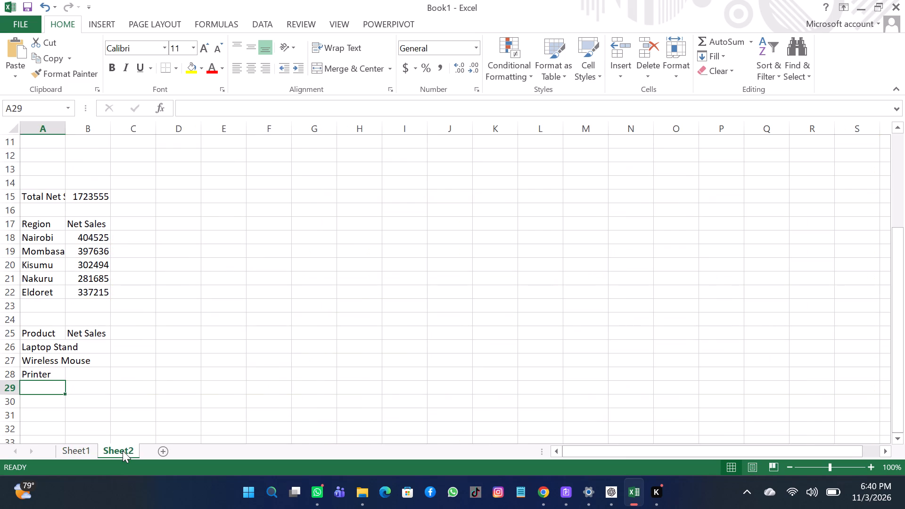
pyautogui.press('k')
pyautogui.write('eybo')
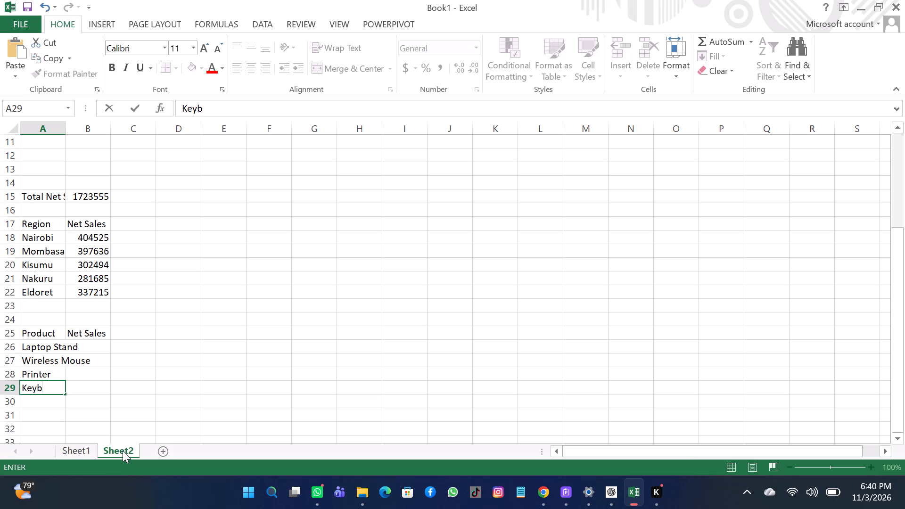
pyautogui.write('ard')
pyautogui.press('Return')
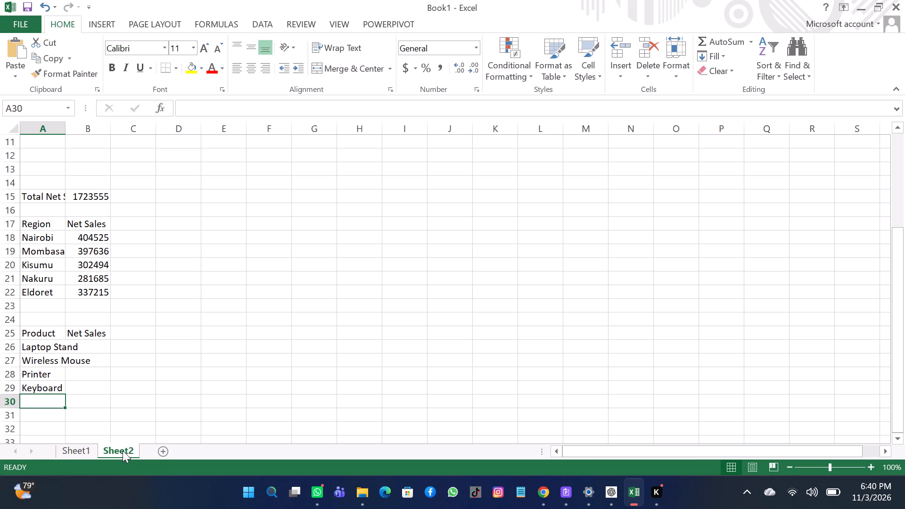
# Enter the product name "USB Drive 64GB" in cell A30 of Sheet2, below Keyboard.
pyautogui.write('US')
pyautogui.write('B')
pyautogui.press('space')
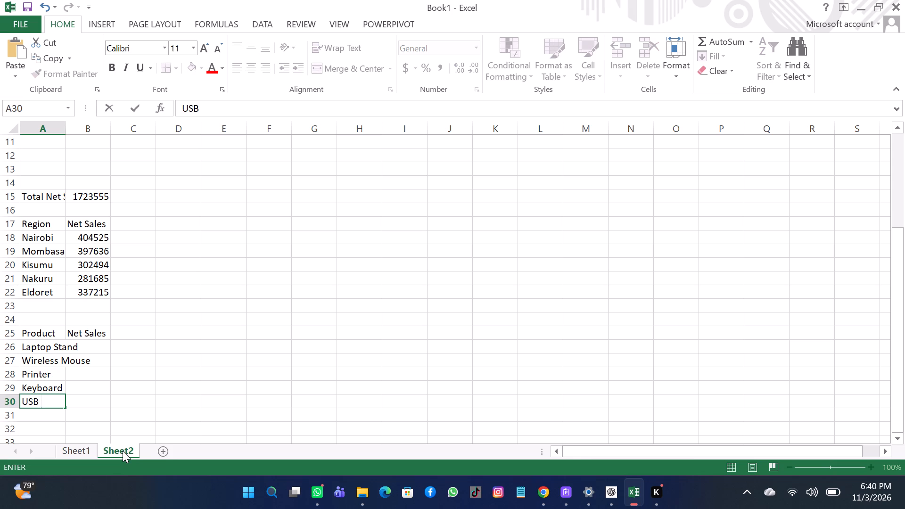
pyautogui.press('d')
pyautogui.press('r')
pyautogui.write('ive')
pyautogui.press('space')
pyautogui.write('64')
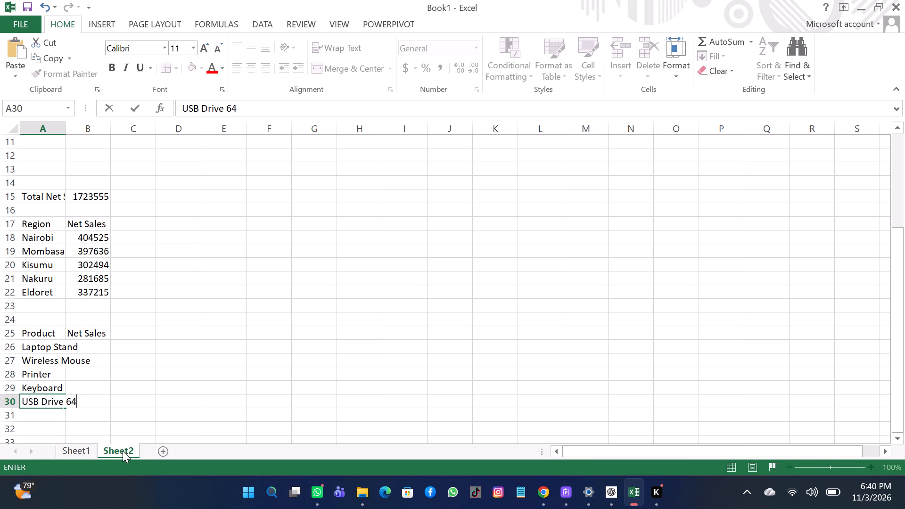
pyautogui.press('g')
pyautogui.press('b')
pyautogui.press('Return')
# Enter the product name "Office Desk" in cell A31 of Sheet2.
pyautogui.press('o')
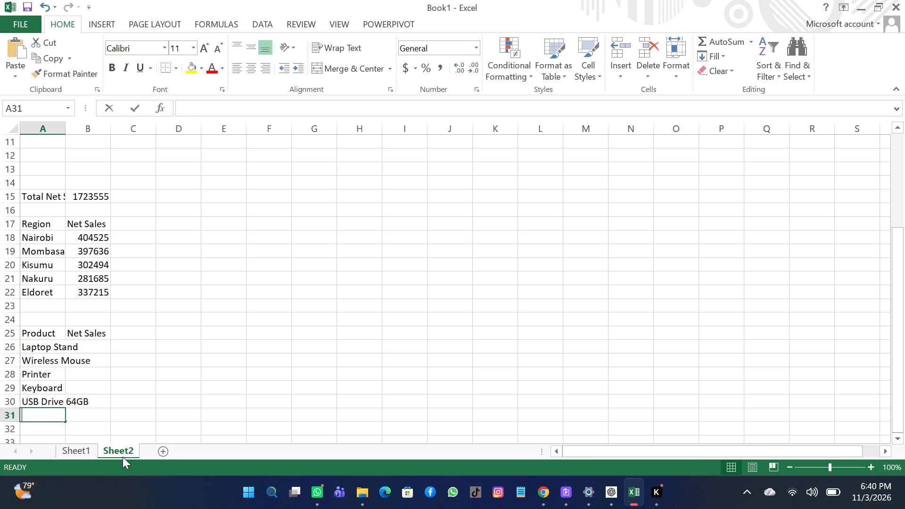
pyautogui.write('ffice')
pyautogui.press('space')
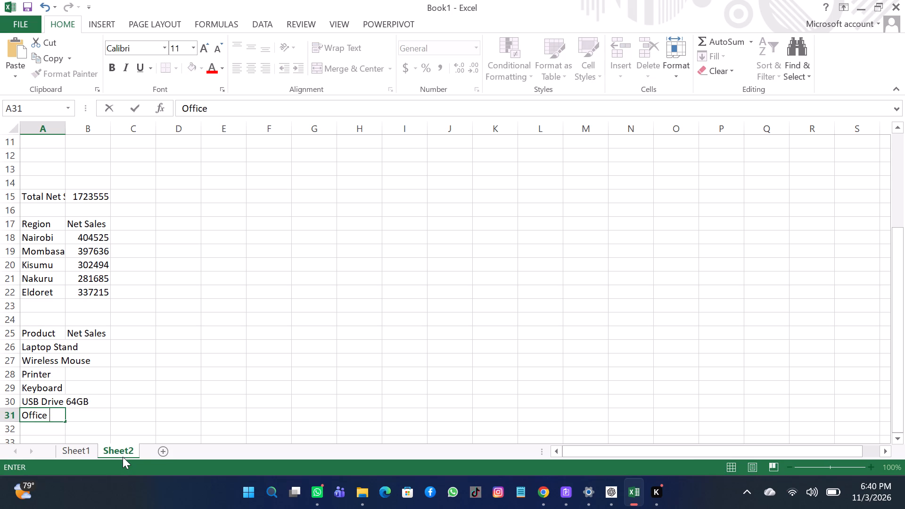
pyautogui.press('d')
pyautogui.write('esk')
pyautogui.press('Return')
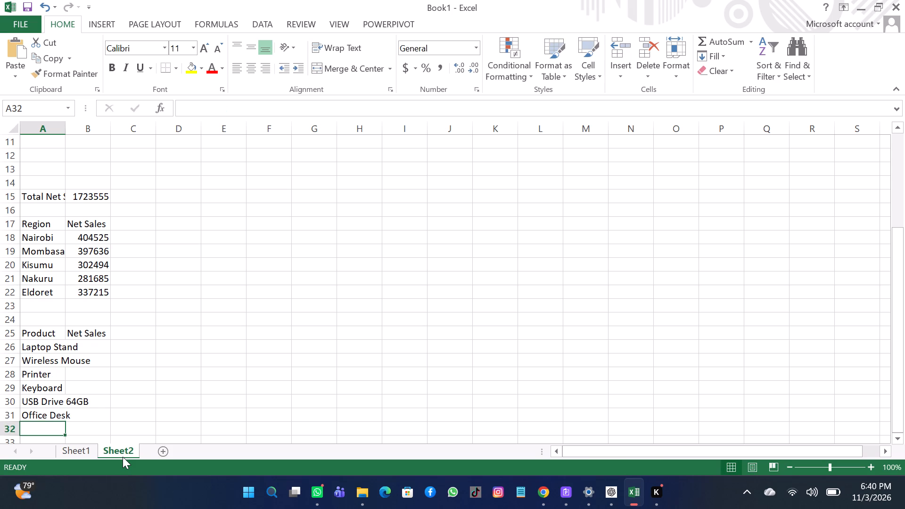
# Enter the product name "Office Chair" in cell A32 of Sheet2.
pyautogui.press('o')
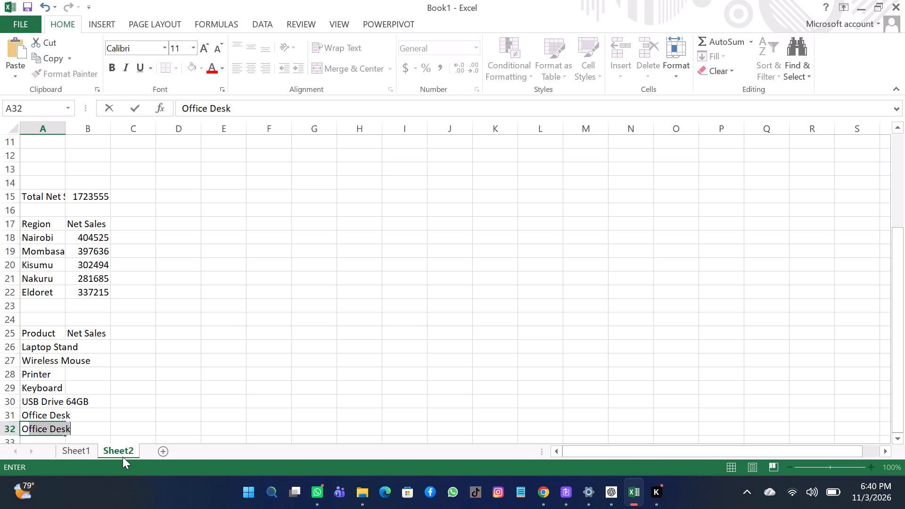
pyautogui.write('ff')
pyautogui.write('ice')
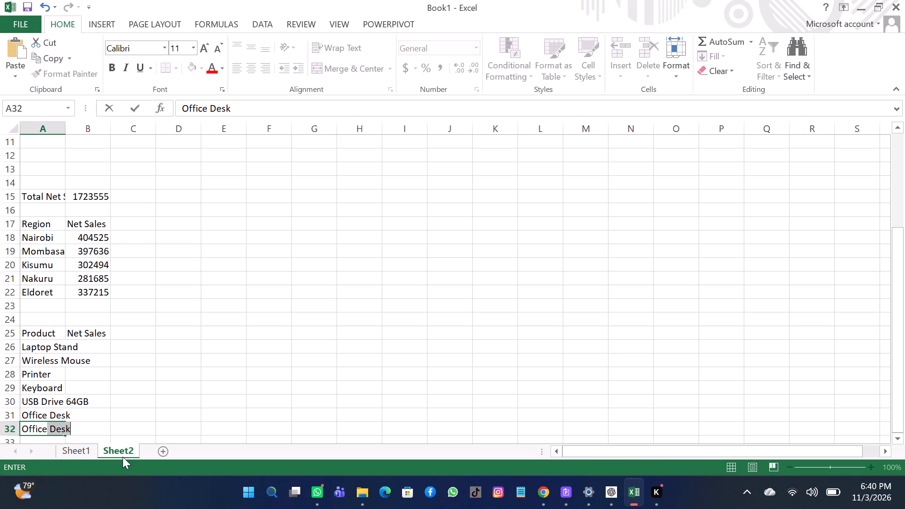
pyautogui.press('space')
pyautogui.press('c')
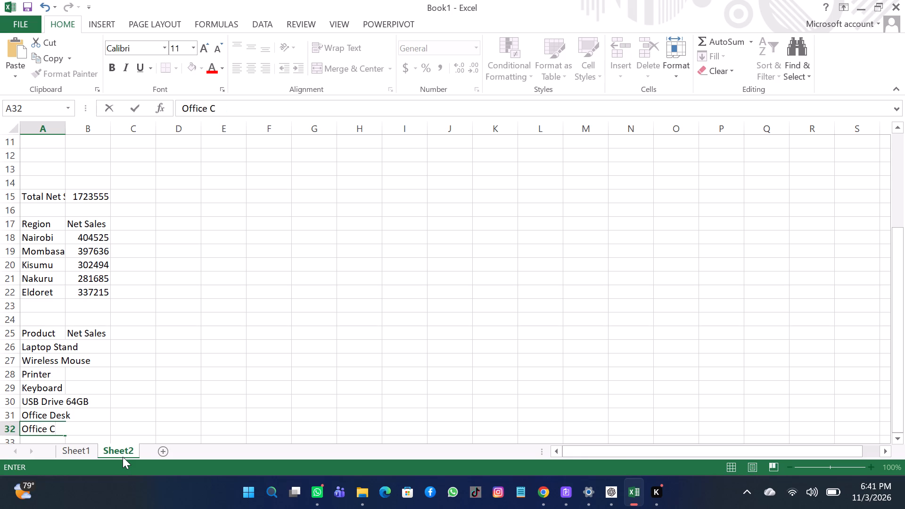
pyautogui.write('hair')
pyautogui.press('Return')
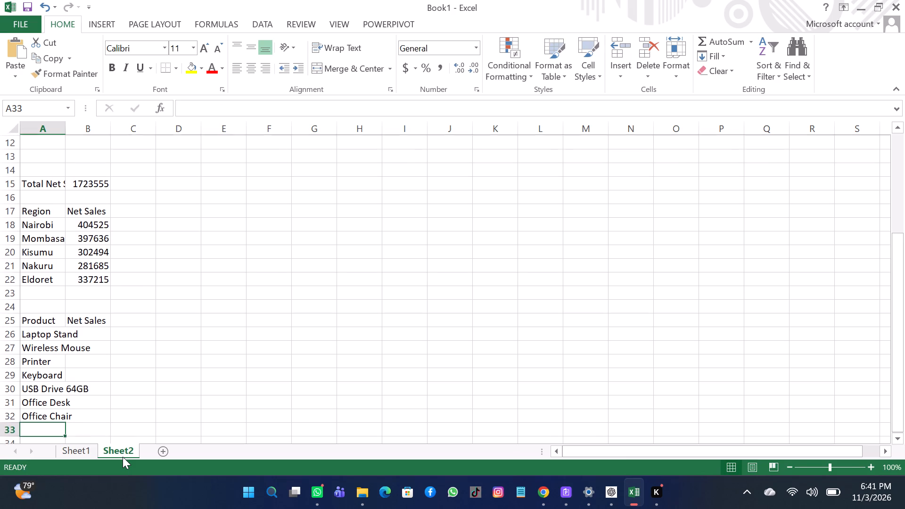
# Examine the Product column of the Sheet1 order table, reading the full names in cells E15 to E17.
pyautogui.click(77, 455)
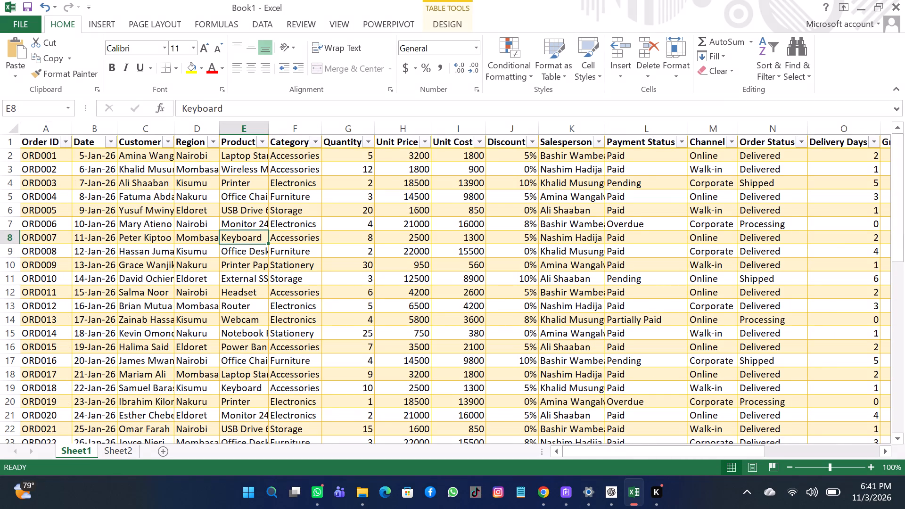
pyautogui.click(242, 352)
pyautogui.click(244, 336)
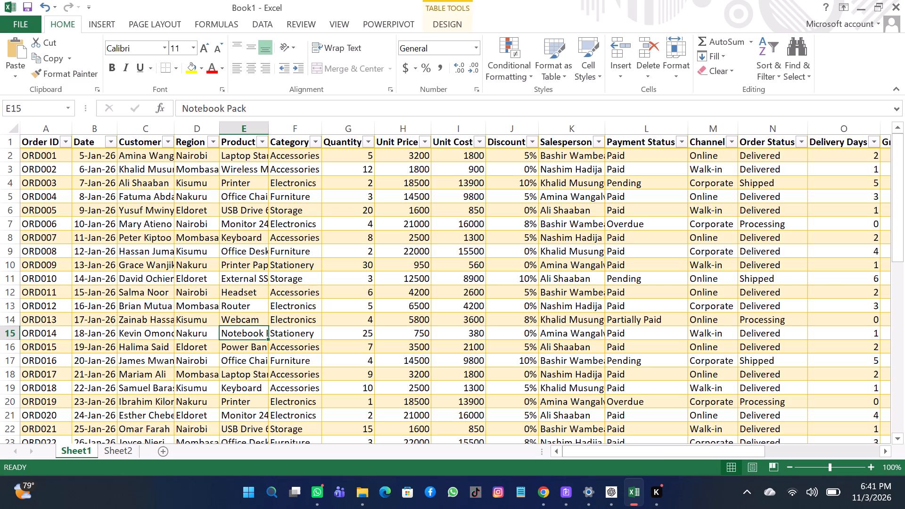
pyautogui.click(244, 354)
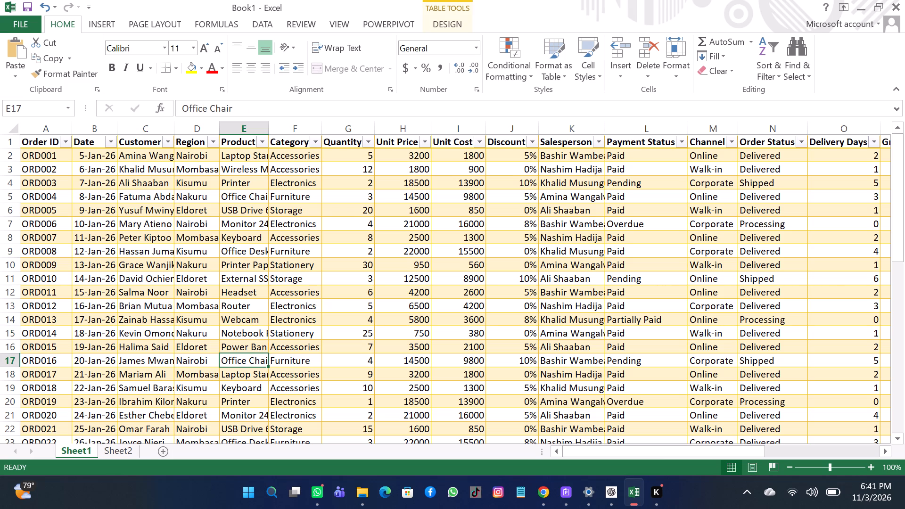
pyautogui.click(246, 344)
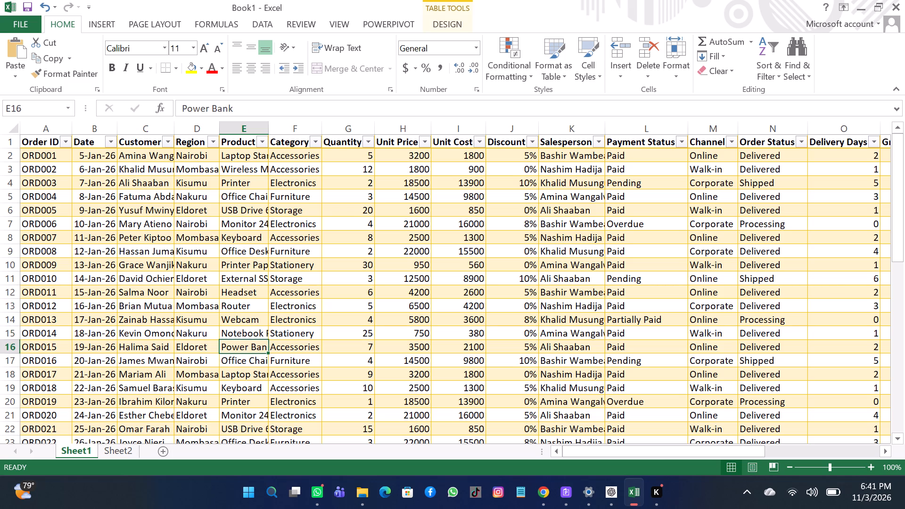
pyautogui.click(246, 333)
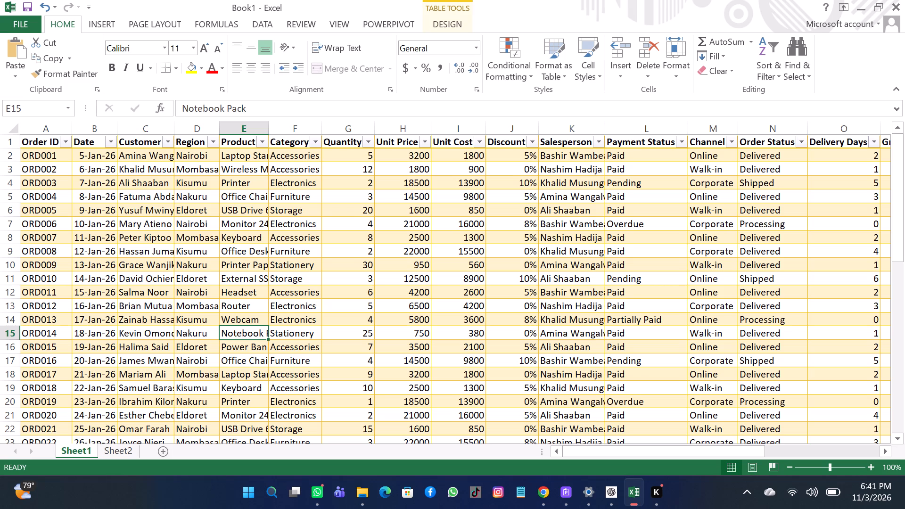
# Return to Sheet2 and enter the product name "Web Cam" in cell A33, below Office Chair.
pyautogui.click(123, 454)
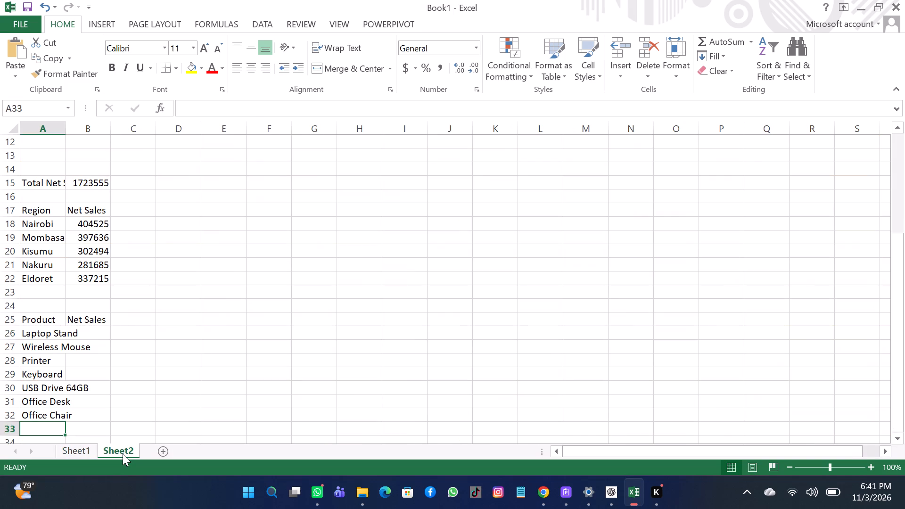
pyautogui.click(123, 454)
pyautogui.press('w')
pyautogui.press('BackSpace')
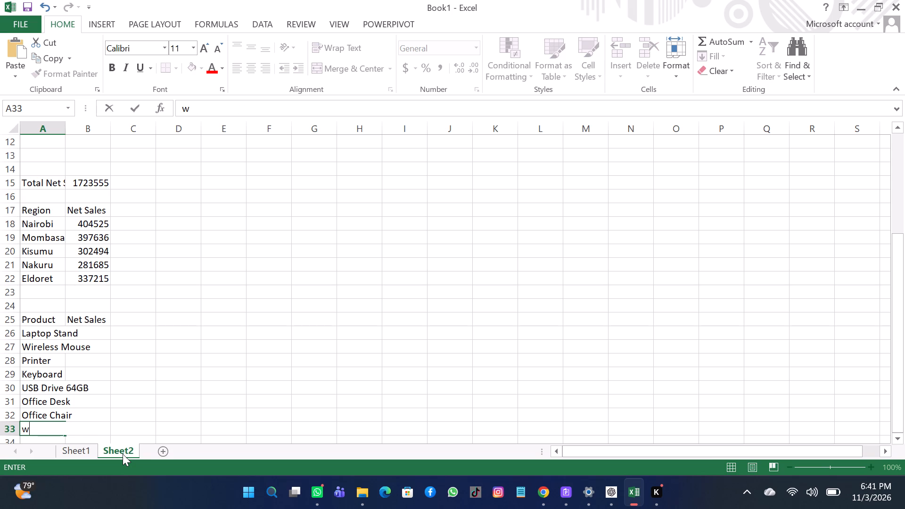
pyautogui.press('BackSpace')
pyautogui.press('w')
pyautogui.press('e')
pyautogui.write('b')
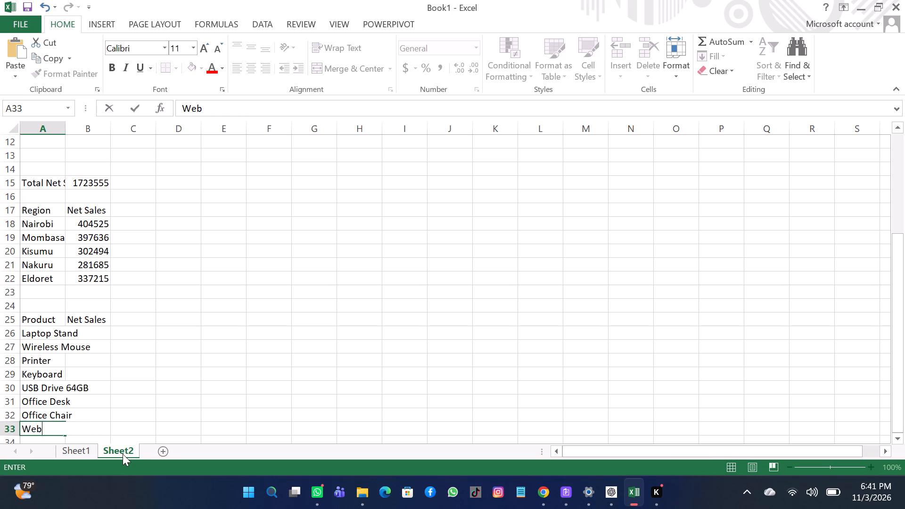
pyautogui.press('space')
pyautogui.press('c')
pyautogui.press('a')
pyautogui.press('m')
pyautogui.press('Return')
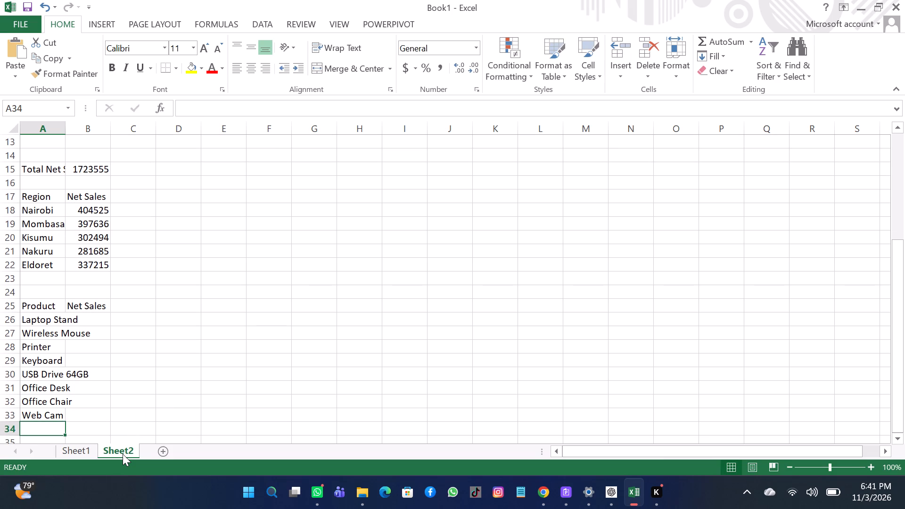
# Enter the product name "Notebook Pack" in cell A34 of Sheet2.
pyautogui.press('n')
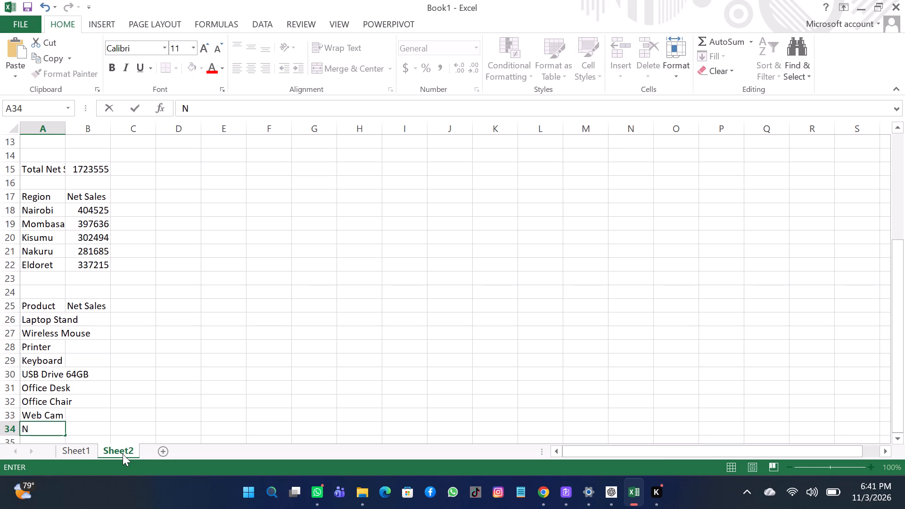
pyautogui.write('ote')
pyautogui.write('book')
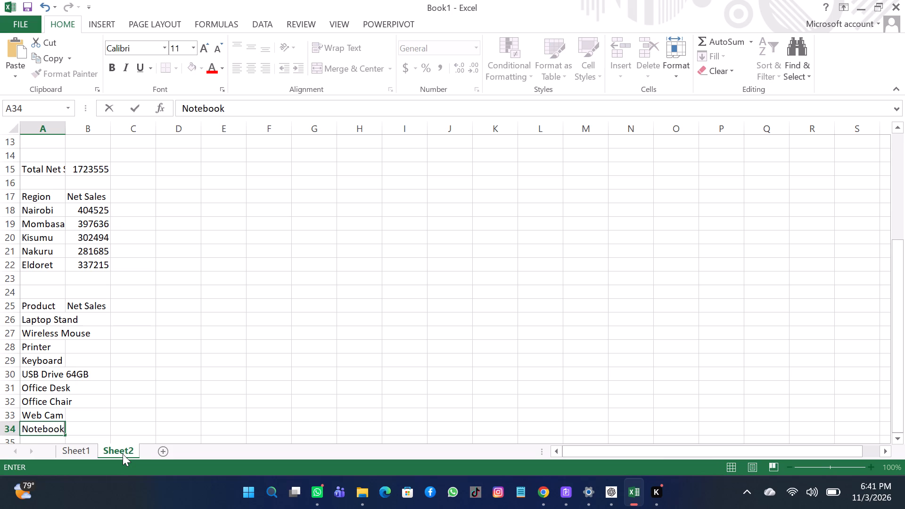
pyautogui.press('space')
pyautogui.press('p')
pyautogui.write('ack')
pyautogui.press('Return')
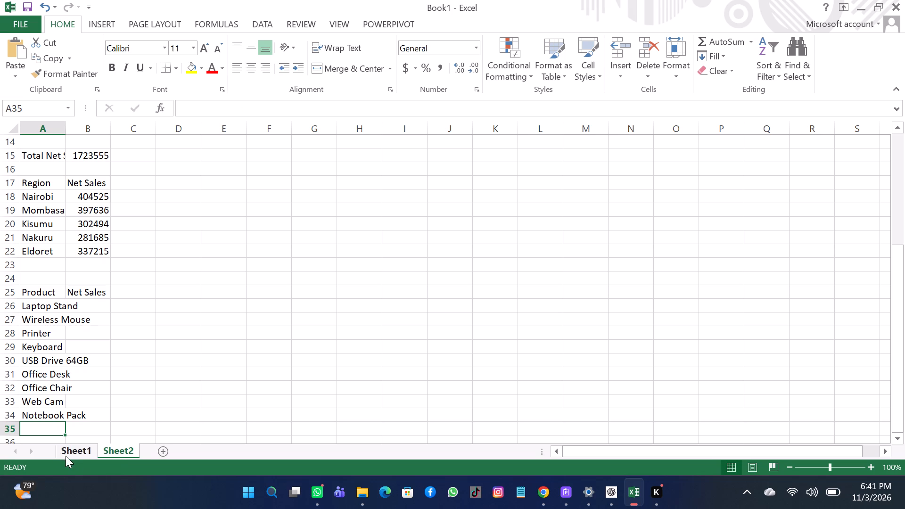
# Check the product names in the Sheet1 order table and enter "Printer Paper" in cell A35 of Sheet2.
pyautogui.click(78, 452)
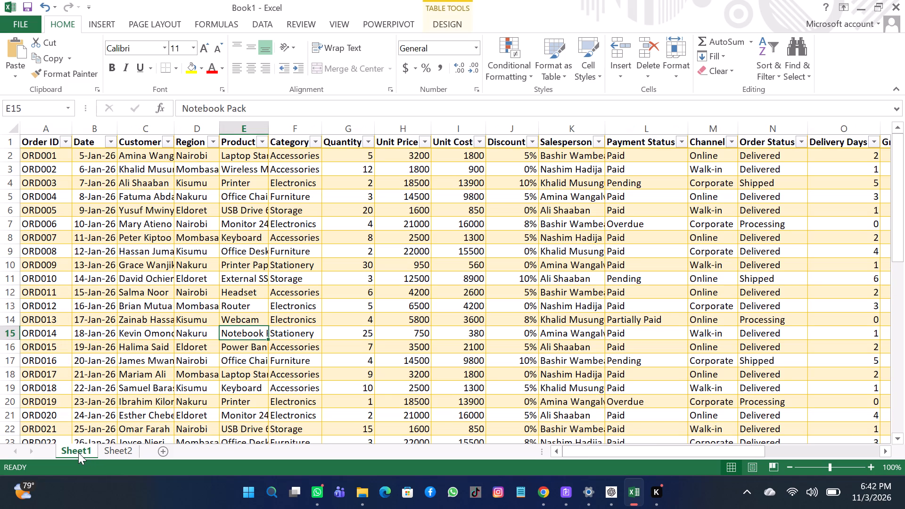
pyautogui.click(242, 270)
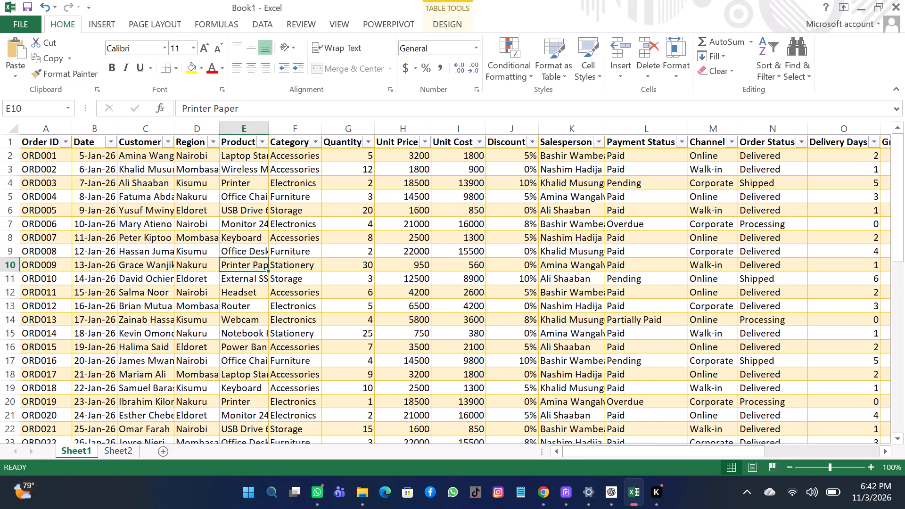
pyautogui.click(242, 189)
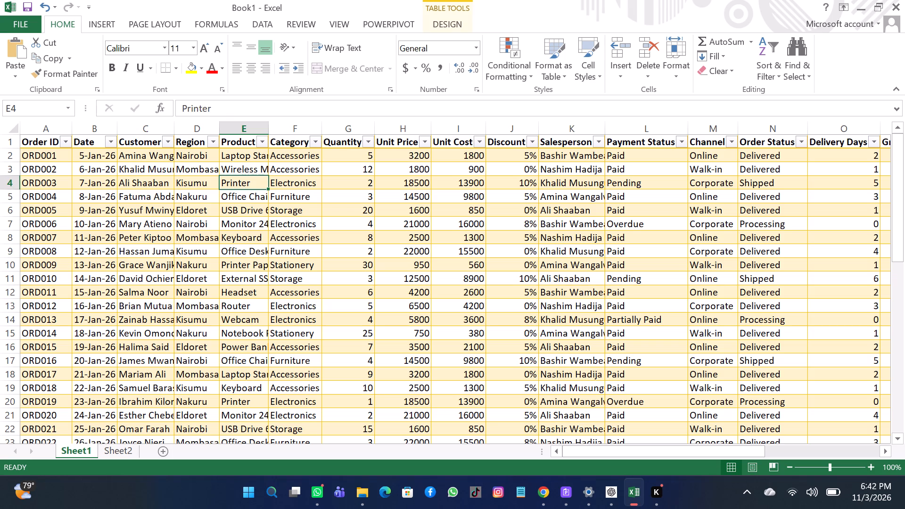
pyautogui.click(251, 280)
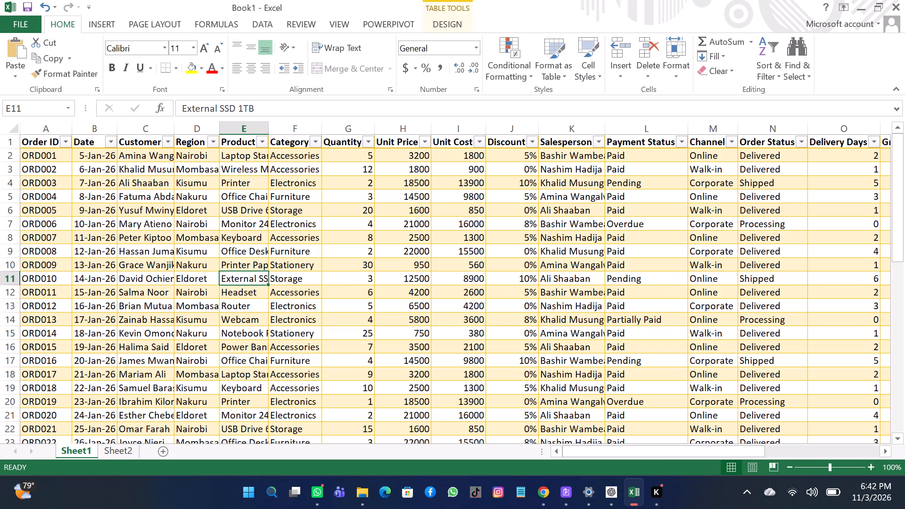
pyautogui.click(248, 225)
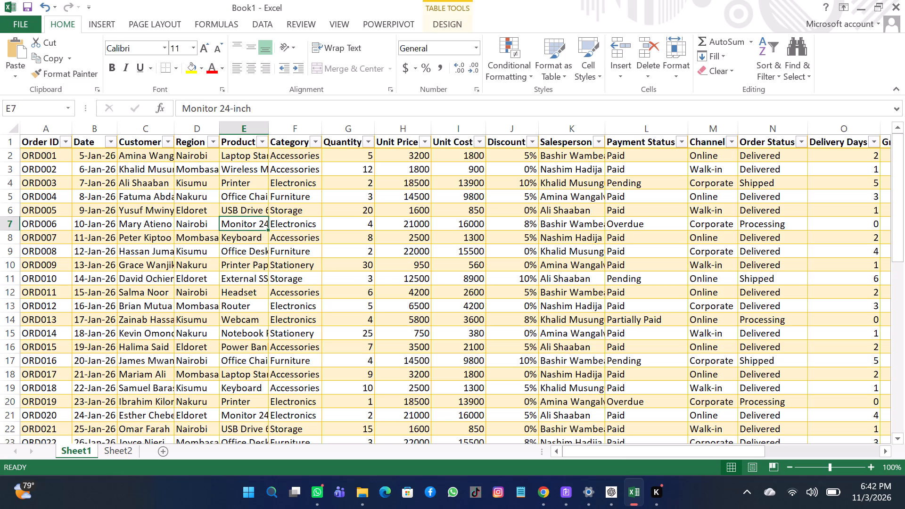
pyautogui.click(254, 262)
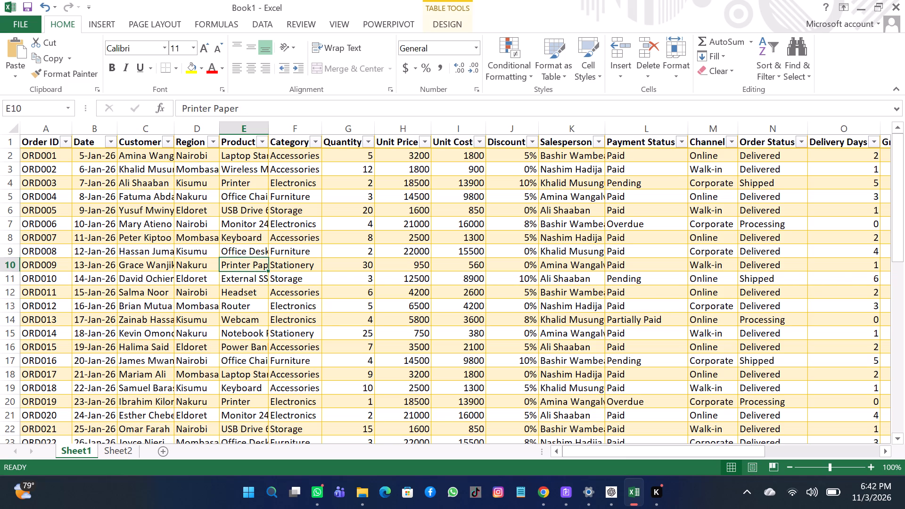
pyautogui.click(126, 448)
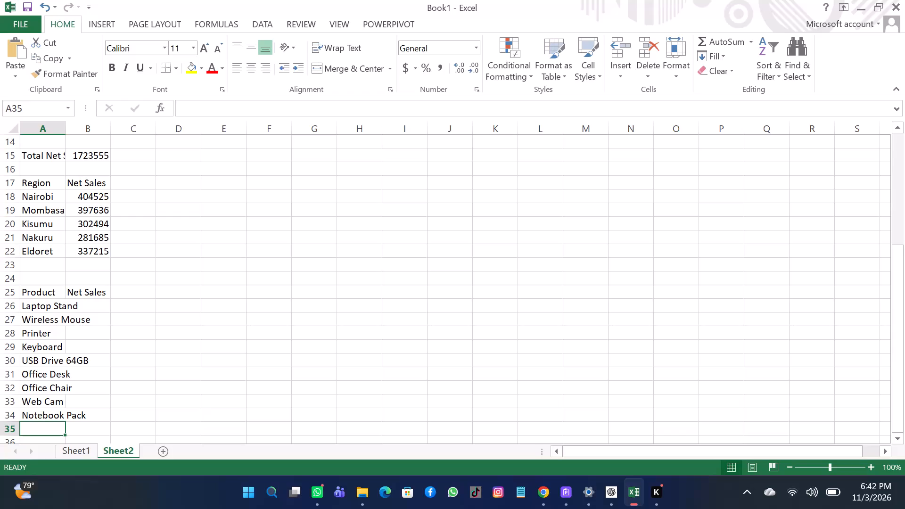
pyautogui.press('p')
pyautogui.write('rinter')
pyautogui.press('space')
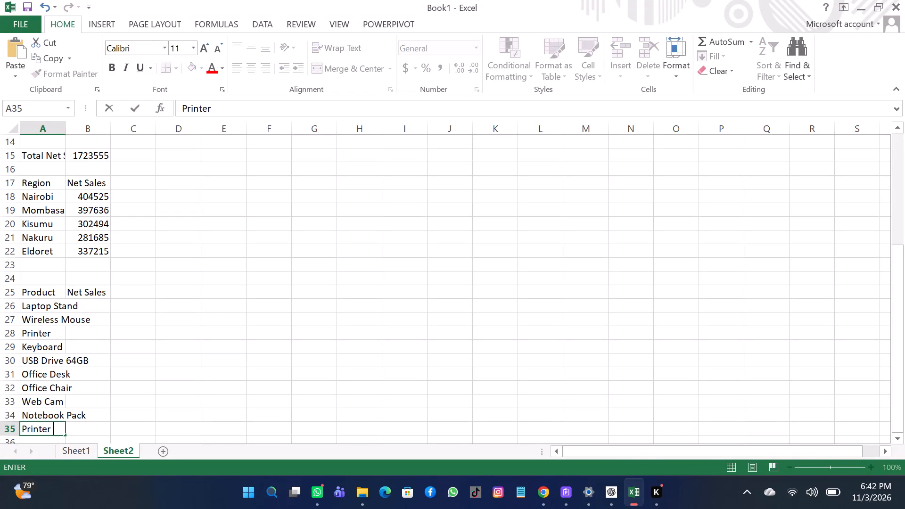
pyautogui.press('p')
pyautogui.write('aper')
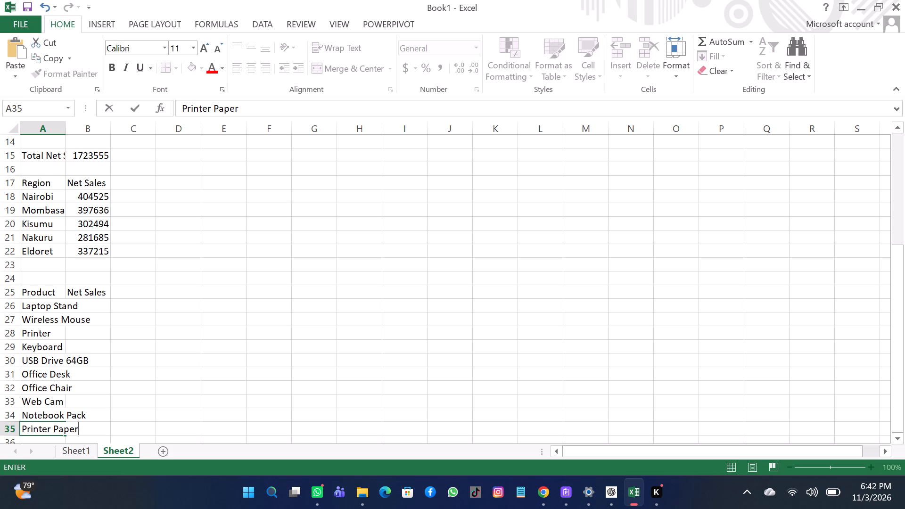
pyautogui.press('Return')
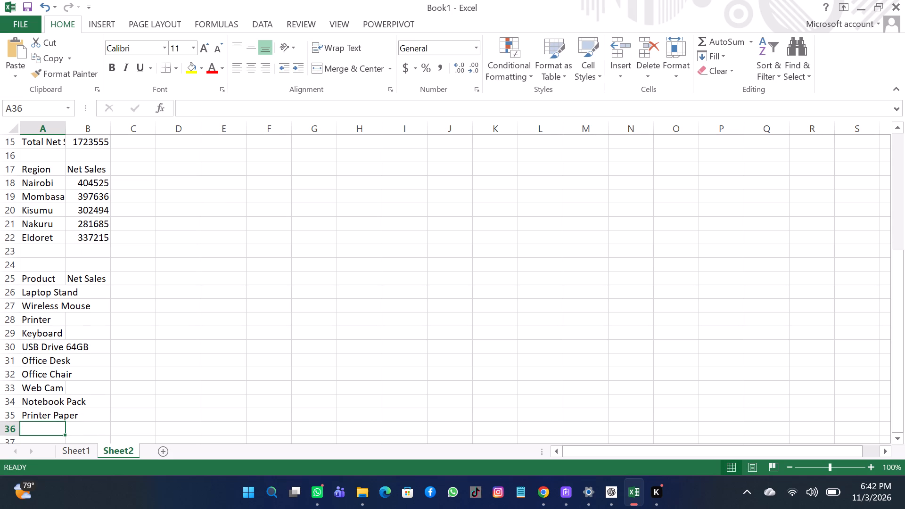
# Enter the product name "Externnal SSD" in cell A36, below Printer Paper.
pyautogui.press('e')
pyautogui.write('xter')
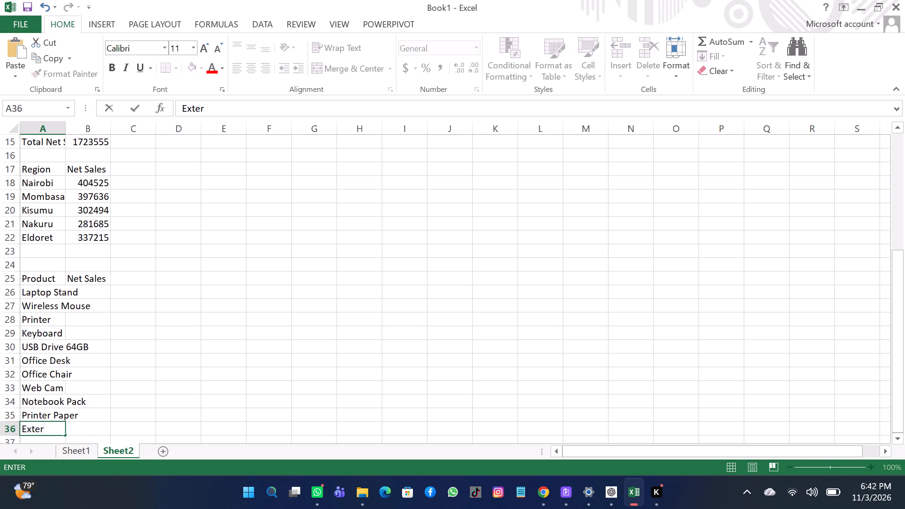
pyautogui.write('nnn')
pyautogui.press('BackSpace')
pyautogui.write('al')
pyautogui.press('space')
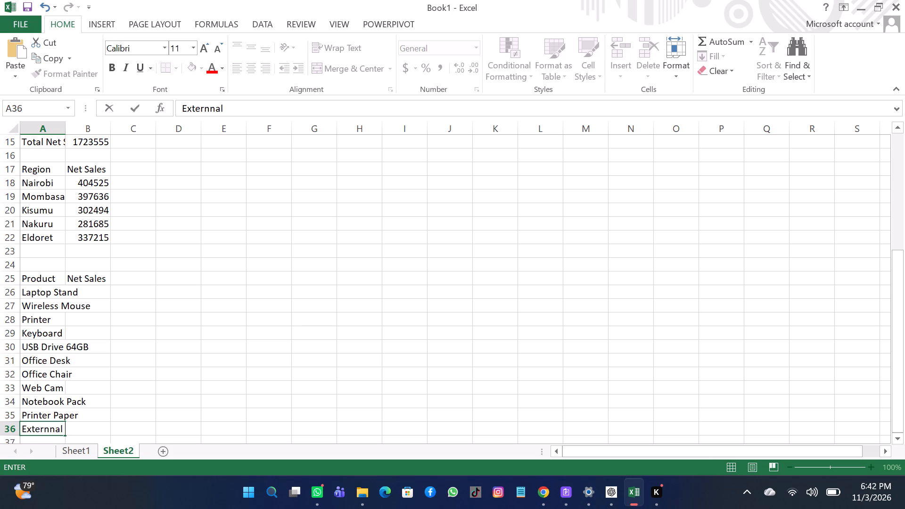
pyautogui.write('SSD')
# Check the product names in Sheet1, then correct the entry in cell A33 of Sheet2 to "Webcam".
pyautogui.click(76, 449)
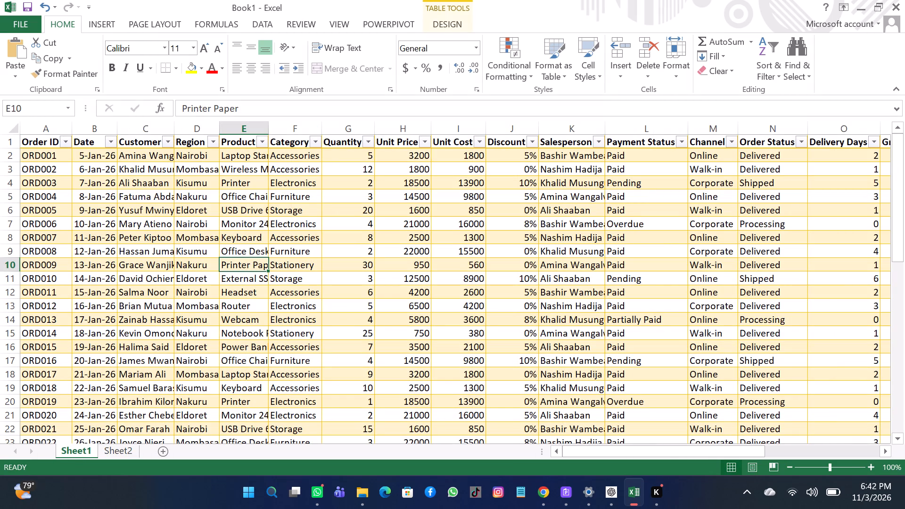
pyautogui.click(249, 281)
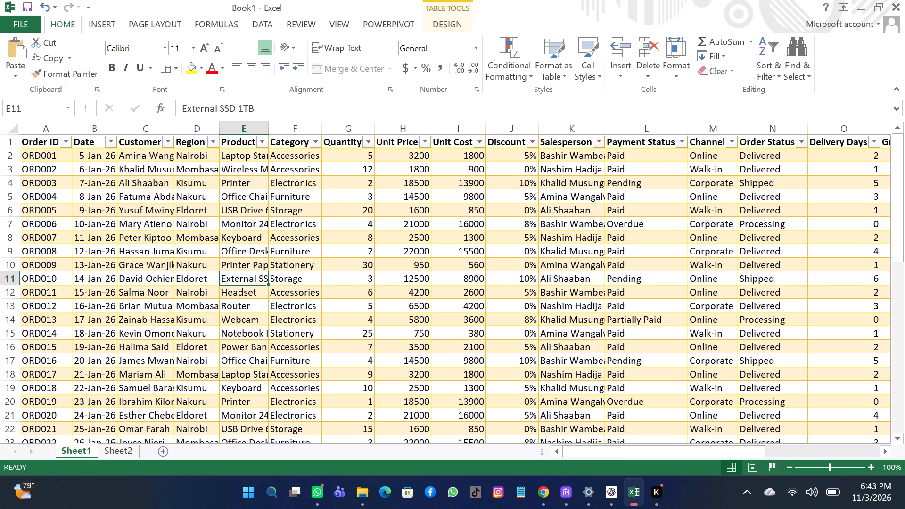
pyautogui.click(250, 296)
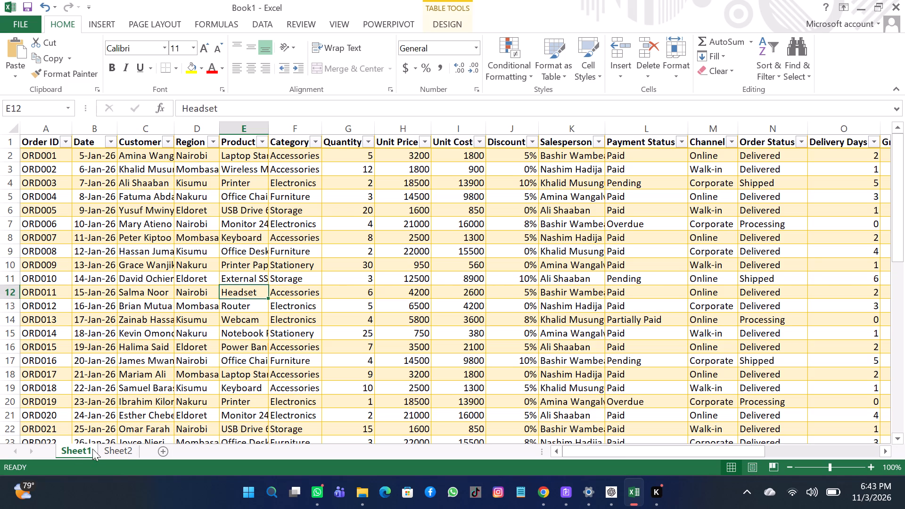
pyautogui.click(105, 449)
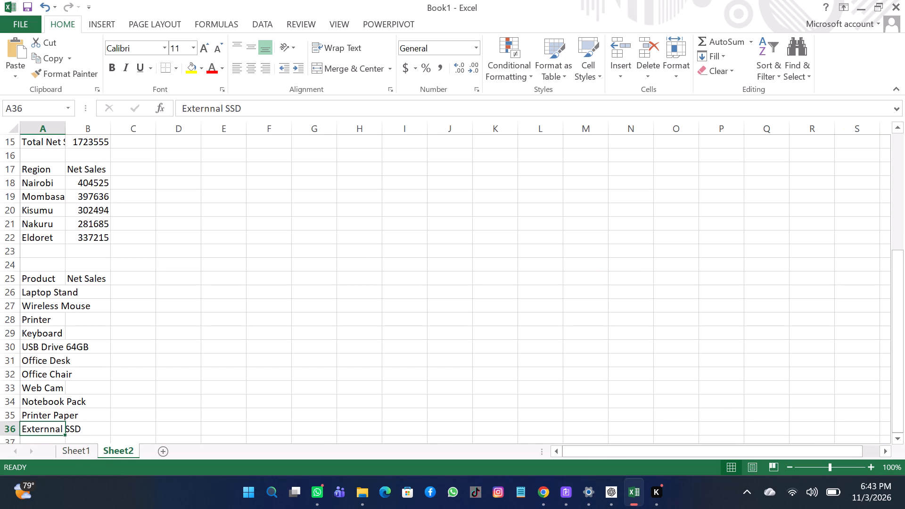
pyautogui.click(49, 387)
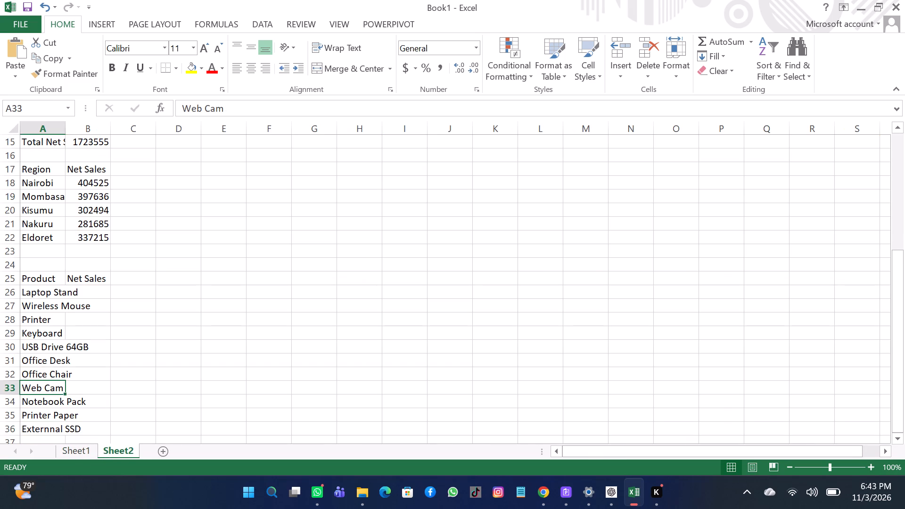
pyautogui.click(50, 391)
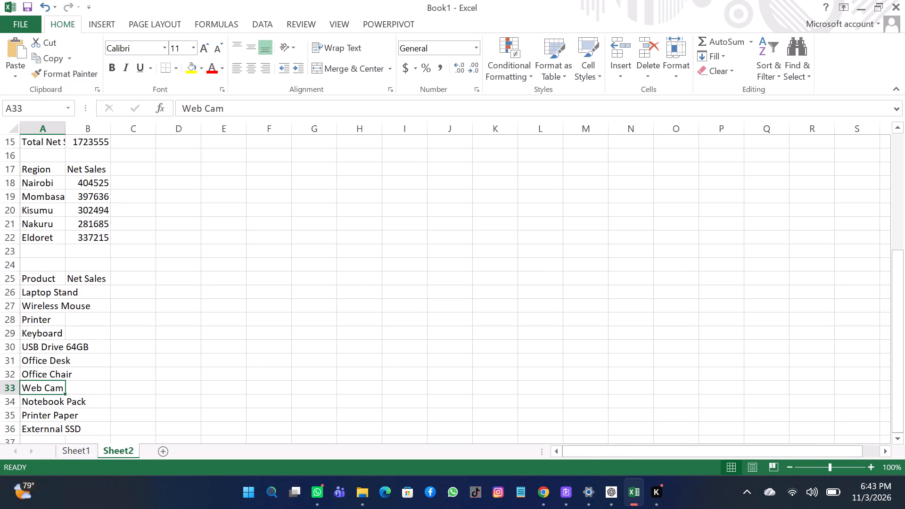
pyautogui.doubleClick(50, 390)
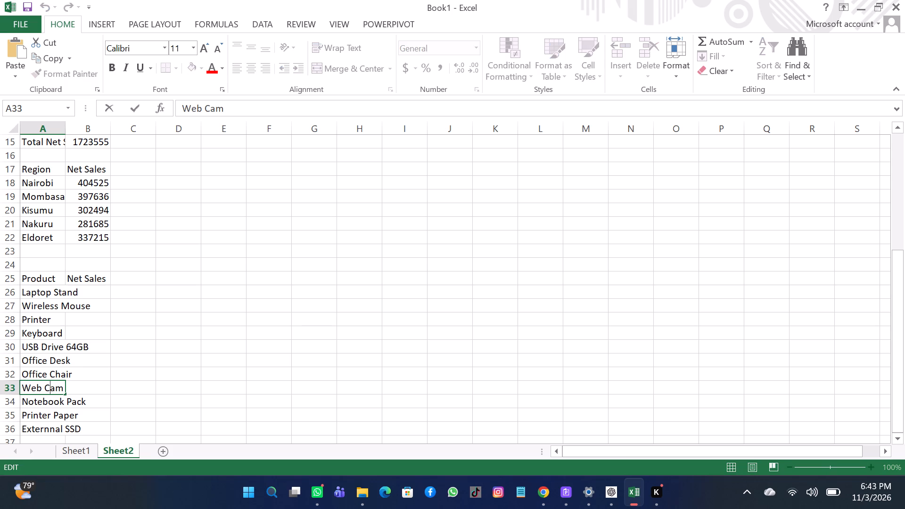
pyautogui.press('BackSpace')
pyautogui.press('BackSpace')
pyautogui.press('c')
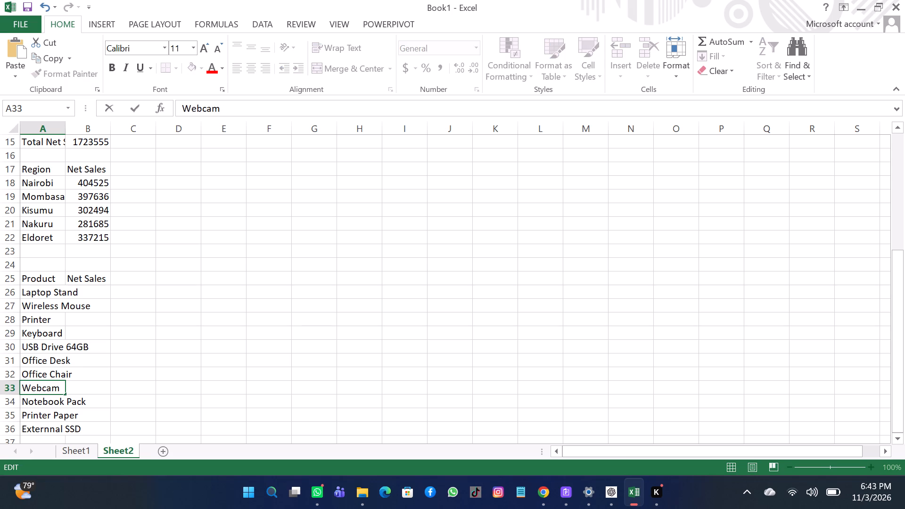
pyautogui.press('Return')
# Append the capacity "1TB" to the external SSD product name in cell A36.
pyautogui.press('Return')
pyautogui.press('Return')
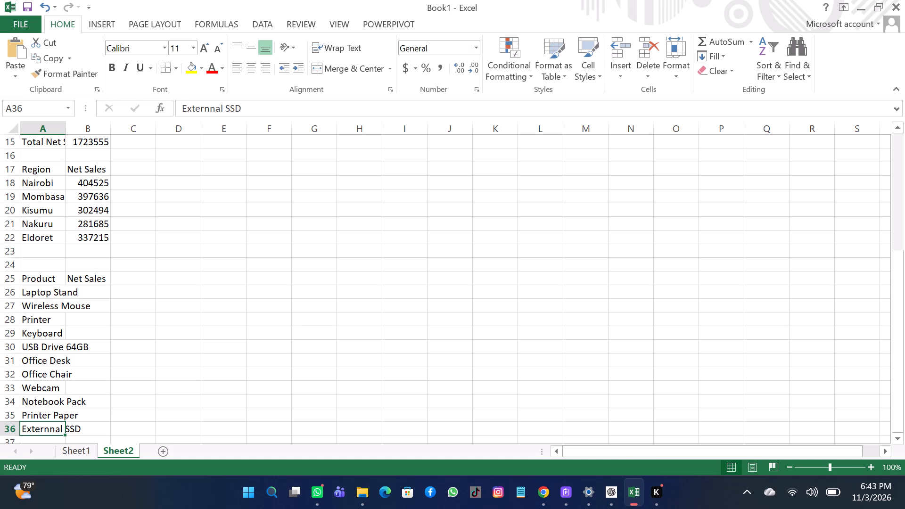
pyautogui.doubleClick(53, 422)
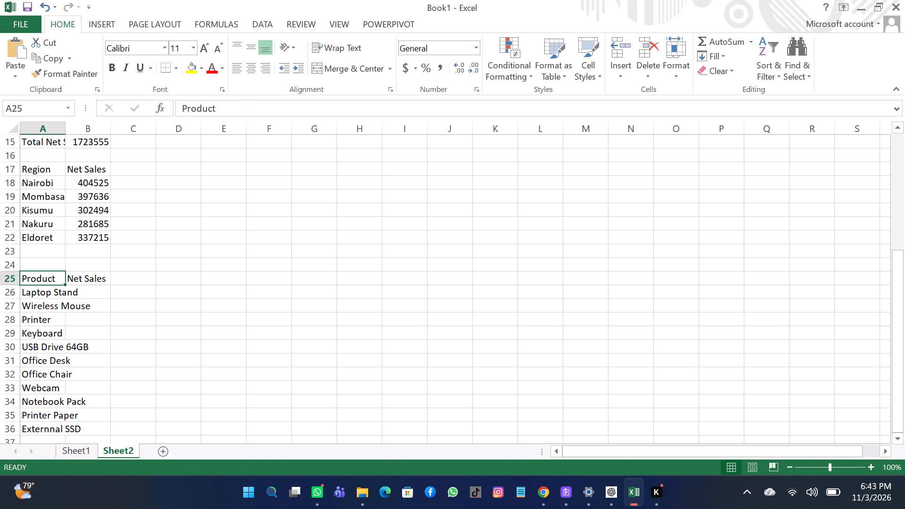
pyautogui.doubleClick(97, 428)
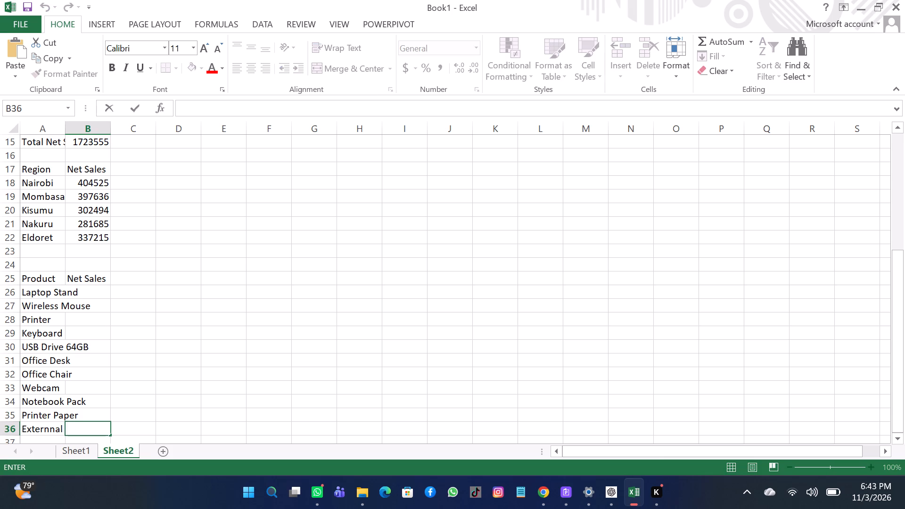
pyautogui.click(62, 423)
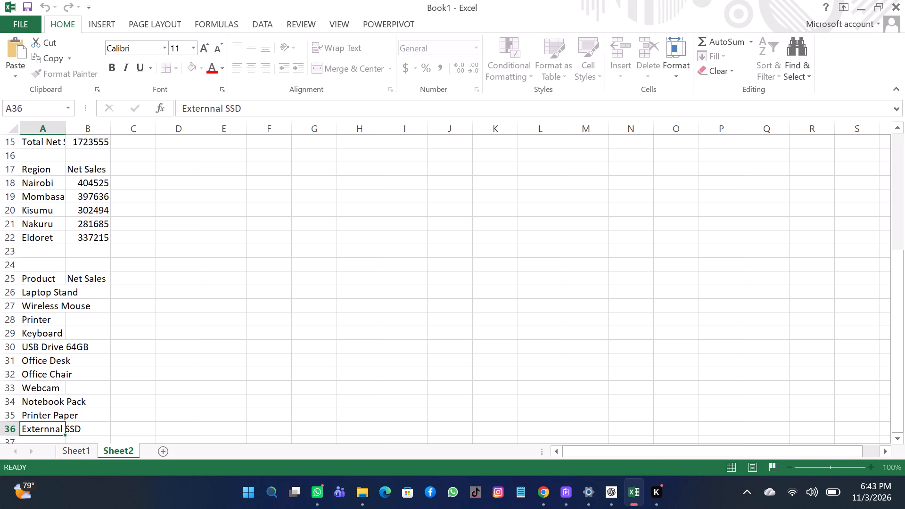
pyautogui.click(251, 109)
pyautogui.press('space')
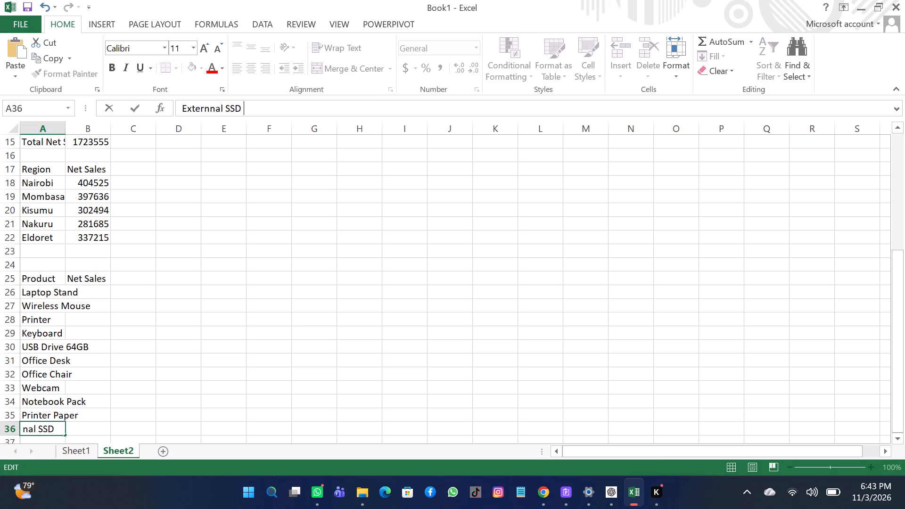
pyautogui.press('1')
pyautogui.press('t')
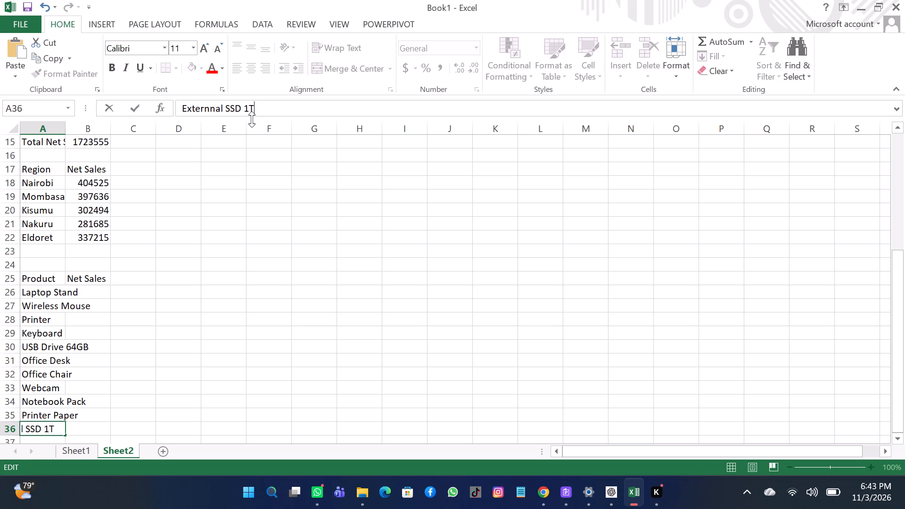
pyautogui.press('b')
pyautogui.press('Return')
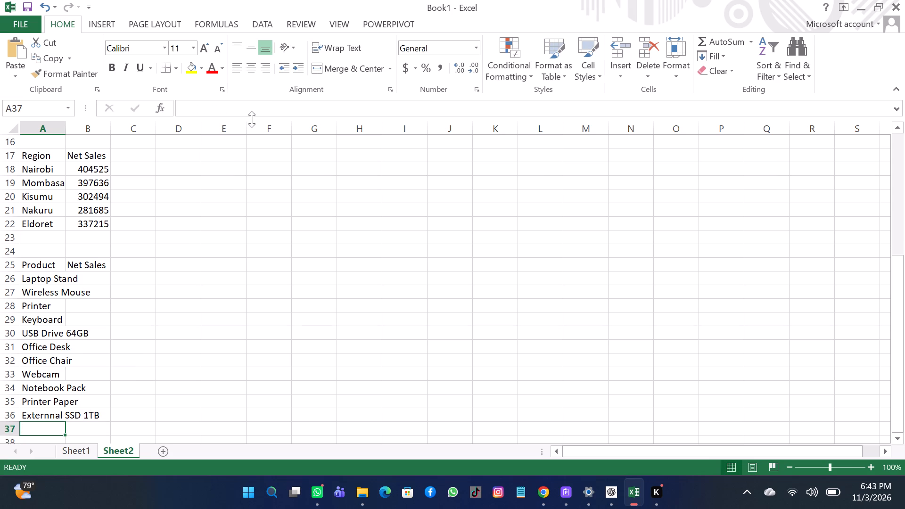
# Enter the product names "Headset" in cell A37 and "Router" in cell A38.
pyautogui.press('h')
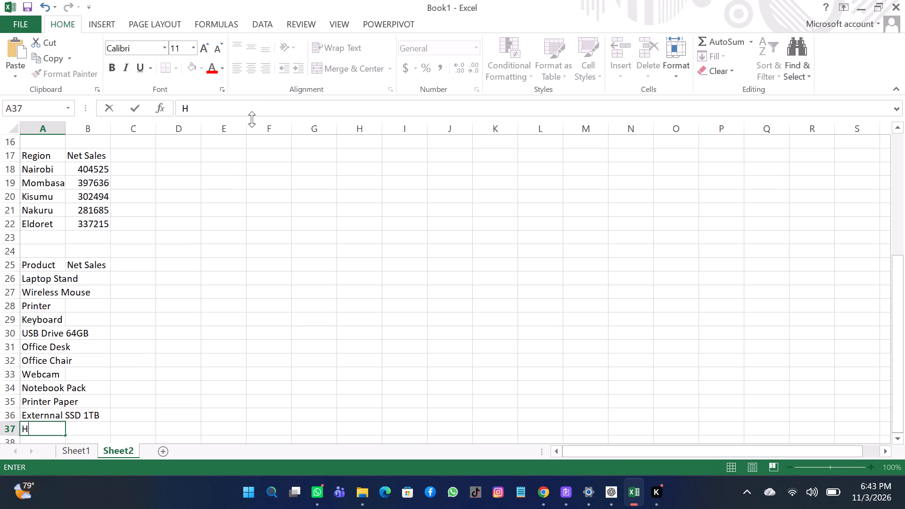
pyautogui.write('eadset')
pyautogui.press('Return')
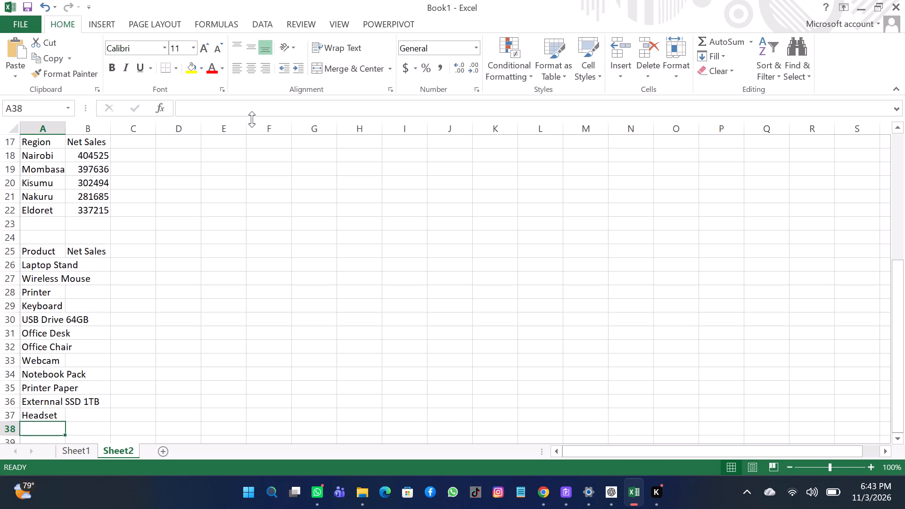
pyautogui.press('r')
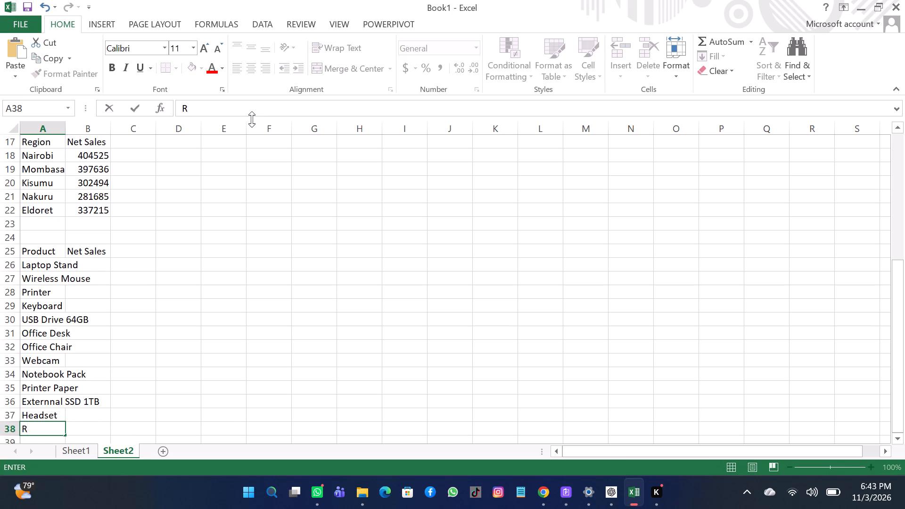
pyautogui.write('ou')
pyautogui.write('ter')
pyautogui.press('Return')
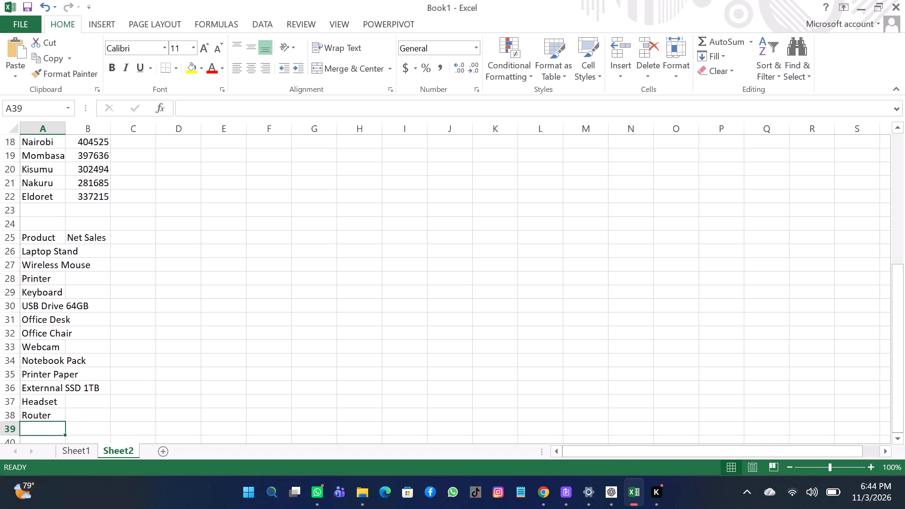
# Check the remaining product names in Sheet1, then enter "Power Bank" in cell A39 of Sheet2.
pyautogui.click(79, 452)
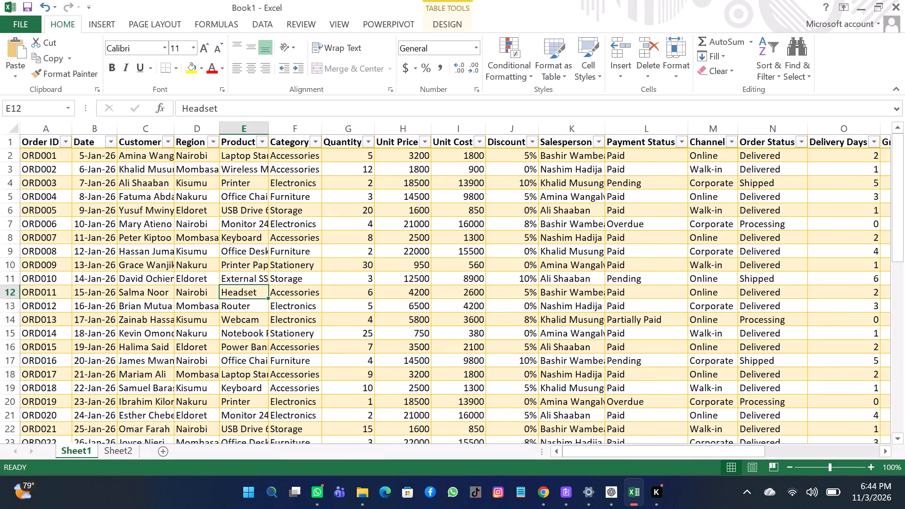
pyautogui.click(249, 343)
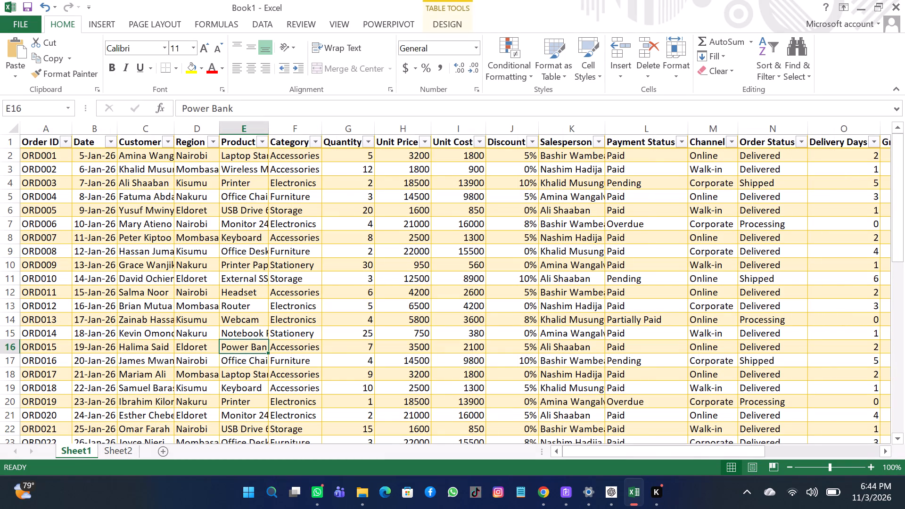
pyautogui.click(257, 414)
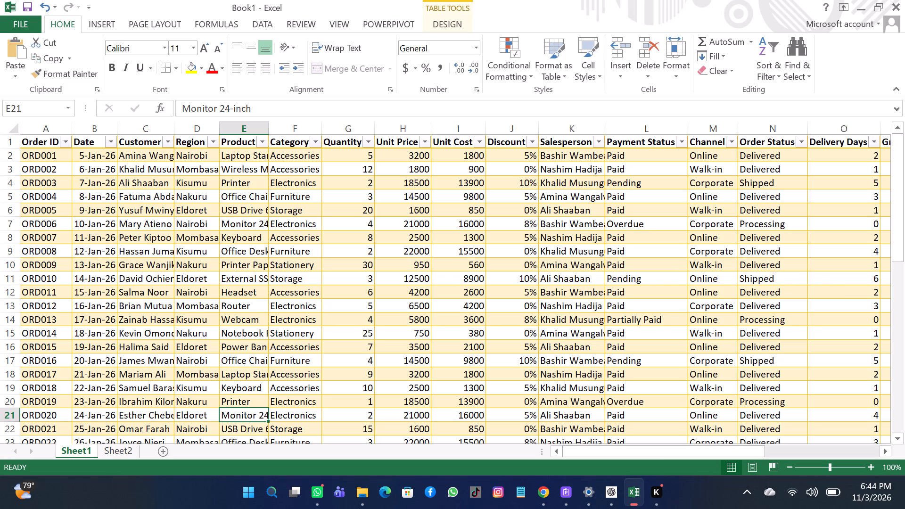
pyautogui.click(121, 447)
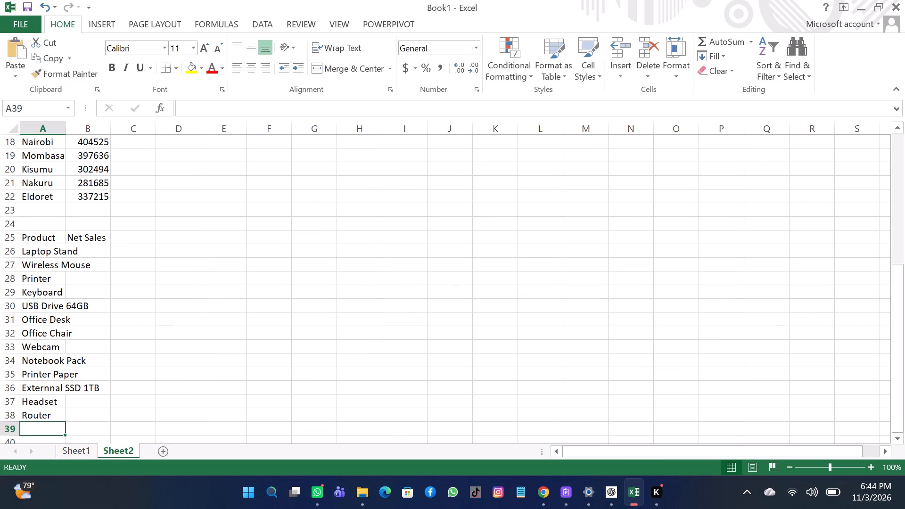
pyautogui.press('p')
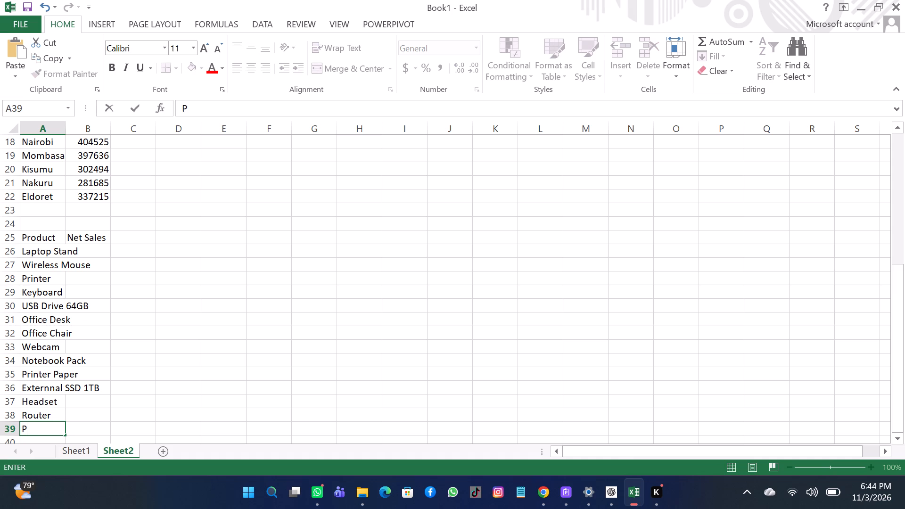
pyautogui.write('ower')
pyautogui.press('space')
pyautogui.press('b')
pyautogui.write('nk')
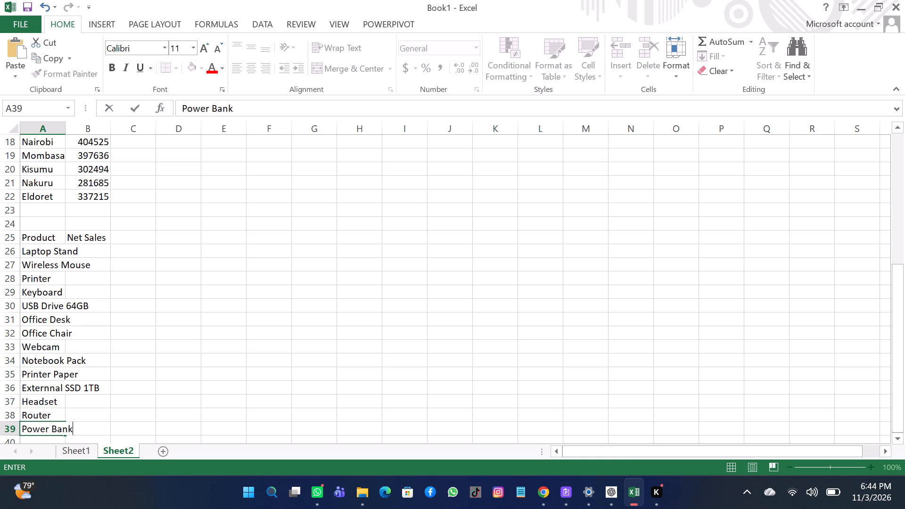
pyautogui.press('Return')
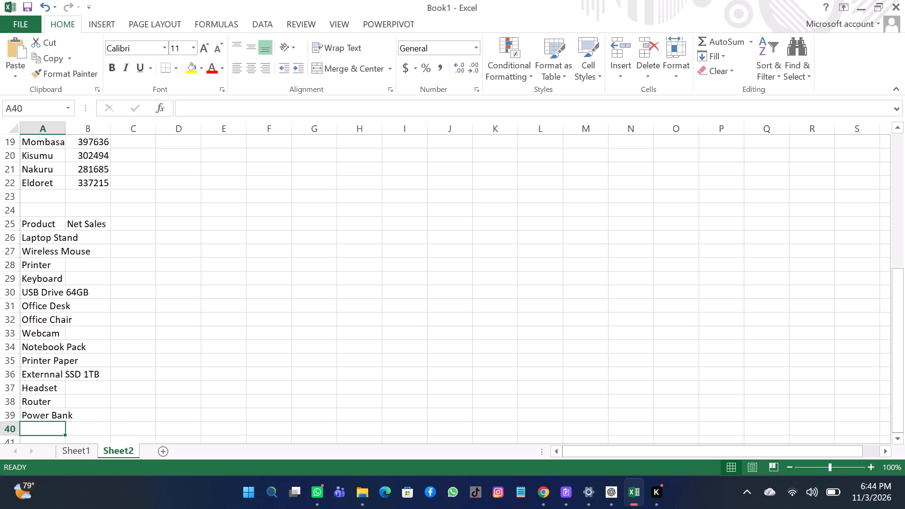
# Check the monitor's product name in Sheet1, then enter "Monitor 24-Inch" in cell A40 of Sheet2.
pyautogui.click(80, 447)
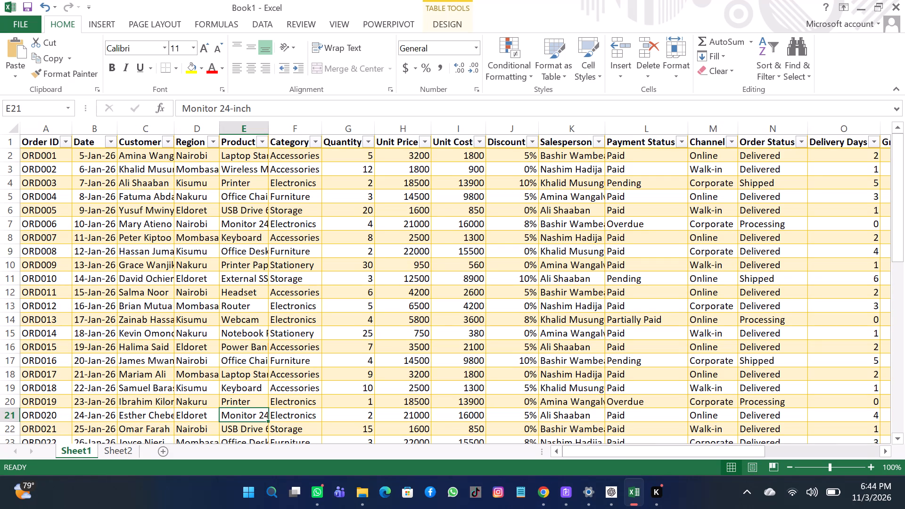
pyautogui.click(250, 223)
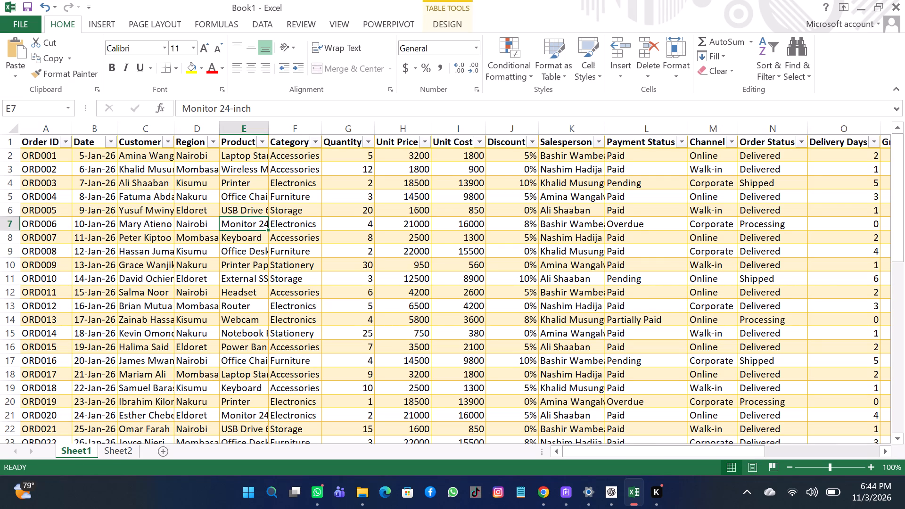
pyautogui.click(116, 456)
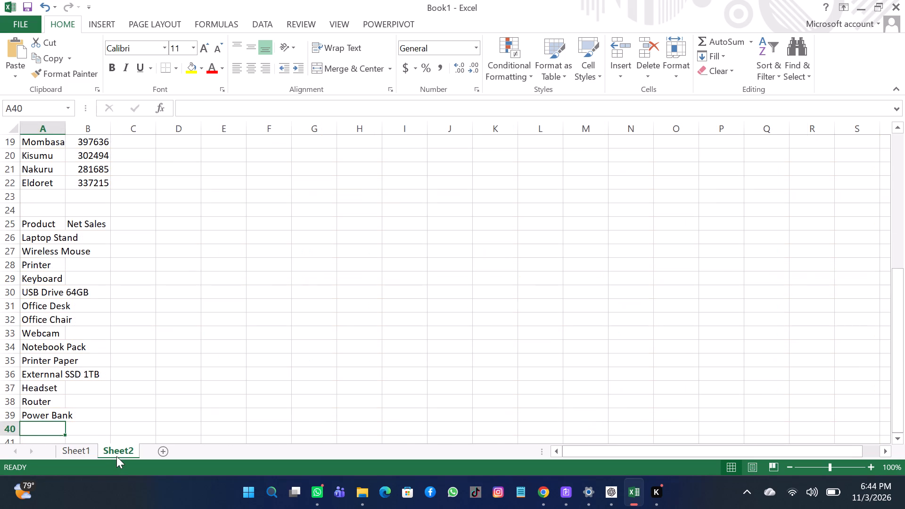
pyautogui.press('m')
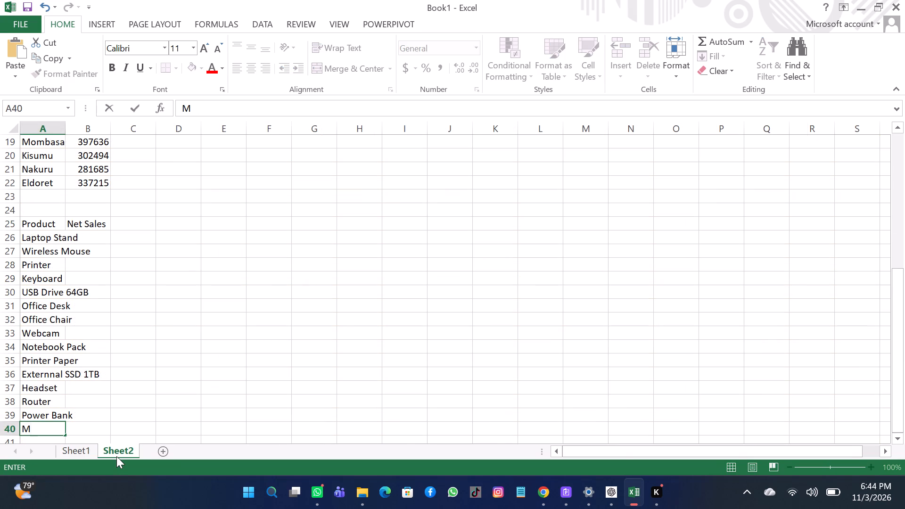
pyautogui.write('oniti')
pyautogui.press('BackSpace')
pyautogui.press('o')
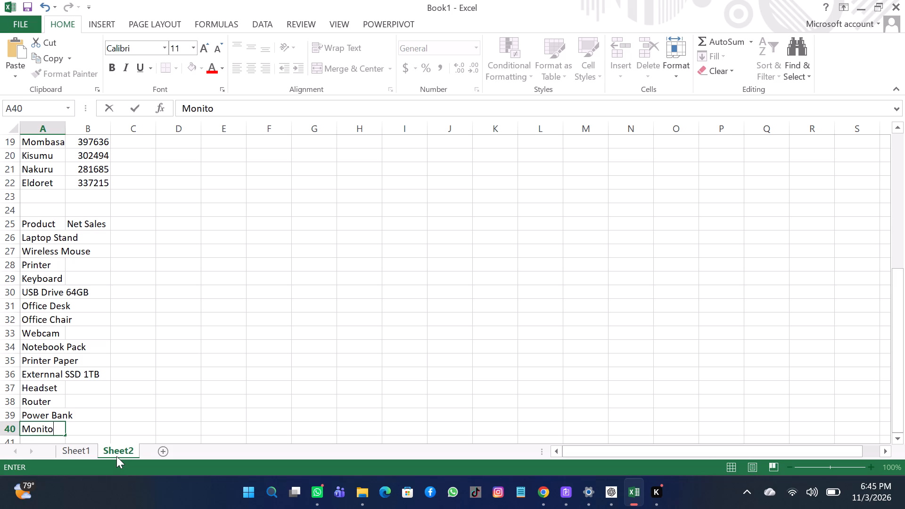
pyautogui.press('r')
pyautogui.press('space')
pyautogui.write('24-')
pyautogui.press('i')
pyautogui.write('nch')
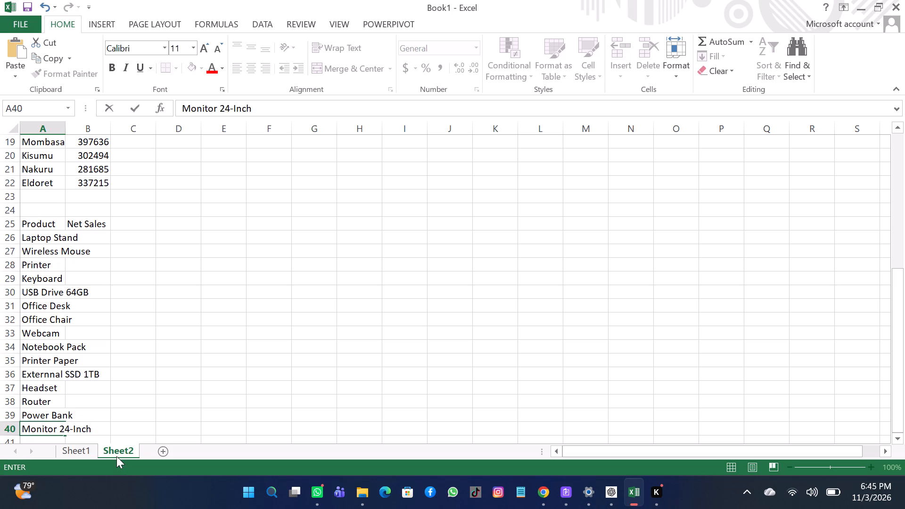
pyautogui.press('Return')
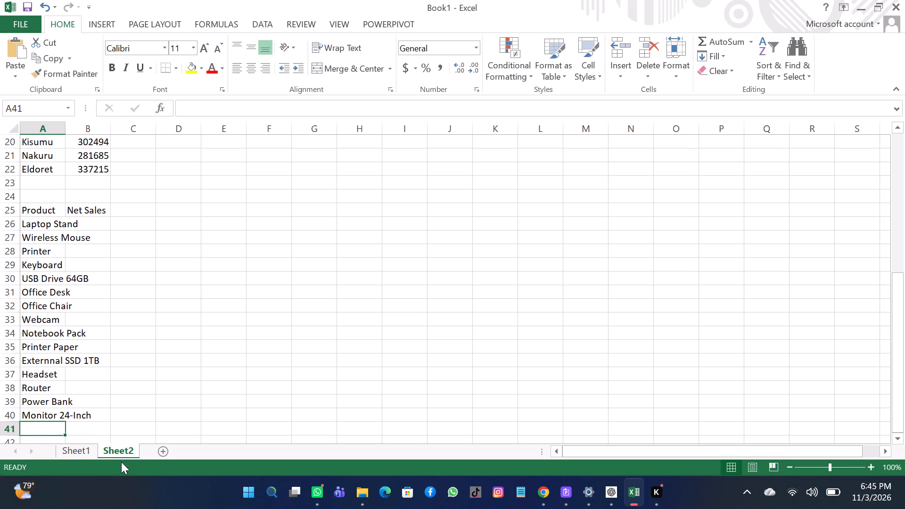
# Review the Sheet1 product column for missing products, then correct cell A40 of Sheet2 to "Monitor 24-inch".
pyautogui.click(66, 449)
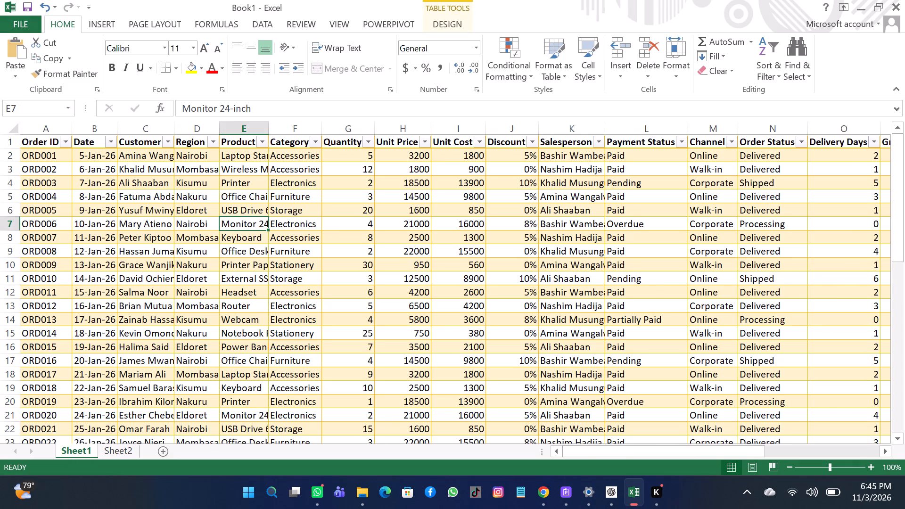
pyautogui.scroll(-2, 239, 411)
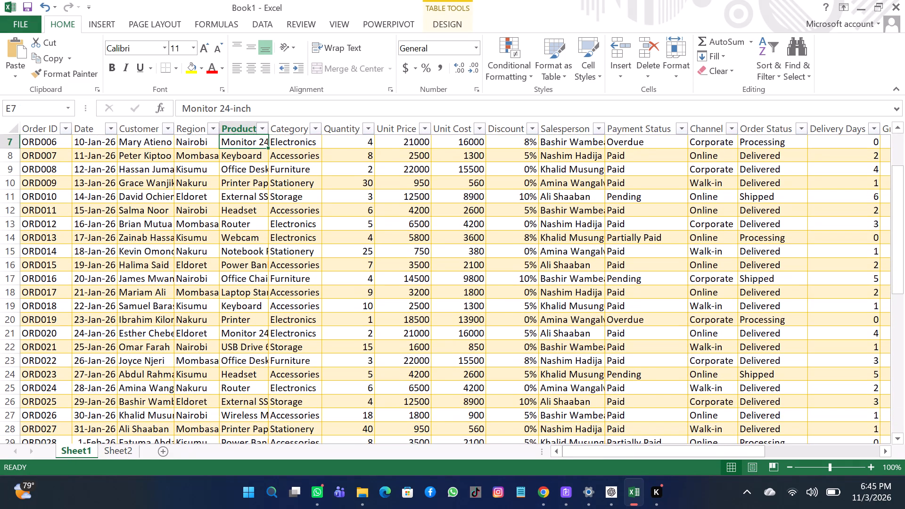
pyautogui.scroll(-1, 239, 411)
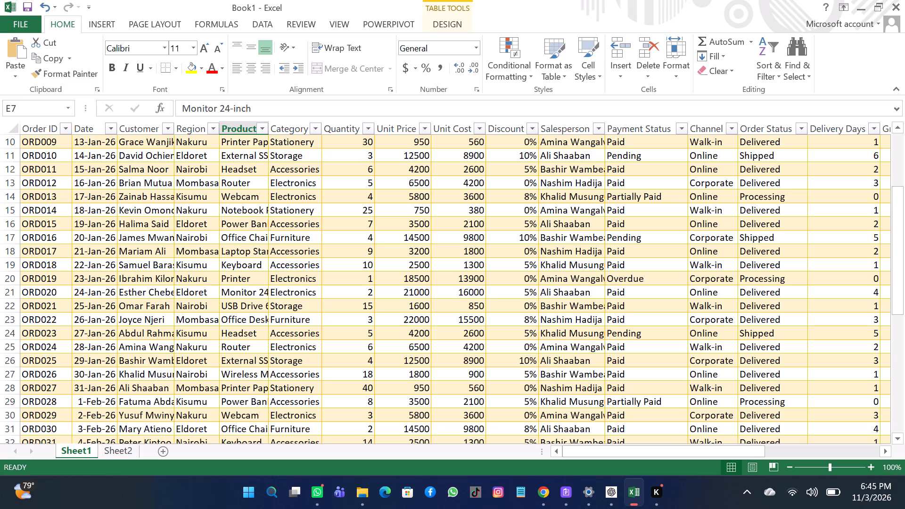
pyautogui.click(121, 452)
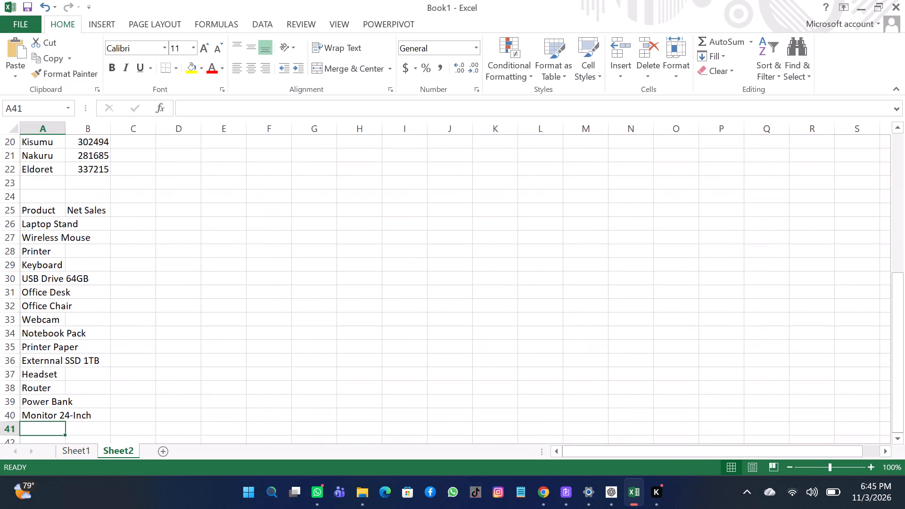
pyautogui.click(77, 413)
pyautogui.click(52, 415)
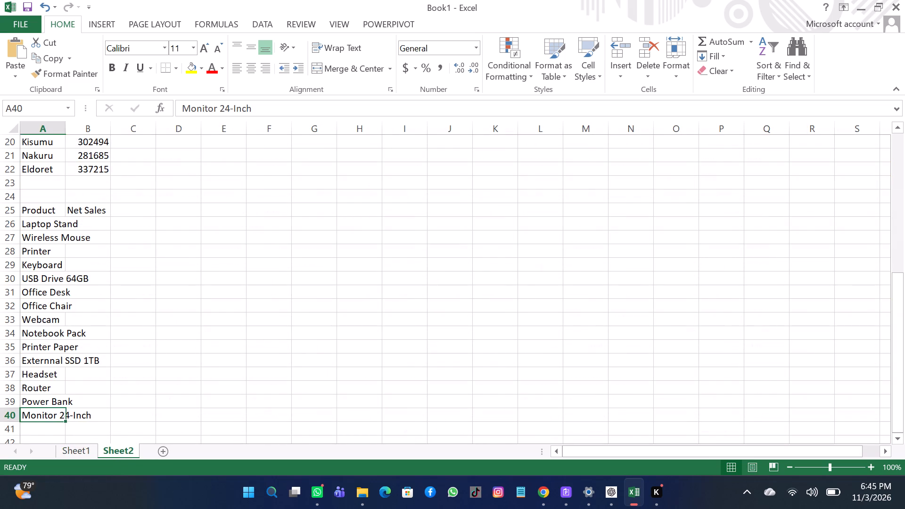
pyautogui.click(236, 108)
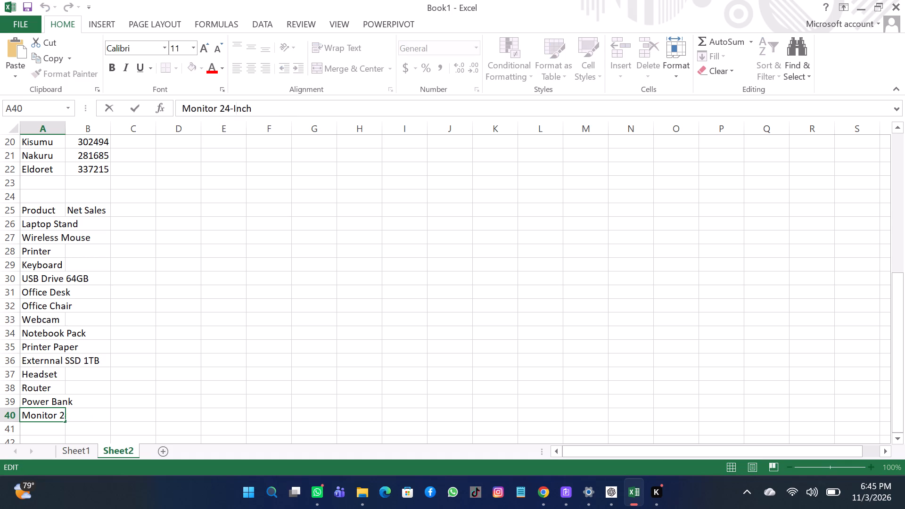
pyautogui.press('BackSpace')
pyautogui.press('i')
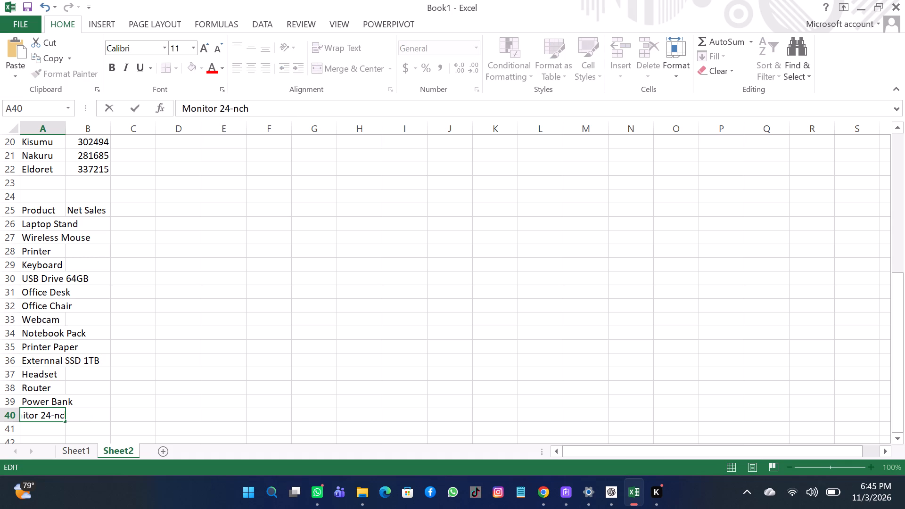
pyautogui.press('Return')
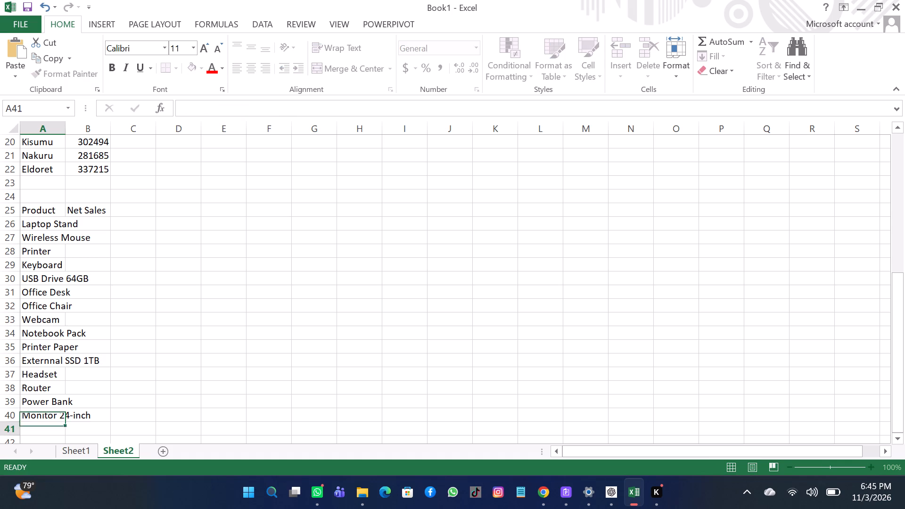
# Enter the formula =SUMIFS(Sheet1!Q$2:Q$51,Sheet1!E$2:E$51,A26) in cell B26 for the Laptop Stand's net sales.
pyautogui.click(87, 222)
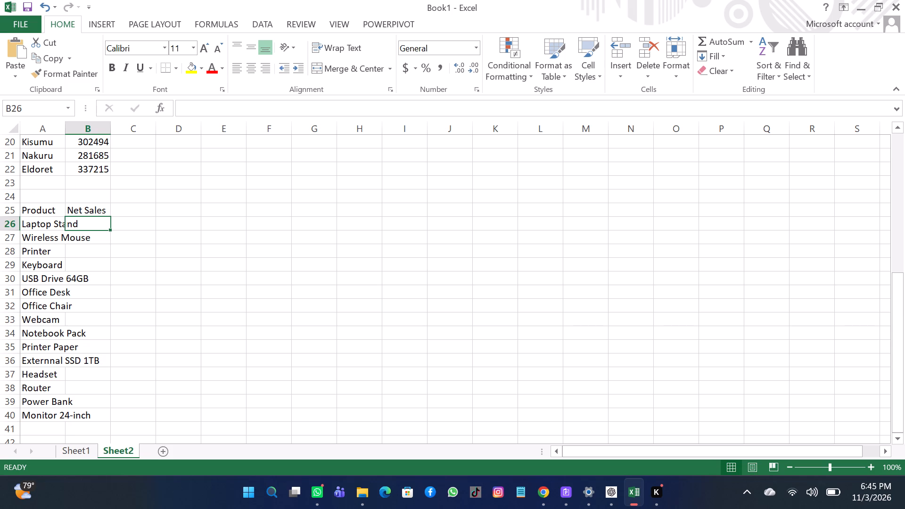
pyautogui.press('=')
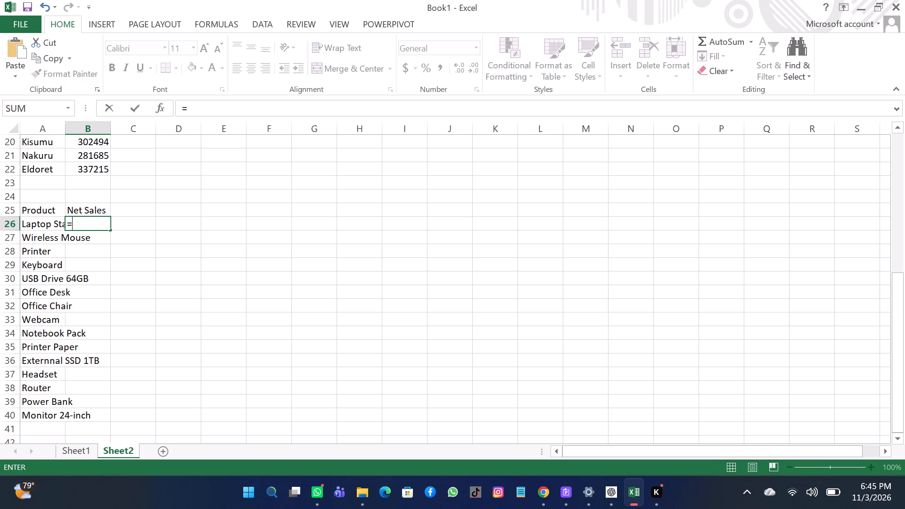
pyautogui.press('s')
pyautogui.write('UMIF')
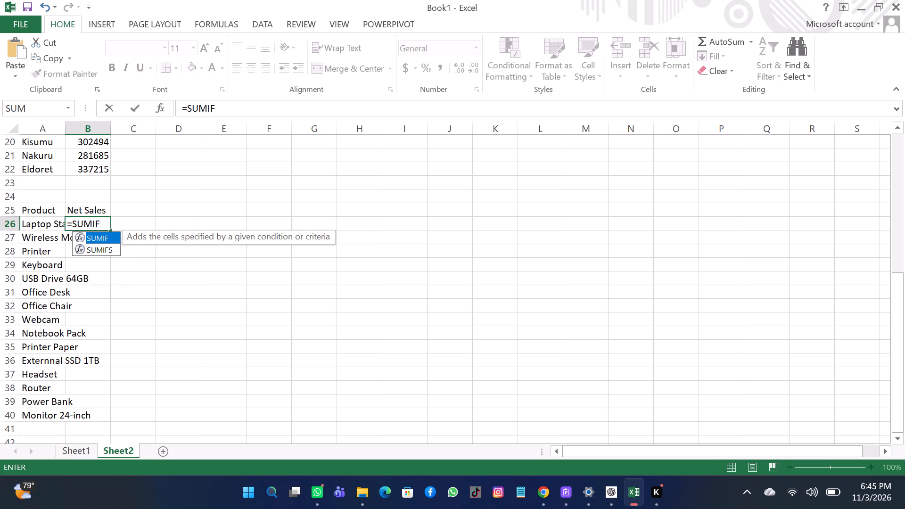
pyautogui.press('s')
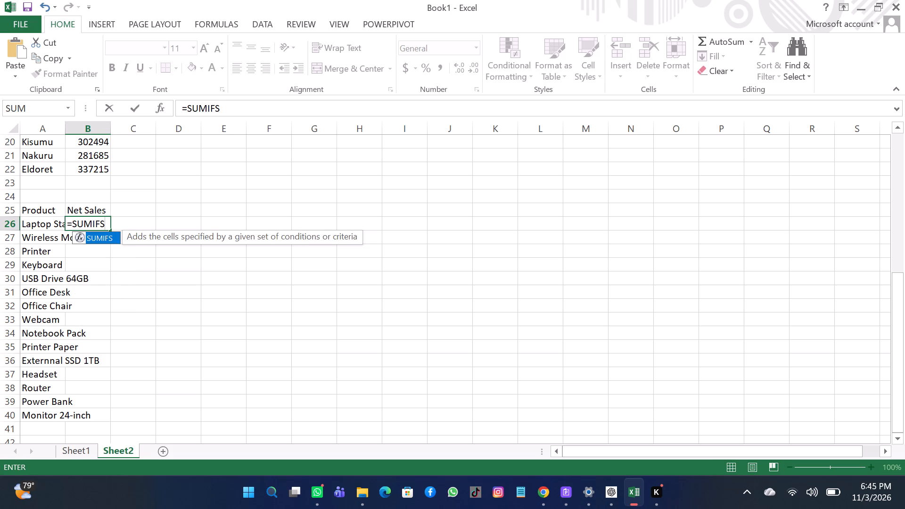
pyautogui.hotkey('shift', '(')
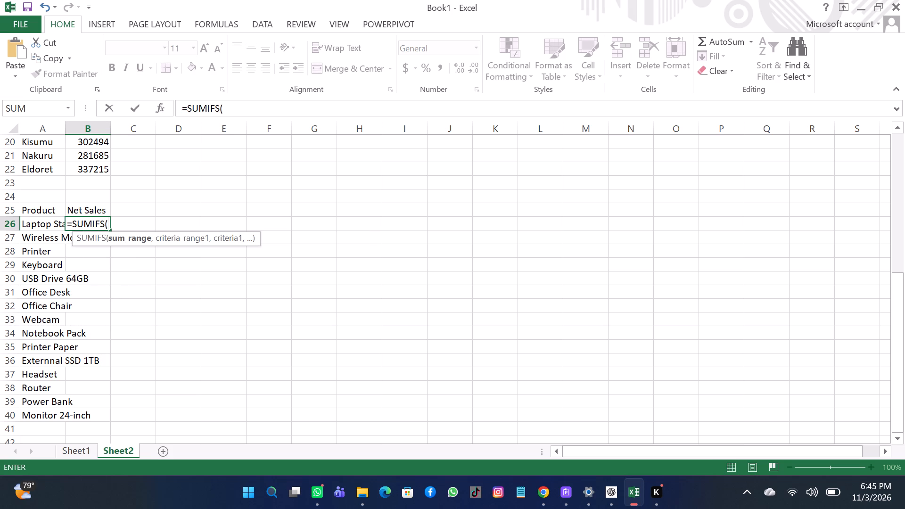
pyautogui.press('s')
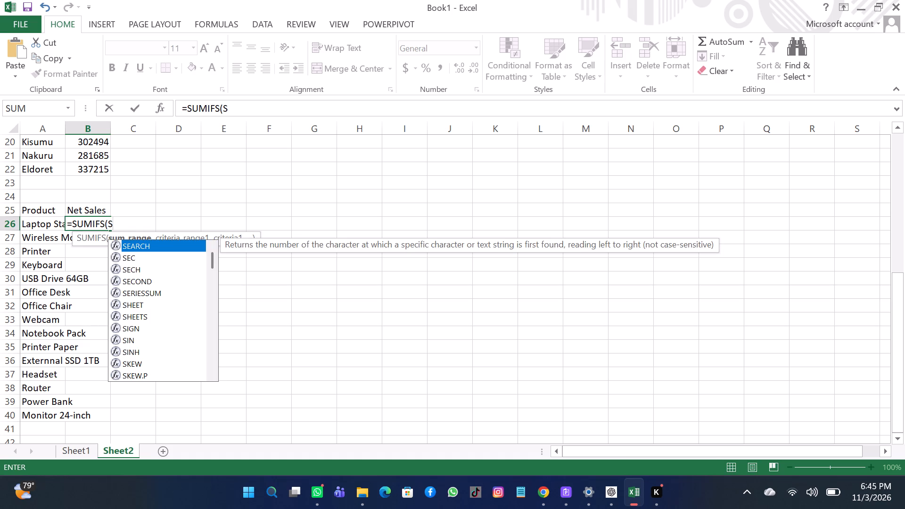
pyautogui.write('heet')
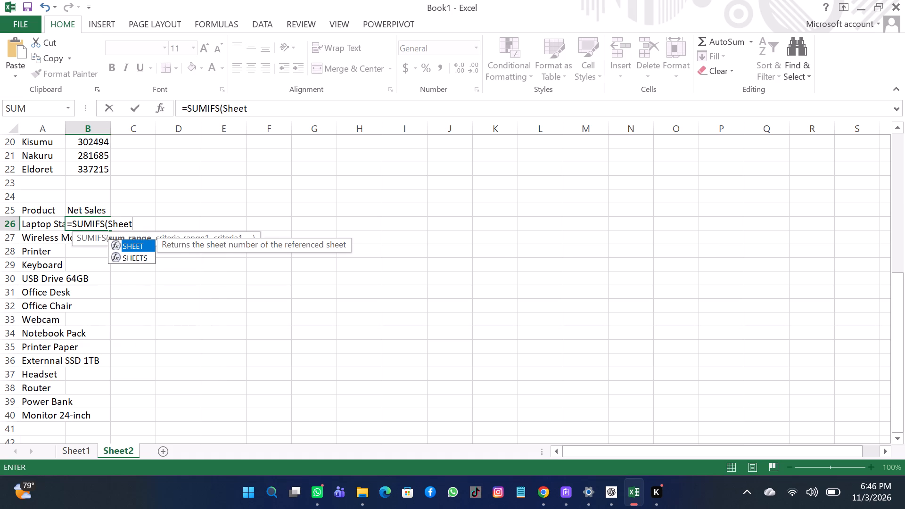
pyautogui.press('1')
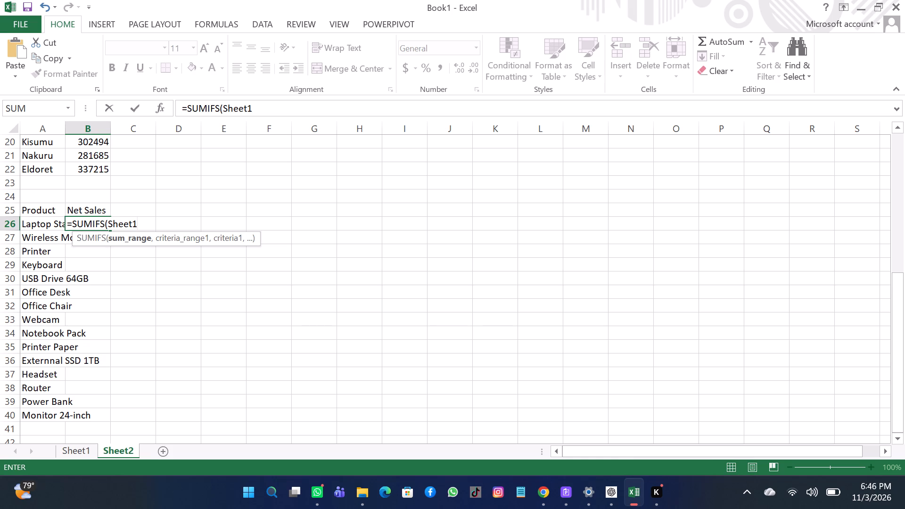
pyautogui.hotkey('shift', '!')
pyautogui.press('q')
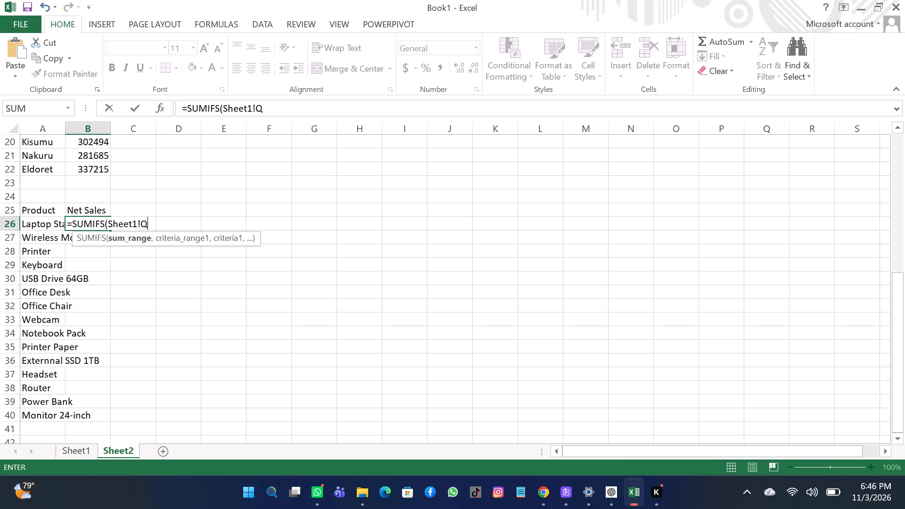
pyautogui.hotkey('shift', '$')
pyautogui.press('2')
pyautogui.hotkey('shift', ':')
pyautogui.press('q')
pyautogui.hotkey('shift', '$')
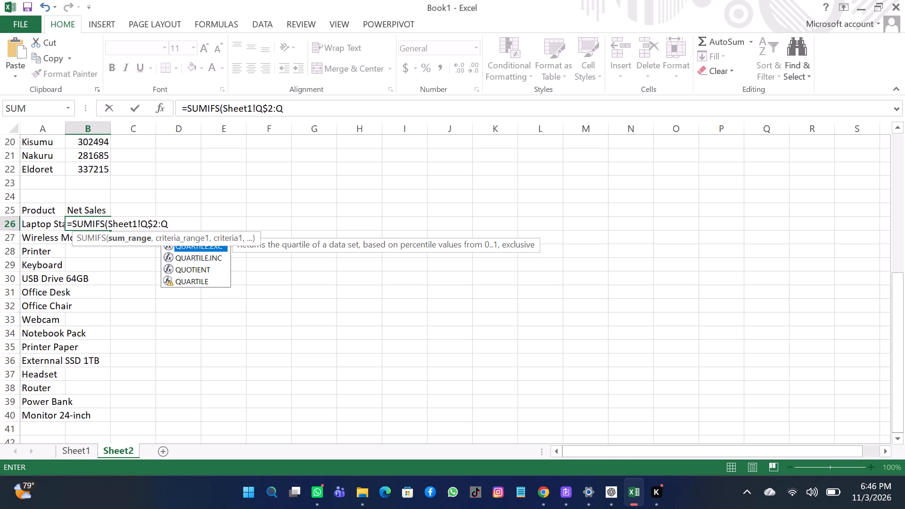
pyautogui.write('51')
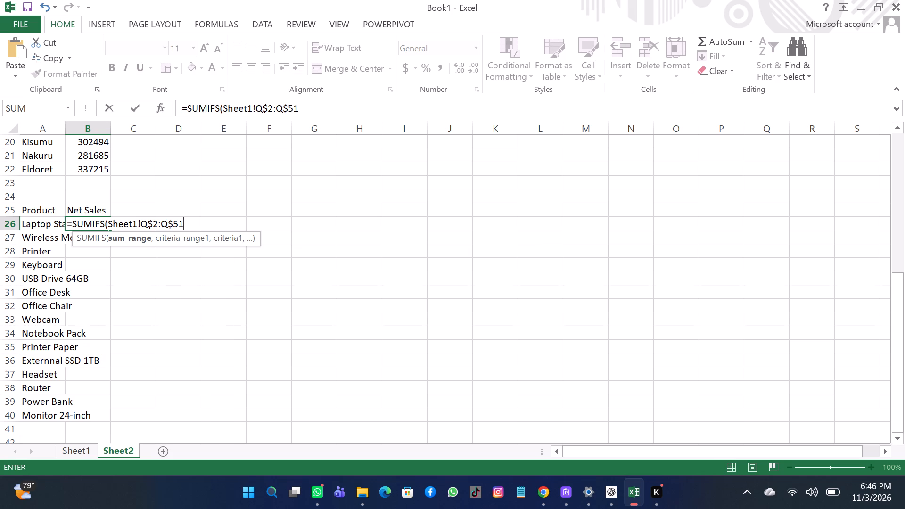
pyautogui.press(',')
pyautogui.press('s')
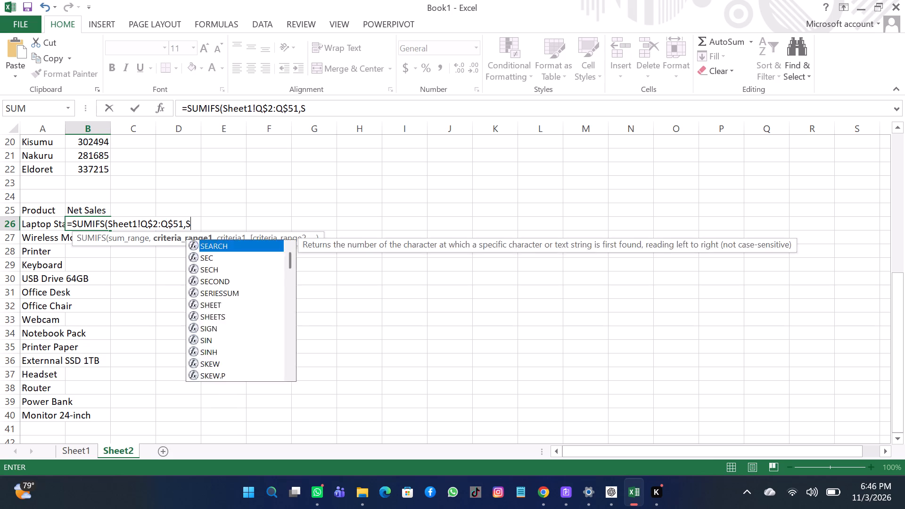
pyautogui.write('heet1')
pyautogui.hotkey('shift', '!')
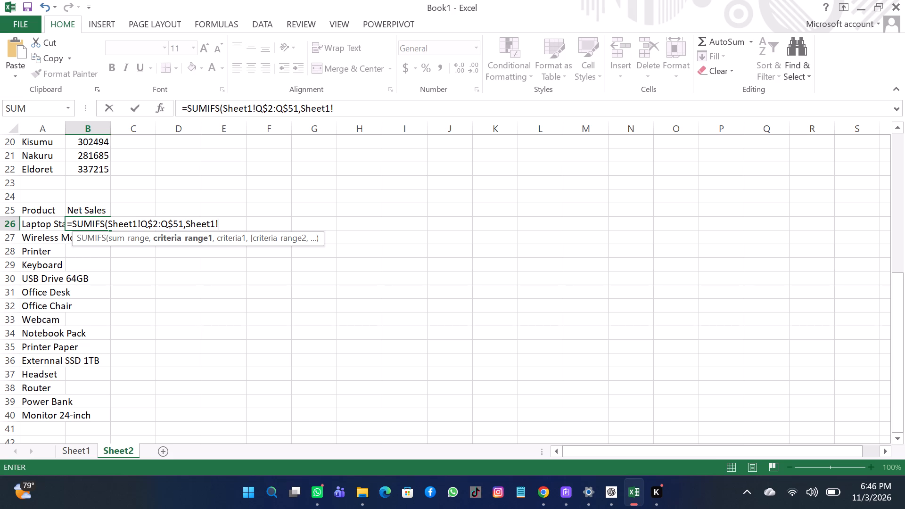
pyautogui.press('e')
pyautogui.write('$2')
pyautogui.hotkey('shift', ':')
pyautogui.press('e')
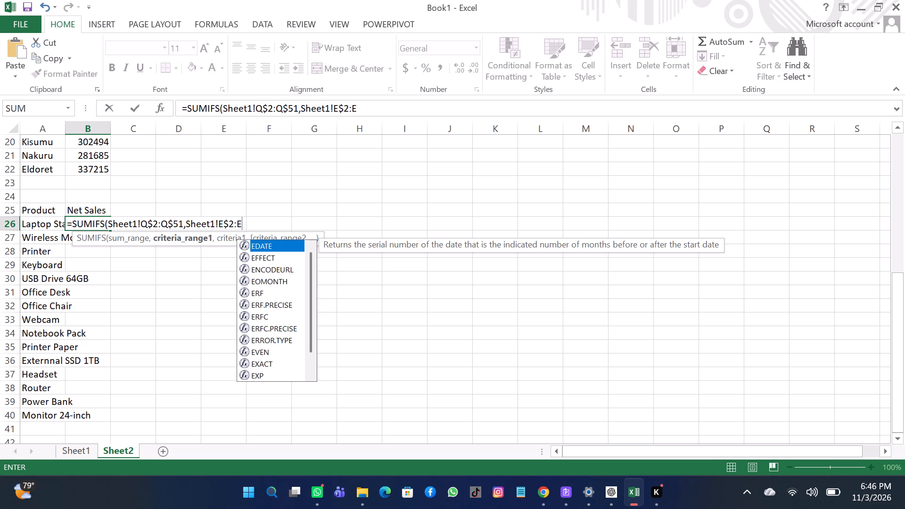
pyautogui.hotkey('shift', '$')
pyautogui.write('51')
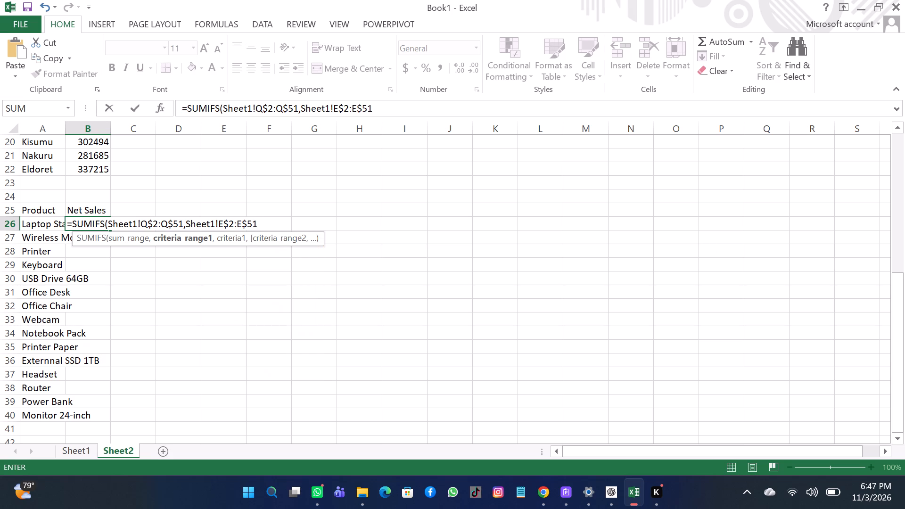
pyautogui.press(',')
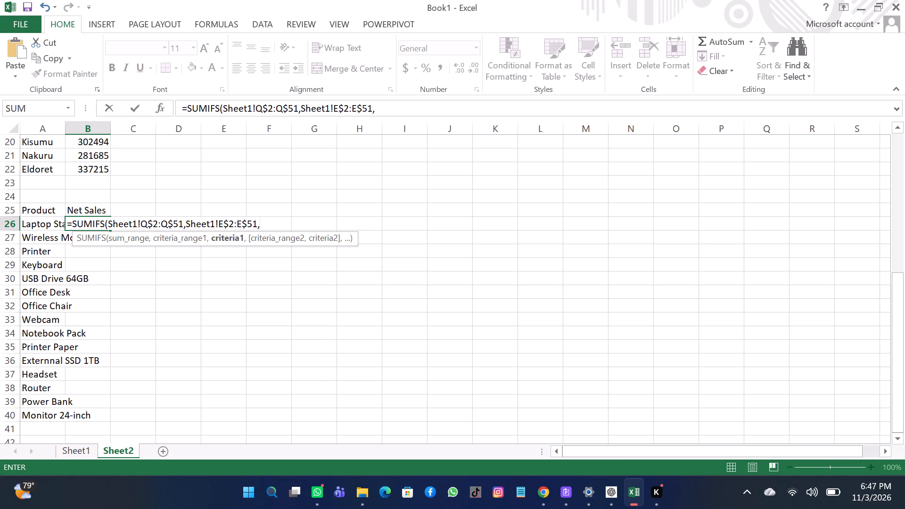
pyautogui.press('a')
pyautogui.write('26')
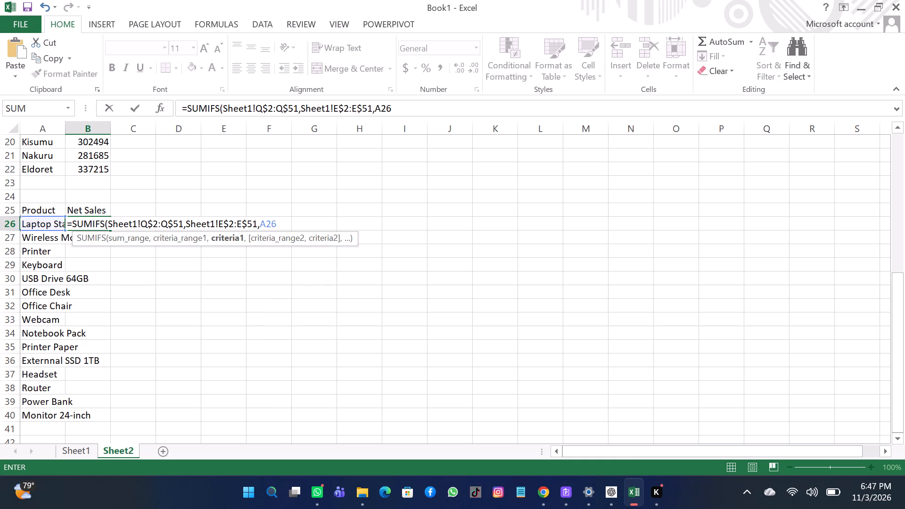
pyautogui.hotkey('shift', ')')
pyautogui.press('Return')
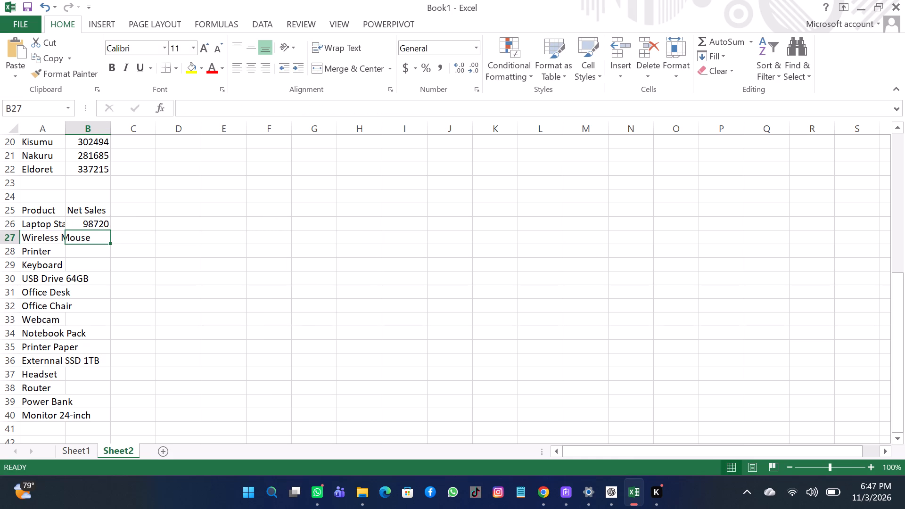
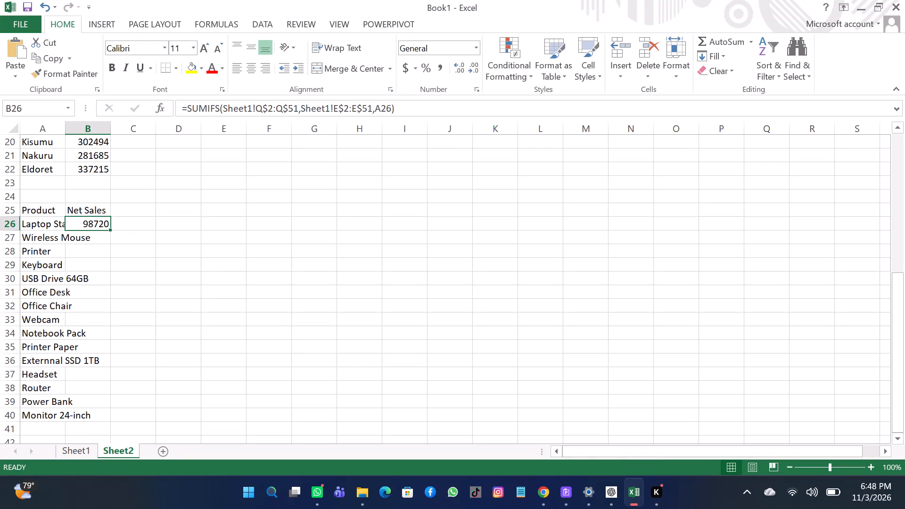
# Fill the SUMIFS net sales formula from cell B26 down through B40 to cover every listed product.
pyautogui.moveTo(110, 229); pyautogui.dragTo(110, 281)
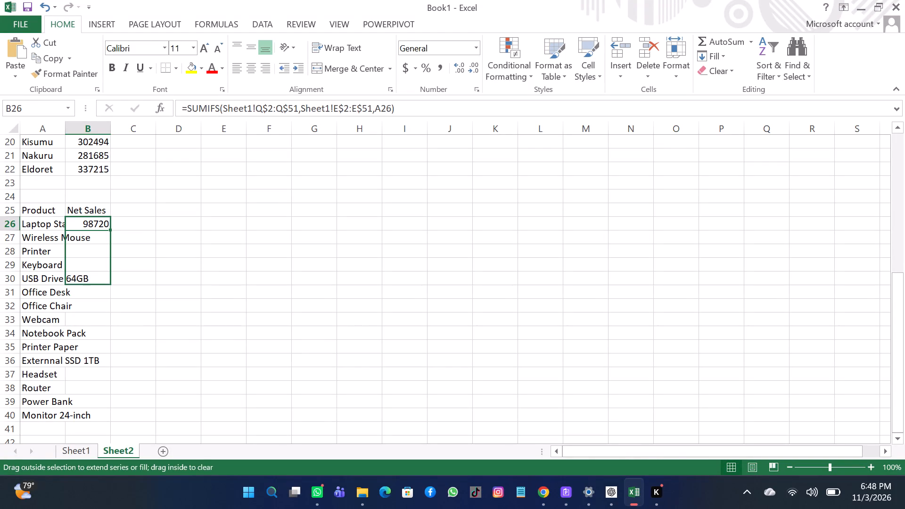
pyautogui.moveTo(110, 281); pyautogui.dragTo(107, 418)
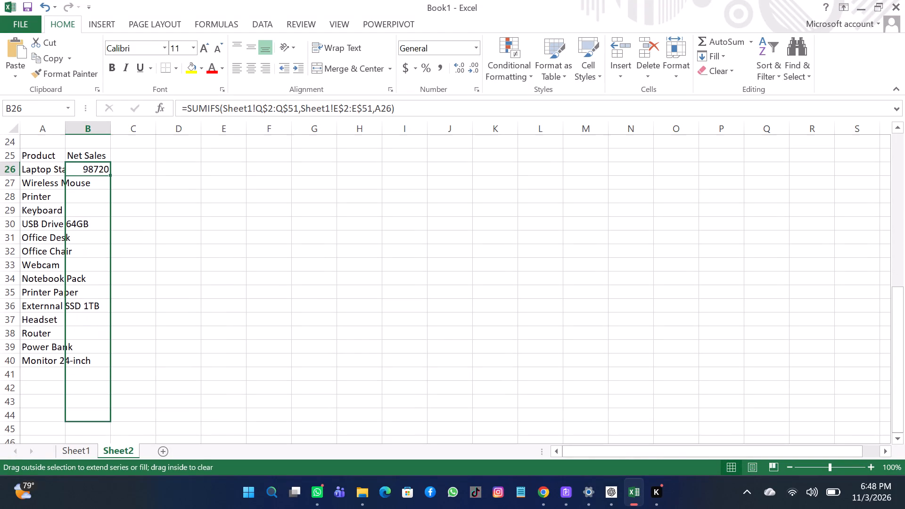
pyautogui.moveTo(107, 418); pyautogui.dragTo(108, 367)
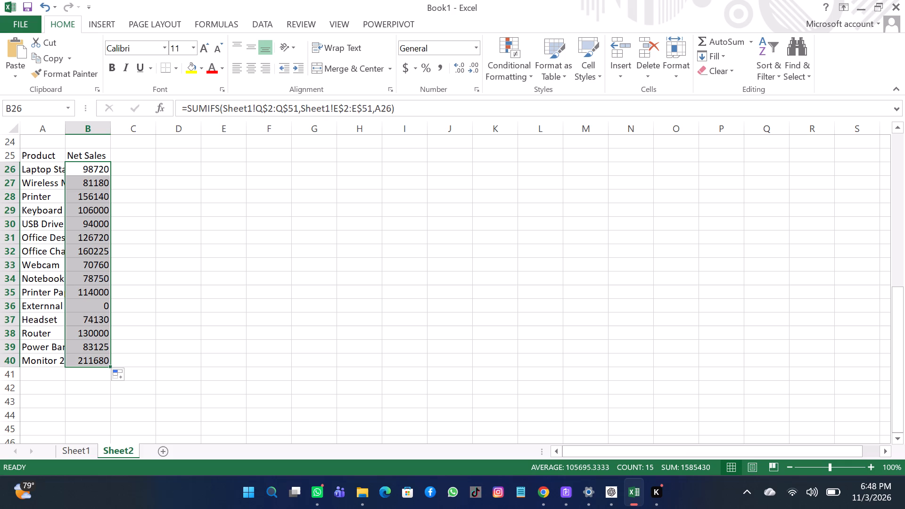
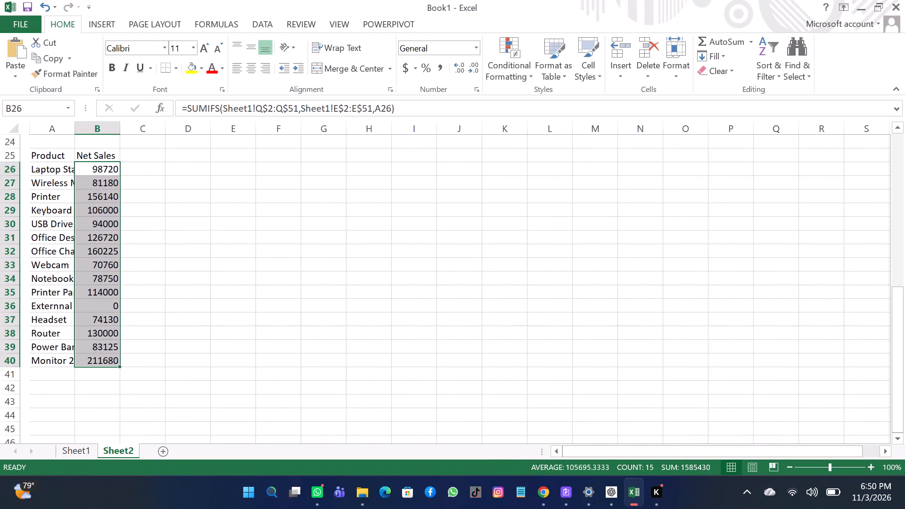
# Apply all borders to the product net sales table, A25:B40.
pyautogui.scroll(2, 62, 350)
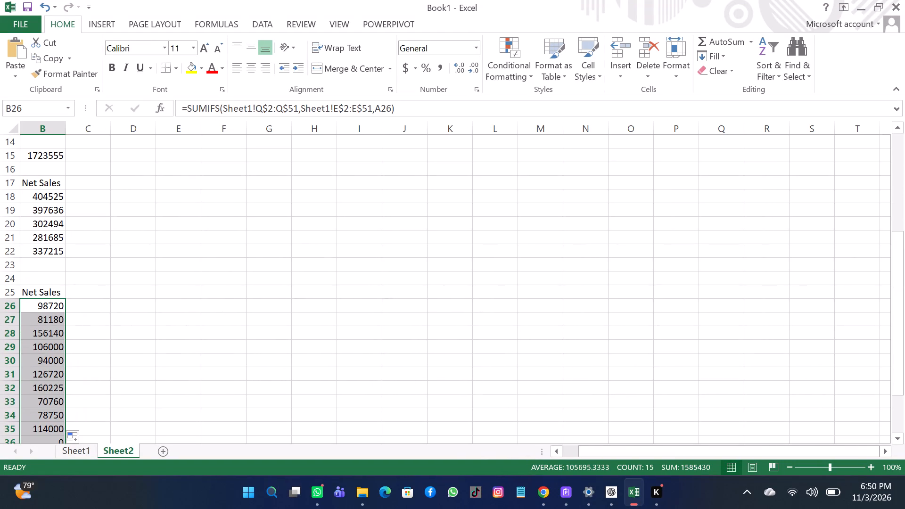
pyautogui.hscroll(2, 49, 345)
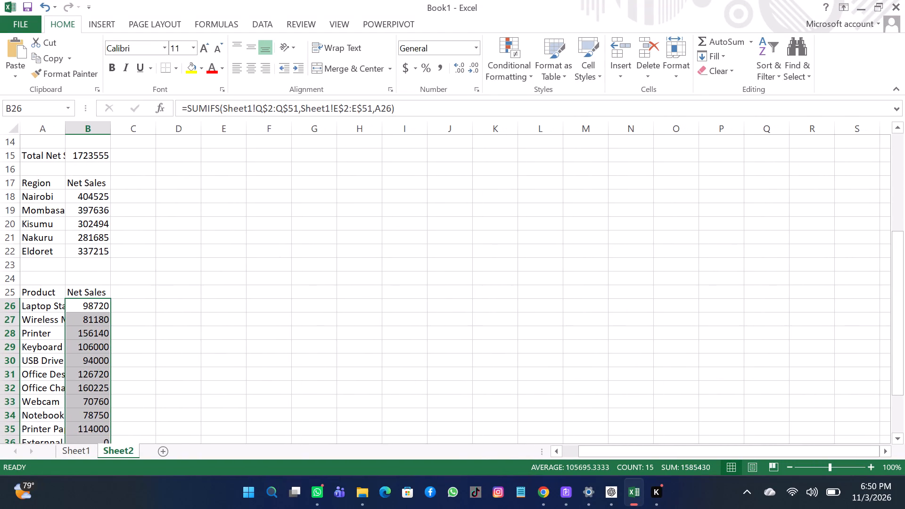
pyautogui.click(49, 345)
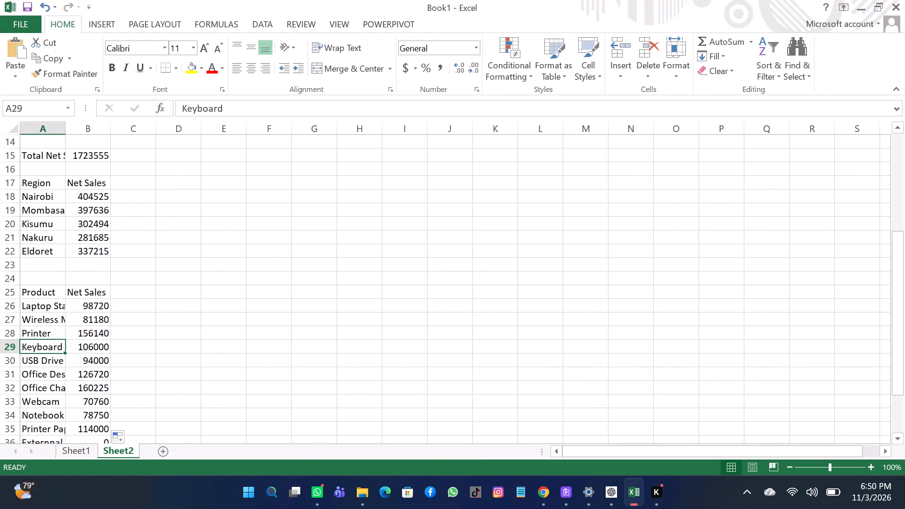
pyautogui.hotkey('ctrl', 'a')
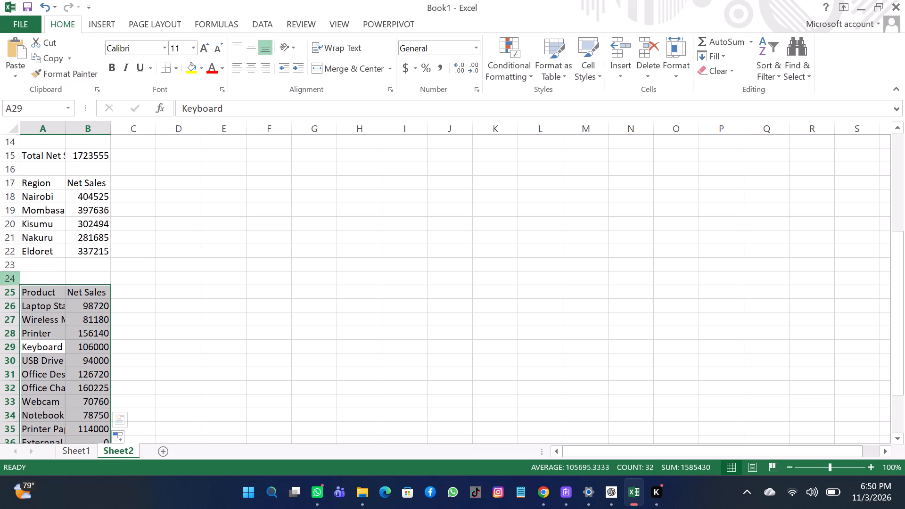
pyautogui.click(174, 70)
pyautogui.click(187, 183)
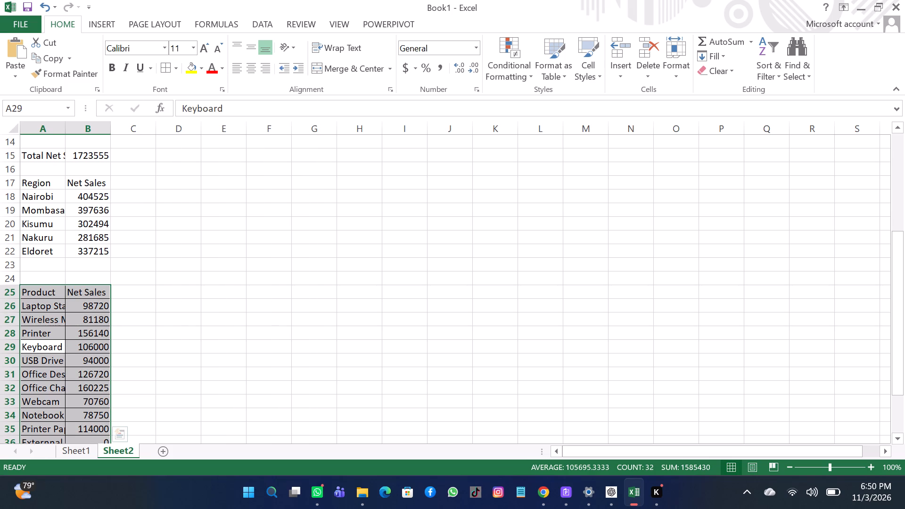
# Format the Product and Net Sales headers in row 25 as bold, size 12, with red font.
pyautogui.moveTo(42, 294); pyautogui.dragTo(75, 290)
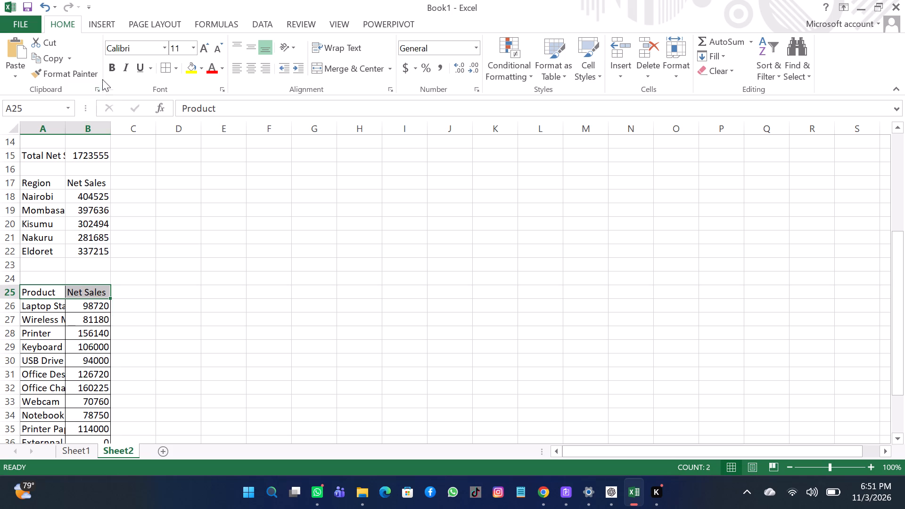
pyautogui.click(107, 73)
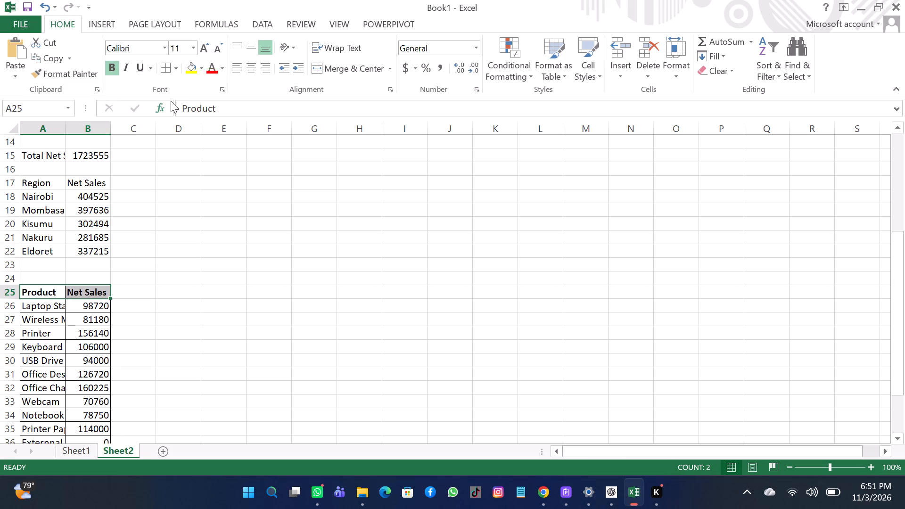
pyautogui.click(195, 48)
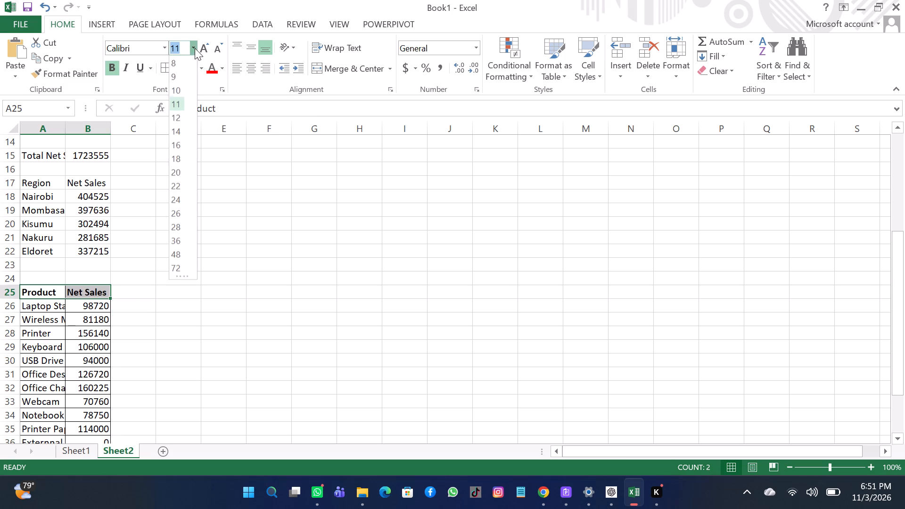
pyautogui.click(180, 117)
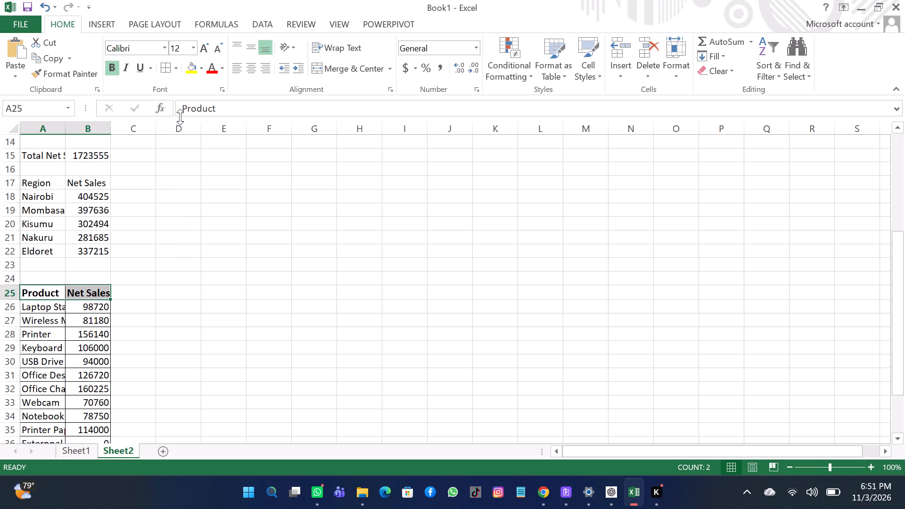
pyautogui.click(214, 67)
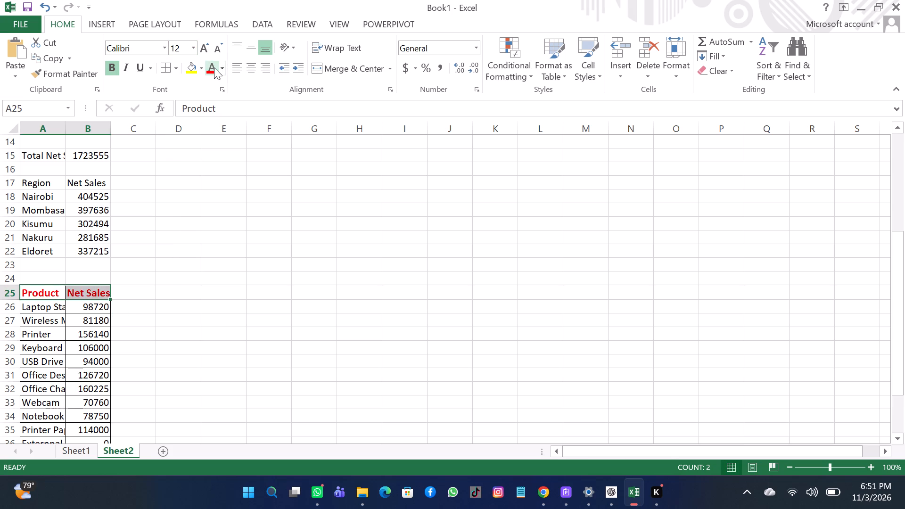
# Apply all borders to the region net sales table, A17:B22.
pyautogui.scroll(1, 117, 148)
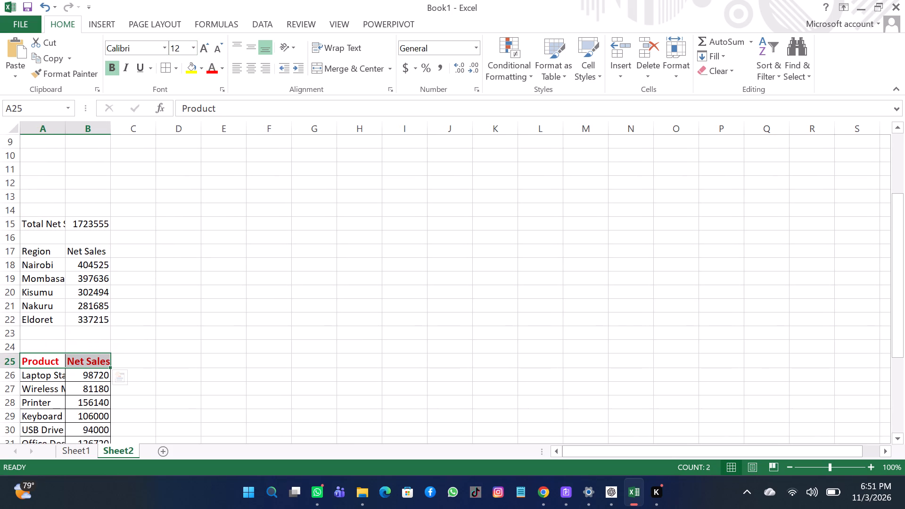
pyautogui.hscroll(1, 88, 254)
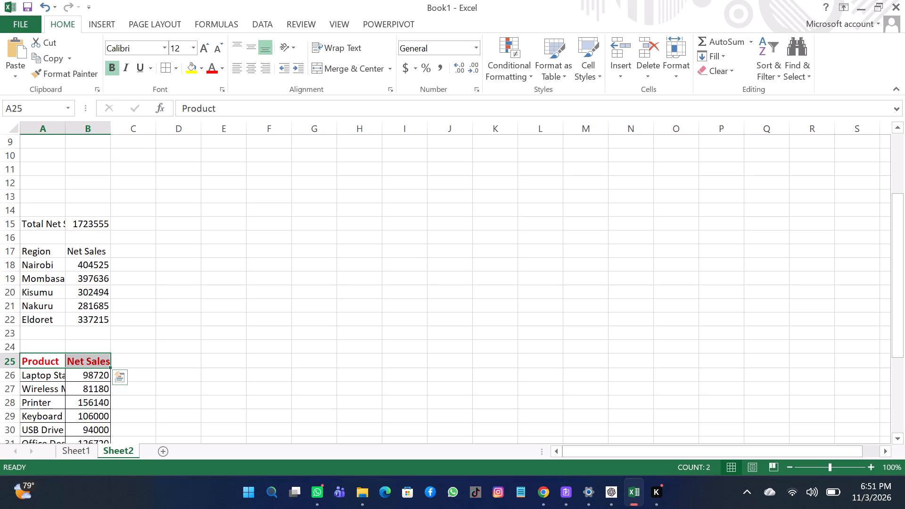
pyautogui.click(59, 272)
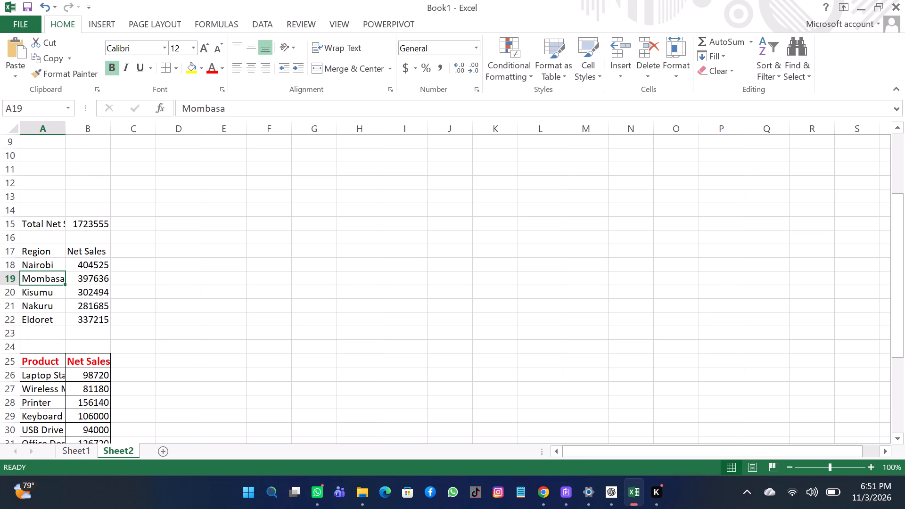
pyautogui.hotkey('ctrl', 'a')
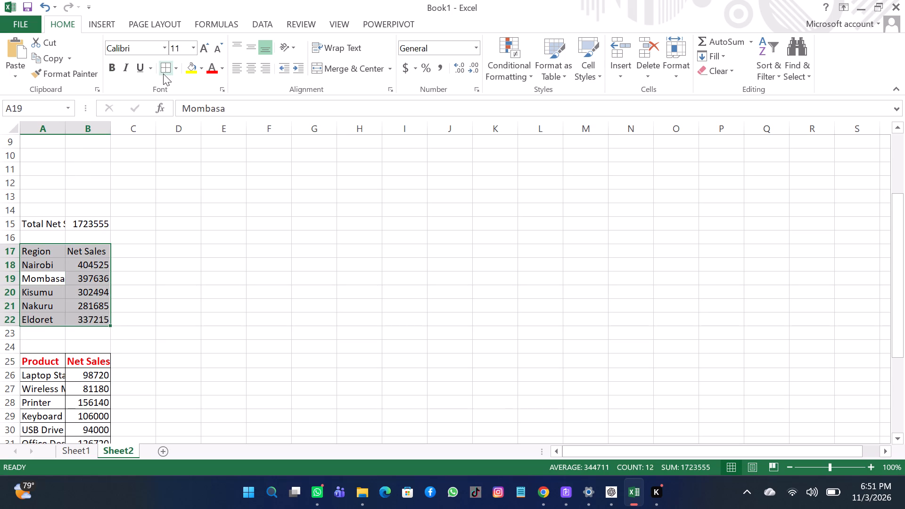
pyautogui.click(164, 72)
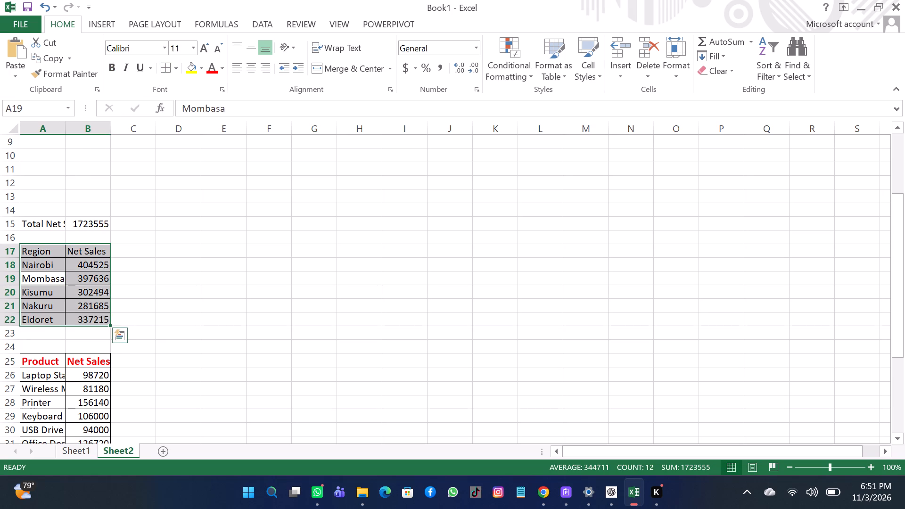
# Format the Region and Net Sales headers in row 17 as bold with blue font.
pyautogui.moveTo(37, 254); pyautogui.dragTo(85, 254)
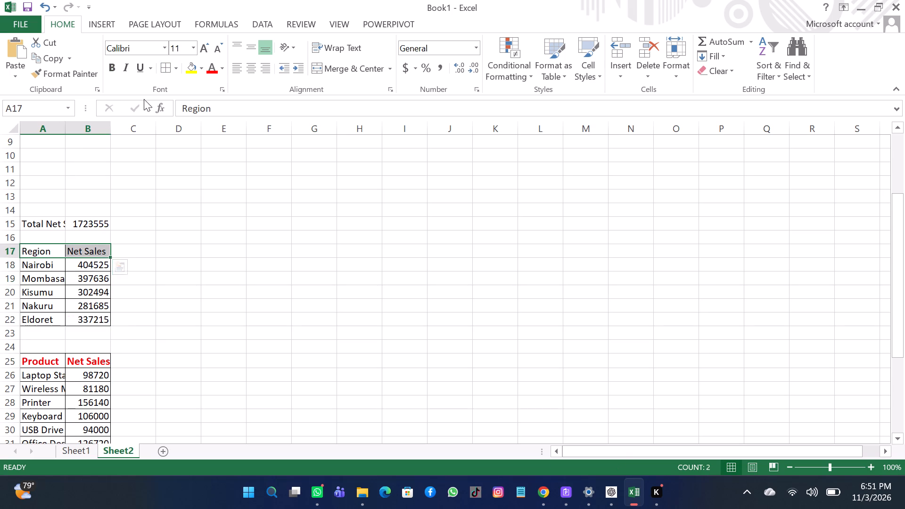
pyautogui.click(115, 70)
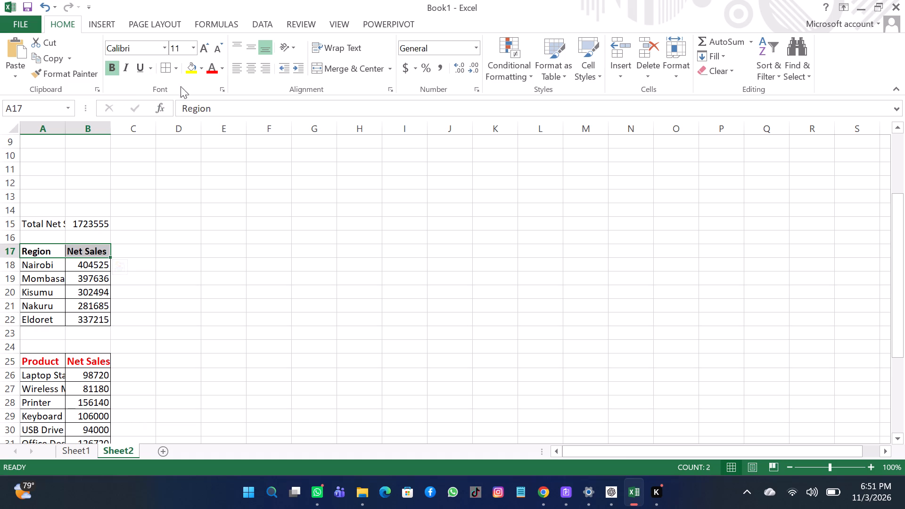
pyautogui.click(224, 70)
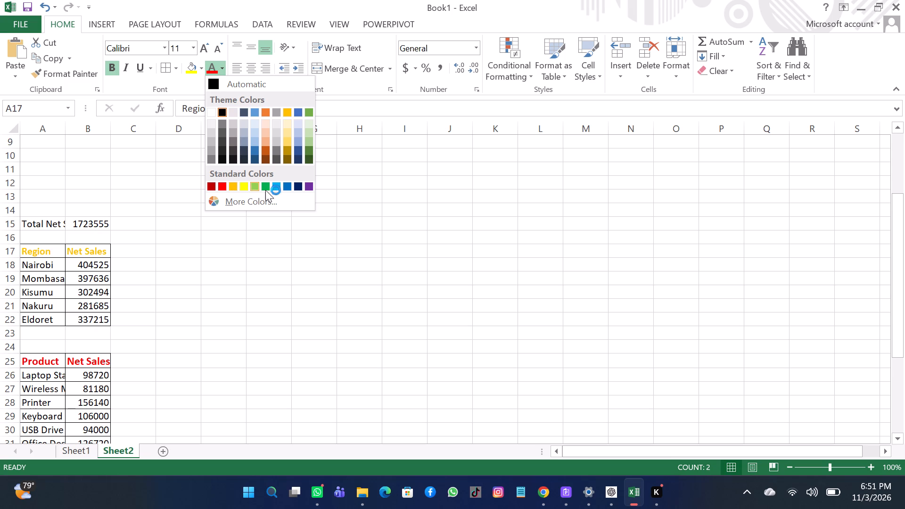
pyautogui.click(284, 184)
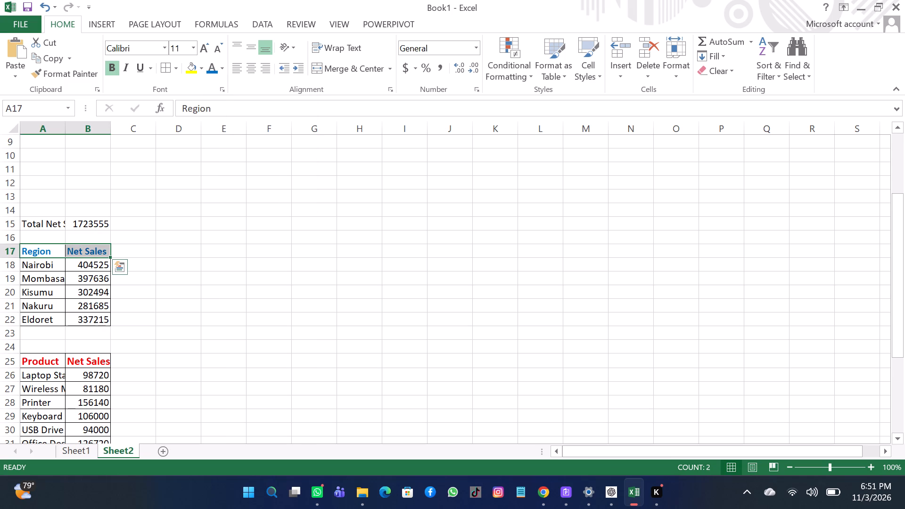
# Make the Total Net Sales label and value in A15:B15 bold at font size 12.
pyautogui.moveTo(31, 227); pyautogui.dragTo(82, 224)
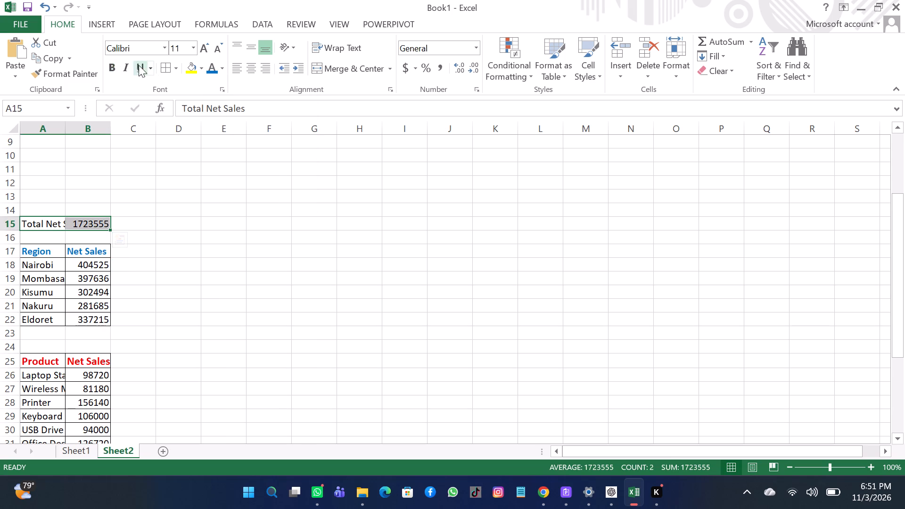
pyautogui.click(109, 66)
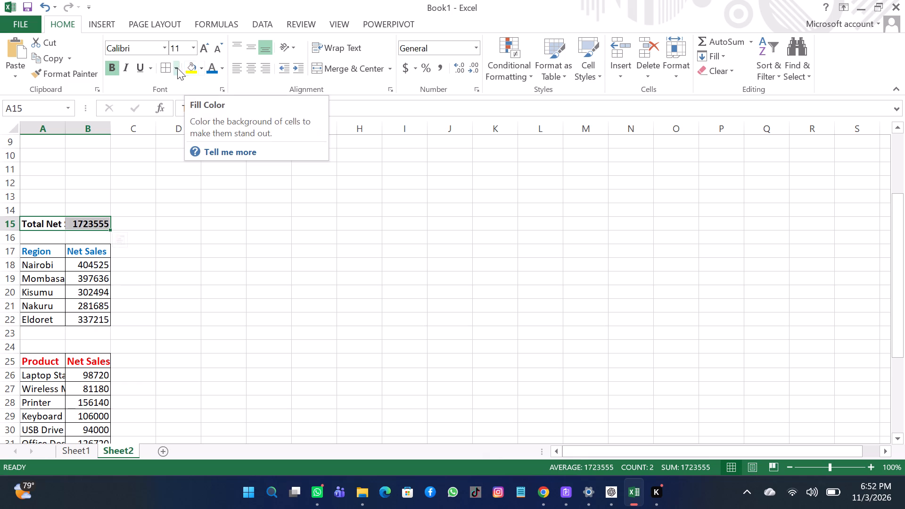
pyautogui.click(191, 46)
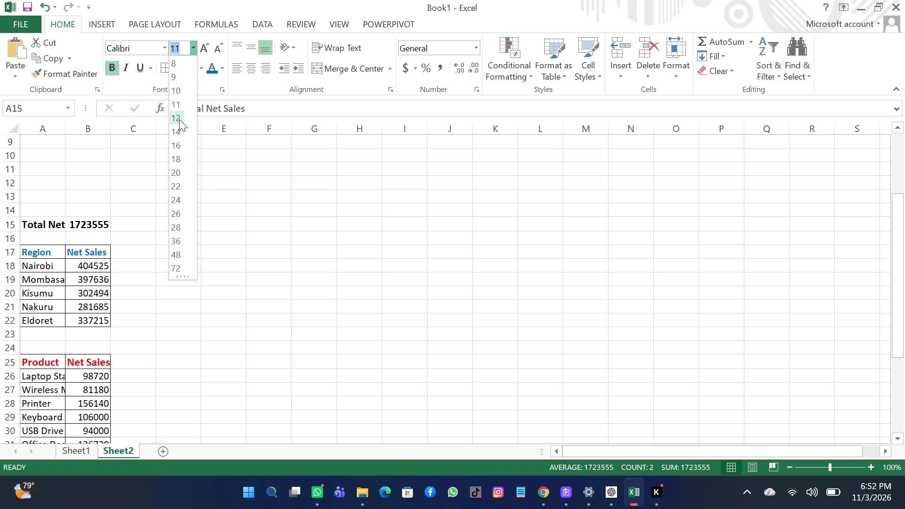
pyautogui.click(179, 119)
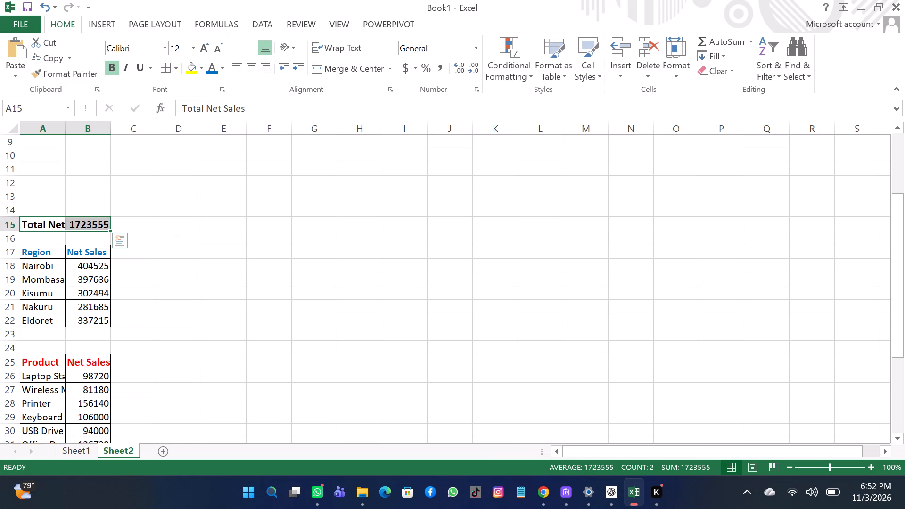
# Merge and center A15:B15, keeping only the Total Net Sales label.
pyautogui.click(348, 66)
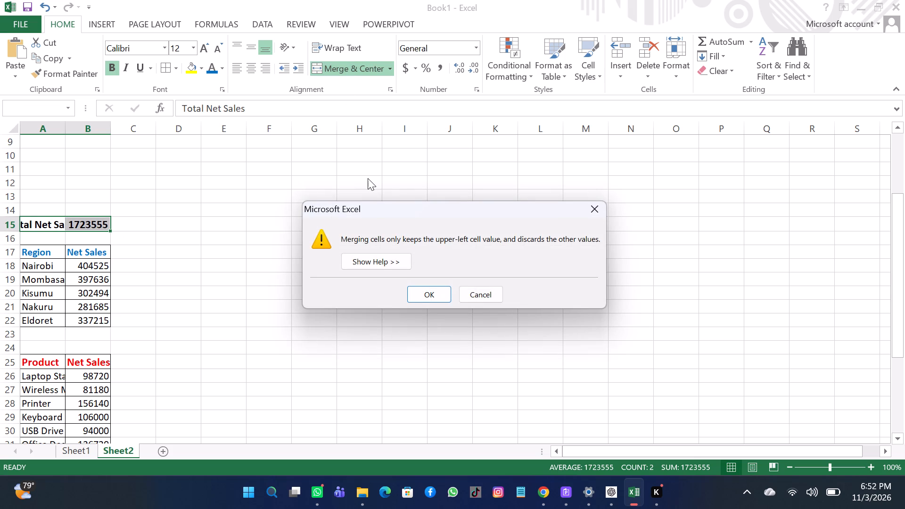
pyautogui.click(422, 306)
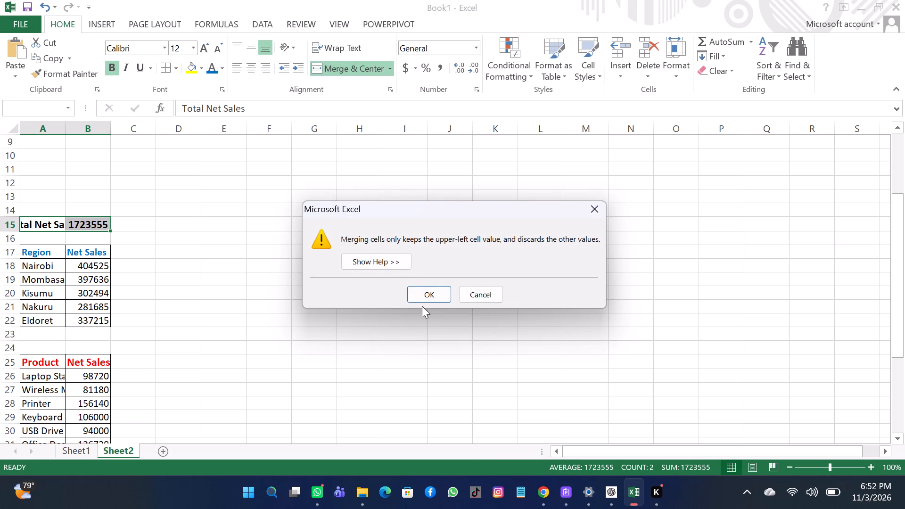
pyautogui.click(423, 296)
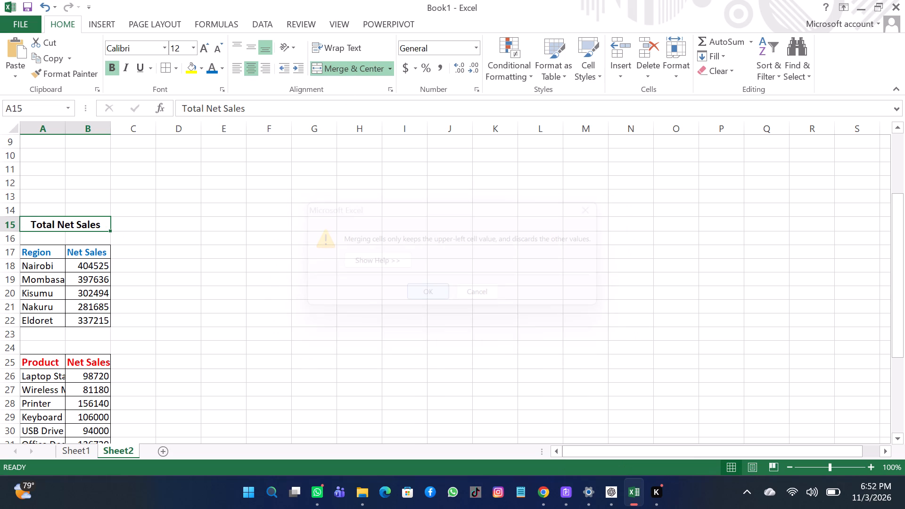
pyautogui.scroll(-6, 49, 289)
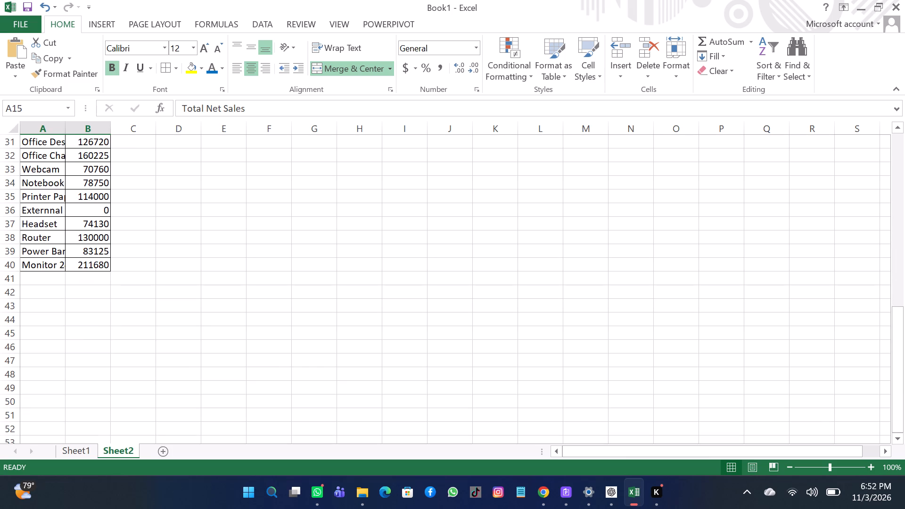
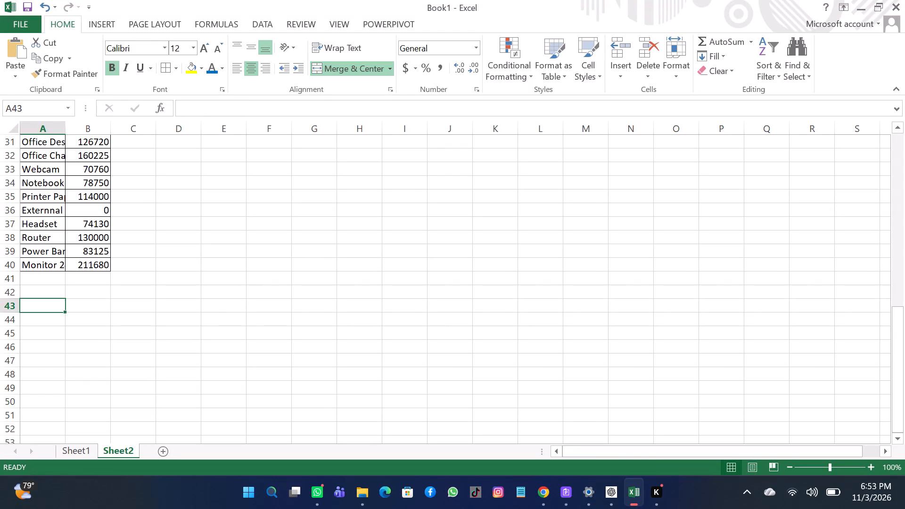
# Enter the headers Region in A42 and Total Profit in B42 for a new table below the product table.
pyautogui.click(35, 292)
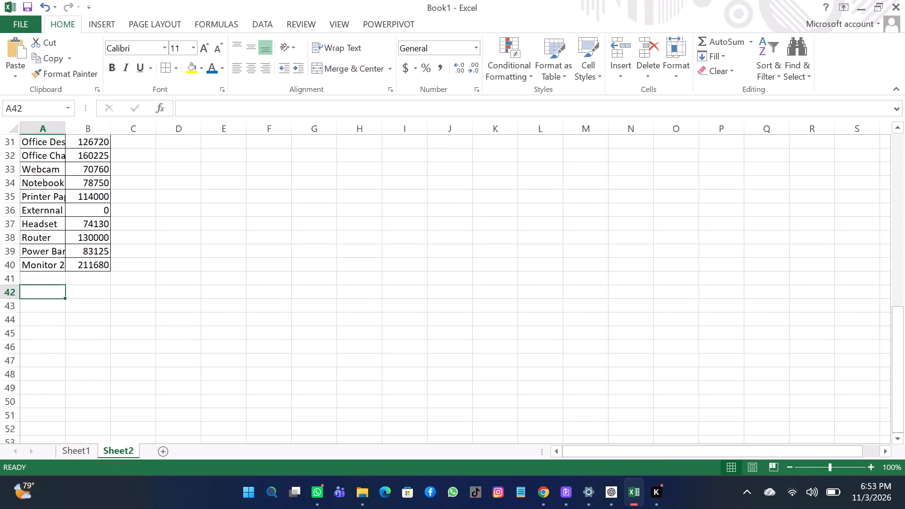
pyautogui.press('r')
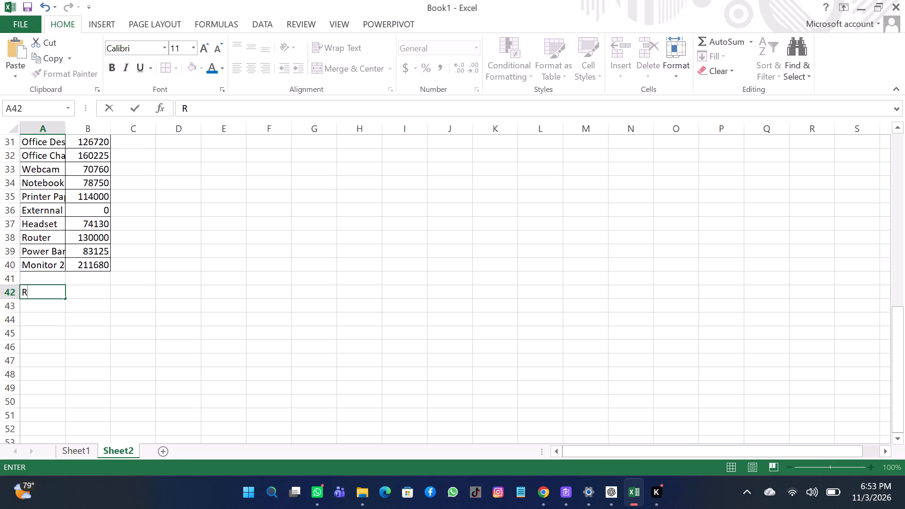
pyautogui.write('egion')
pyautogui.press('Return')
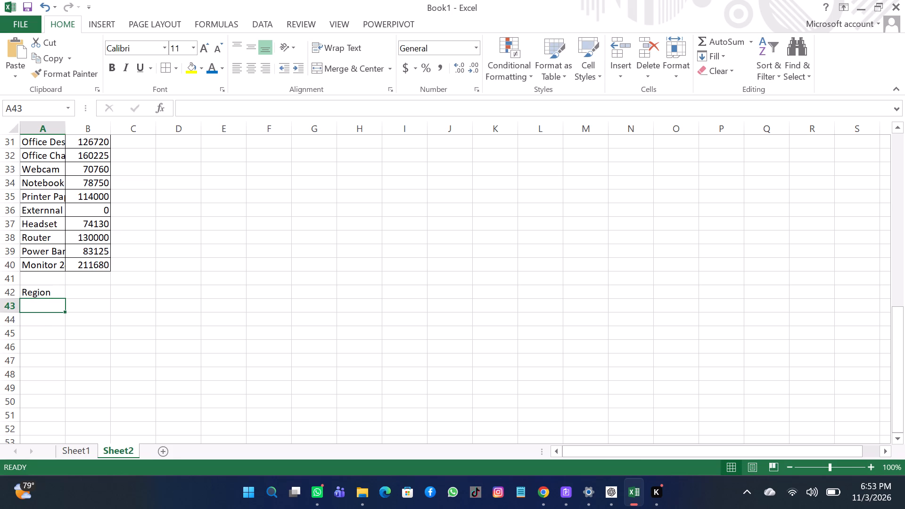
pyautogui.click(82, 291)
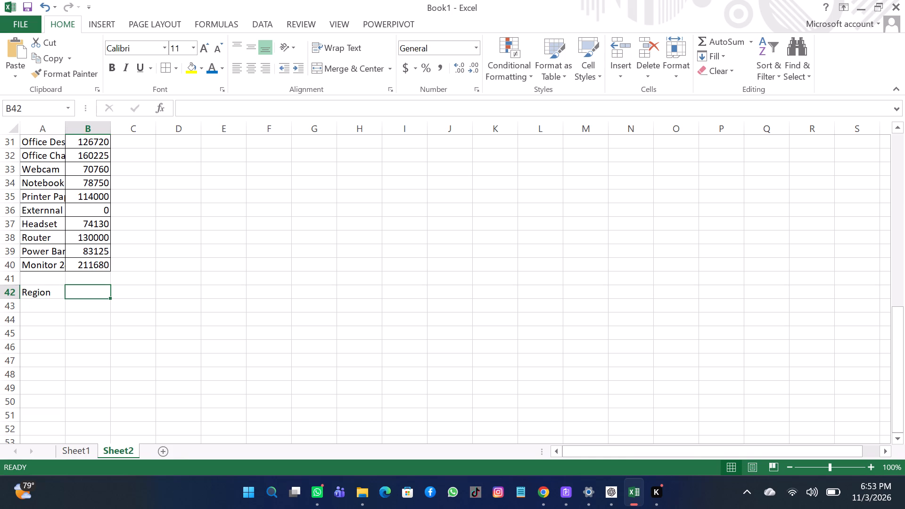
pyautogui.press('t')
pyautogui.write('otal')
pyautogui.press('space')
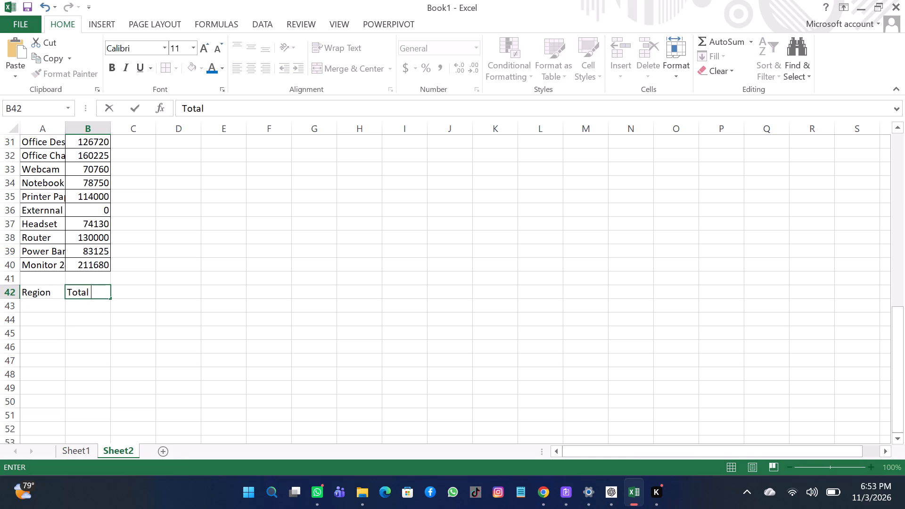
pyautogui.press('p')
pyautogui.write('rofi')
pyautogui.press('t')
pyautogui.press('Return')
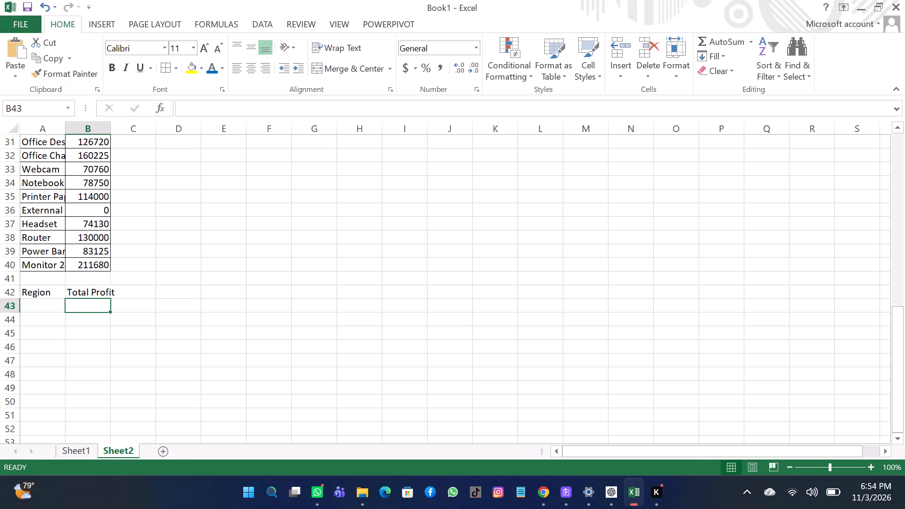
# List the regions Nairobi, Mombasa, Nakuru, Kisumu and Eldoret in A43:A47 under the Region header.
pyautogui.click(46, 307)
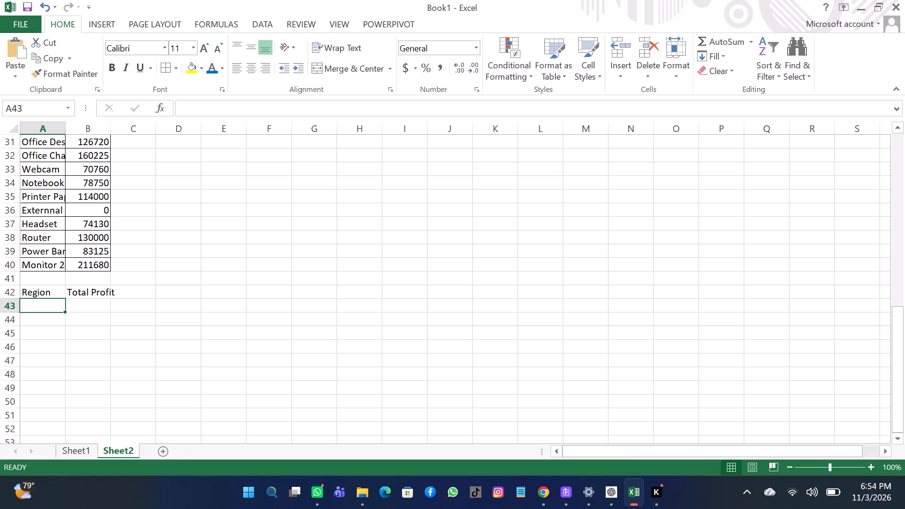
pyautogui.press('n')
pyautogui.press('a')
pyautogui.write('irobi')
pyautogui.press('Return')
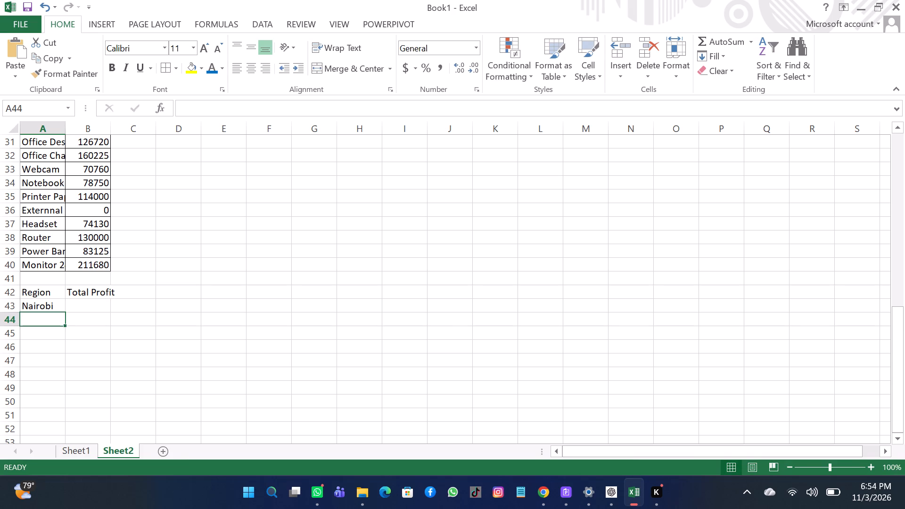
pyautogui.press('m')
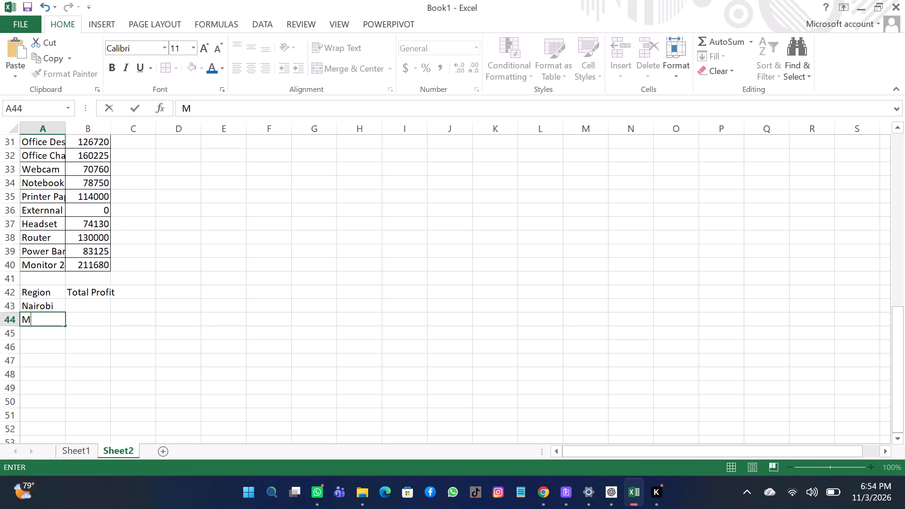
pyautogui.write('ombasa')
pyautogui.press('Return')
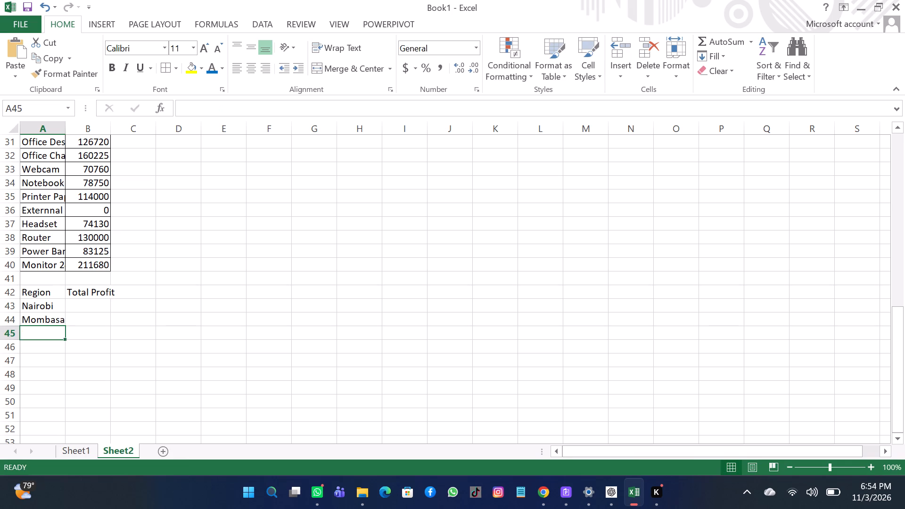
pyautogui.press('n')
pyautogui.press('a')
pyautogui.write('kuru')
pyautogui.press('Return')
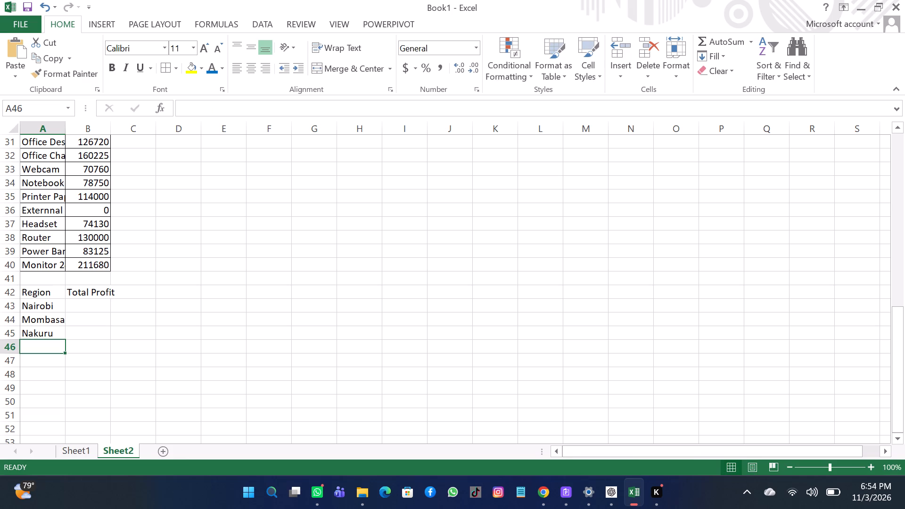
pyautogui.press('k')
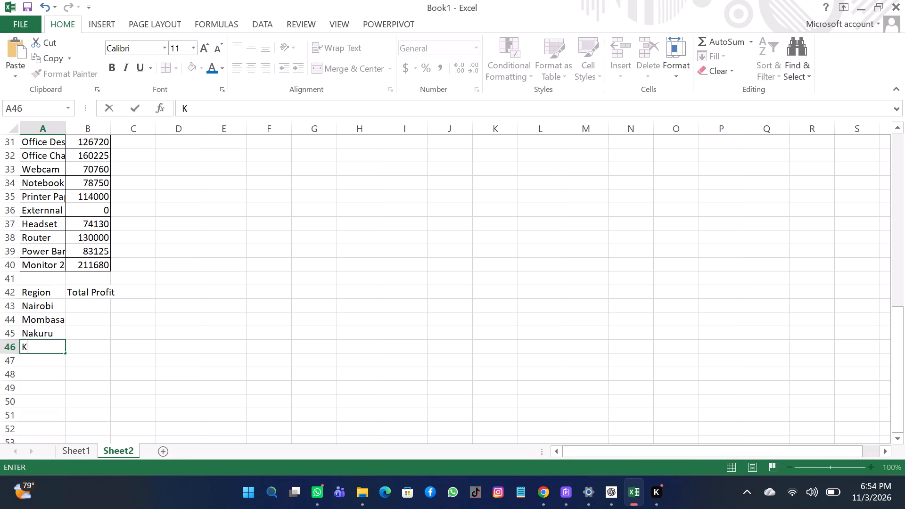
pyautogui.write('isumu')
pyautogui.press('Return')
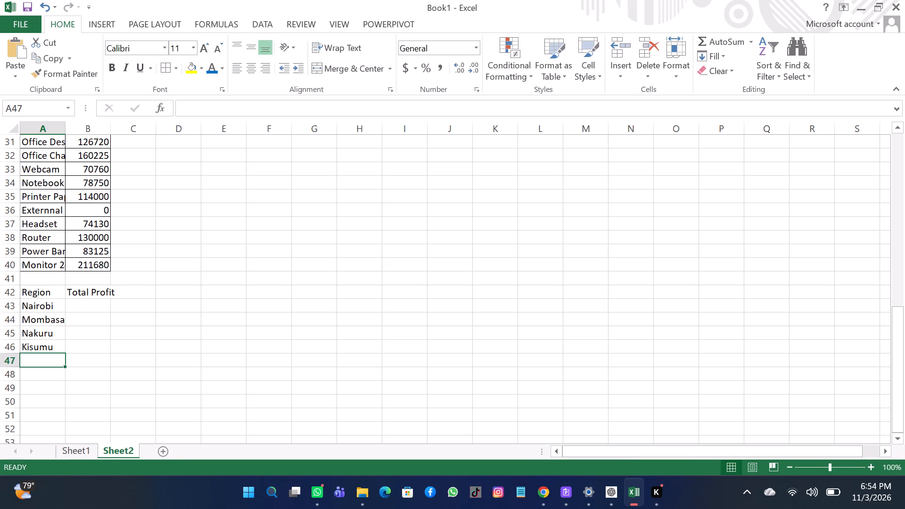
pyautogui.press('e')
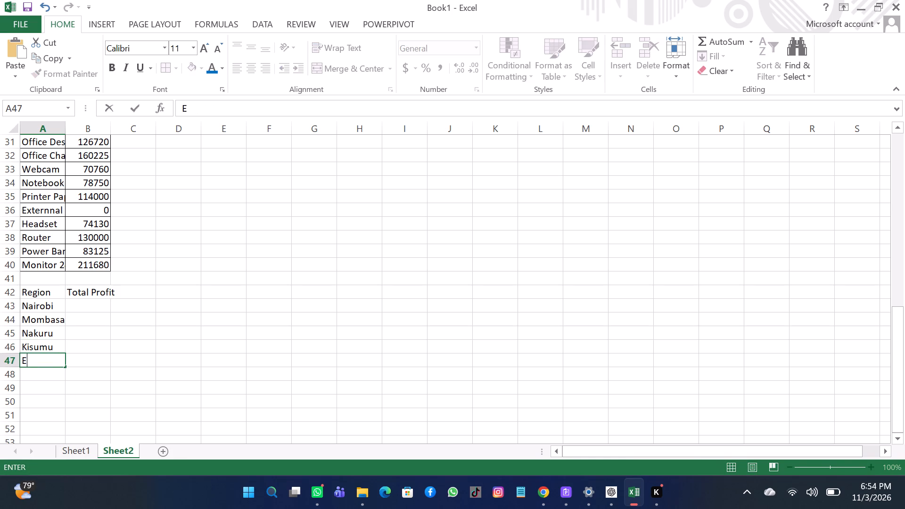
pyautogui.write('ldoret')
pyautogui.press('Return')
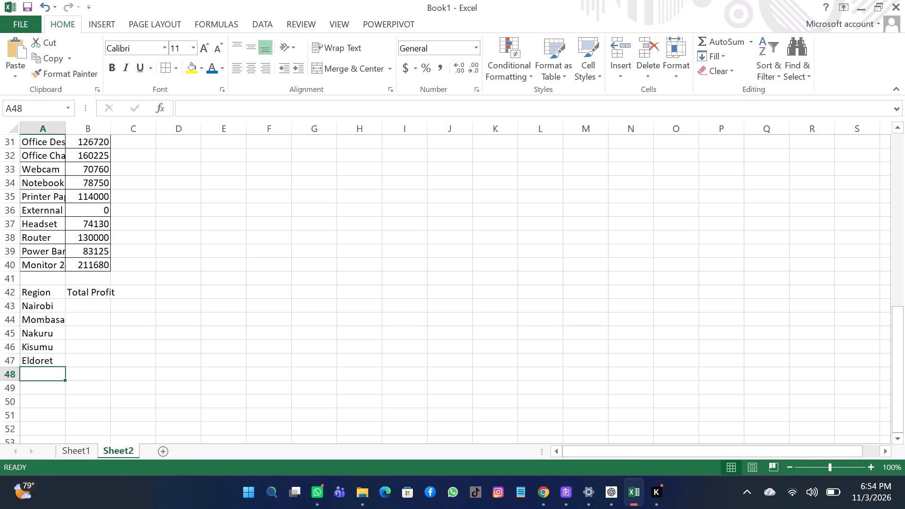
# Enter the formula =SUMIFS(Sheet1!S$2:S$51,Sheet1!D$2:D$51,A43) in B43 to total Nairobi's profit.
pyautogui.click(74, 308)
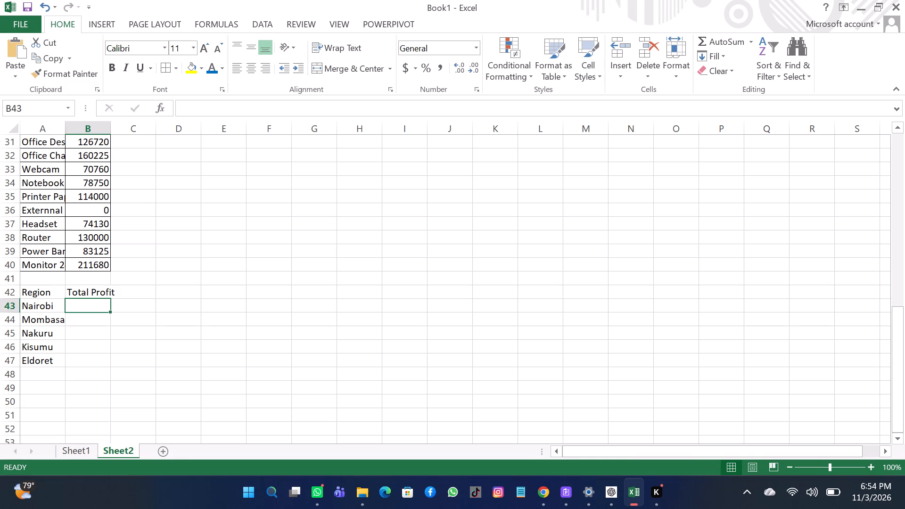
pyautogui.press('=')
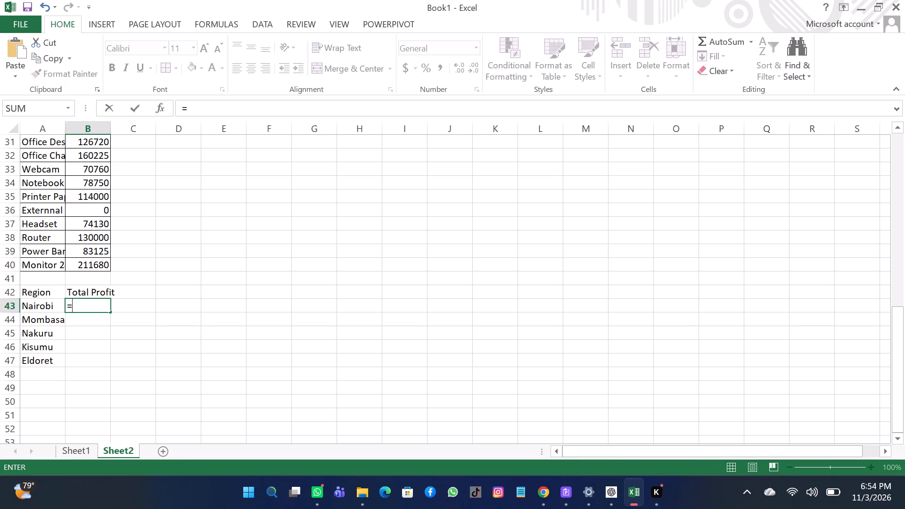
pyautogui.write('SUMIFS')
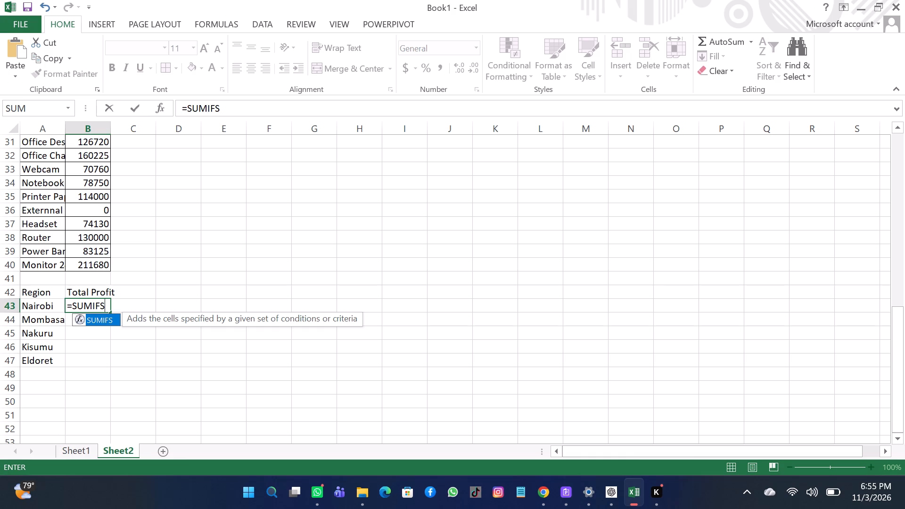
pyautogui.hotkey('shift', '(')
pyautogui.press('s')
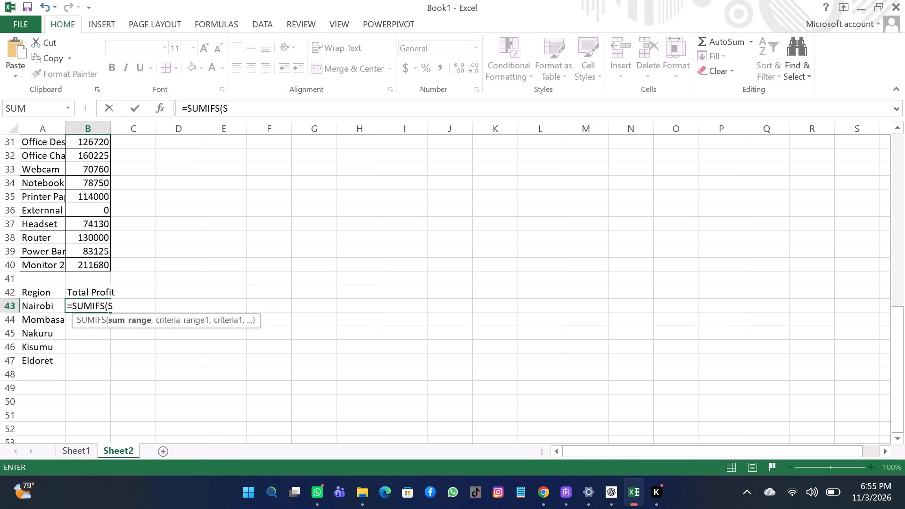
pyautogui.write('heet')
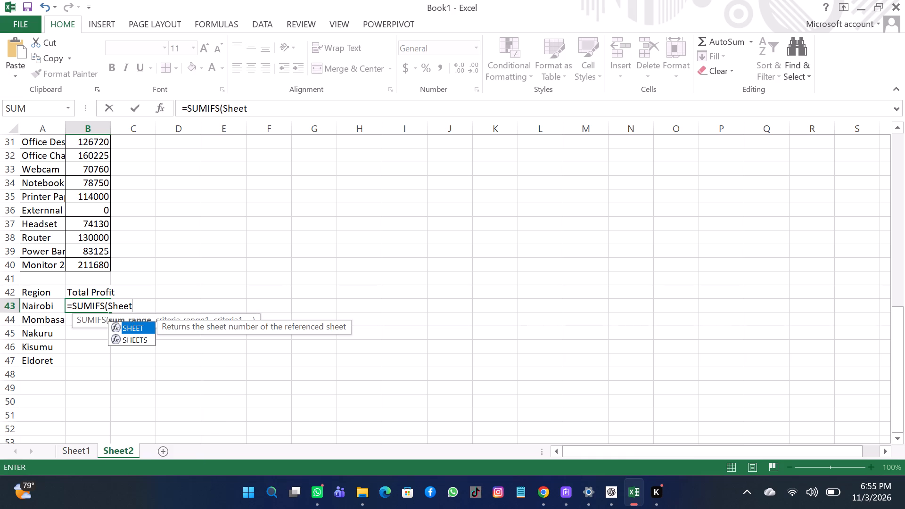
pyautogui.press('1')
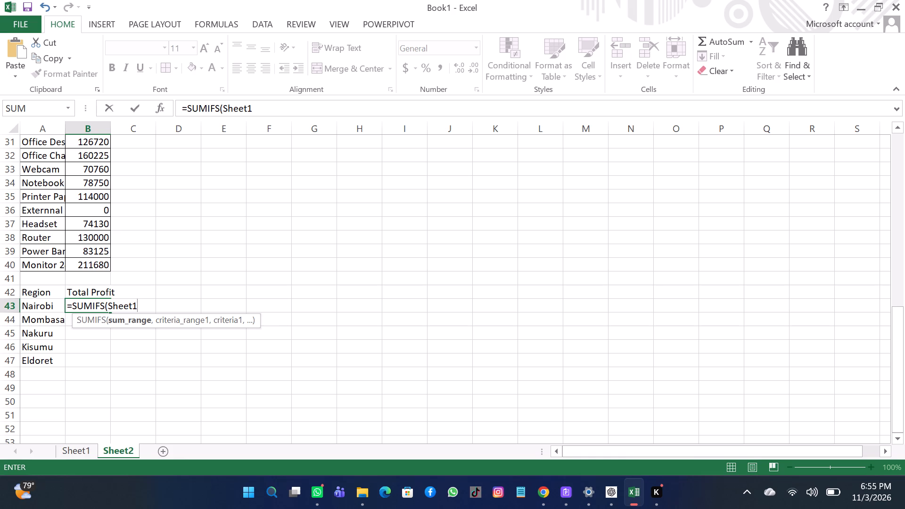
pyautogui.hotkey('shift', '!')
pyautogui.press('s')
pyautogui.hotkey('shift', '$')
pyautogui.press('2')
pyautogui.hotkey('shift', ':')
pyautogui.press('s')
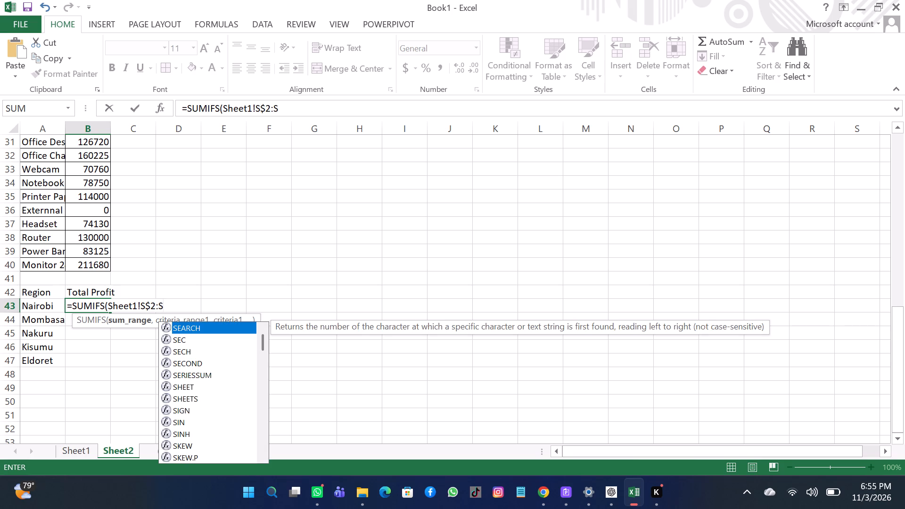
pyautogui.hotkey('shift', '$')
pyautogui.write('51')
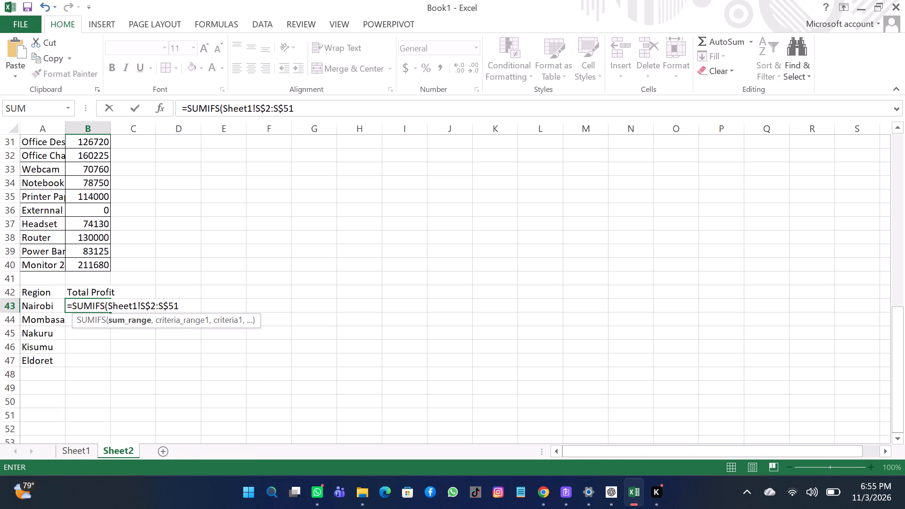
pyautogui.write(',S')
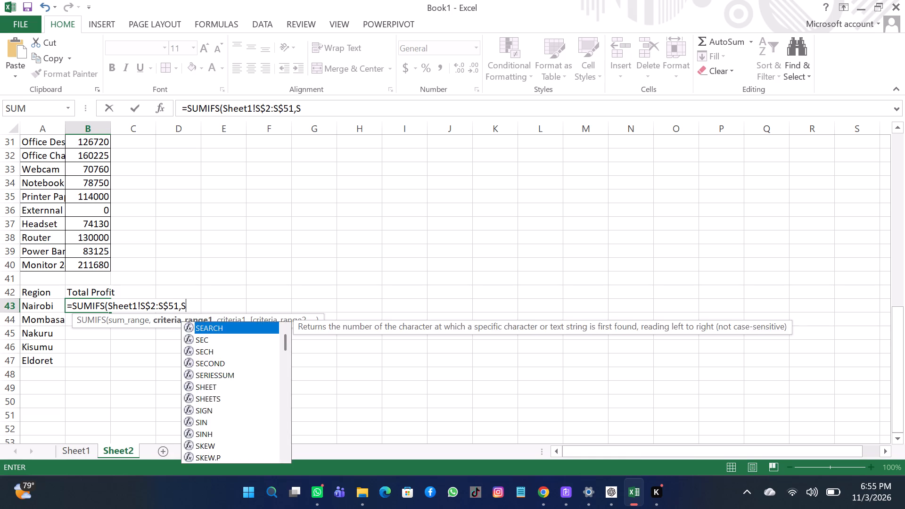
pyautogui.write('hh')
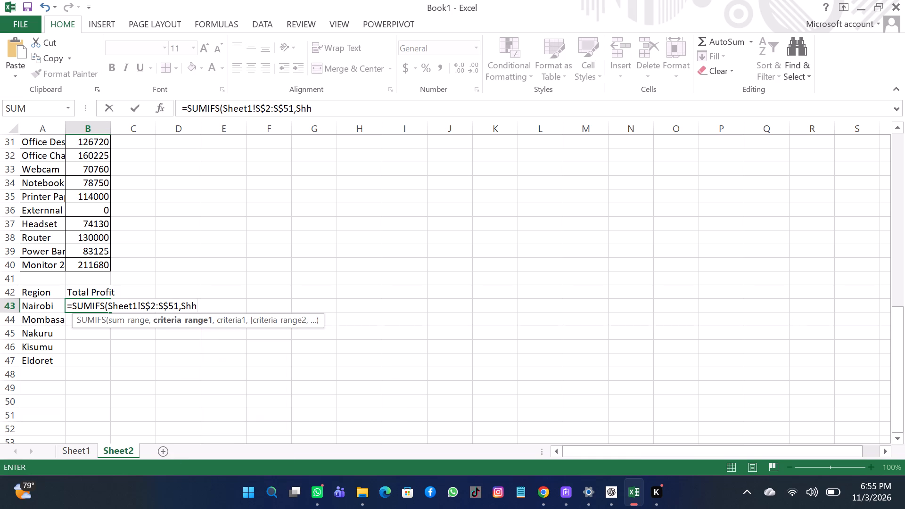
pyautogui.press('BackSpace')
pyautogui.write('eet')
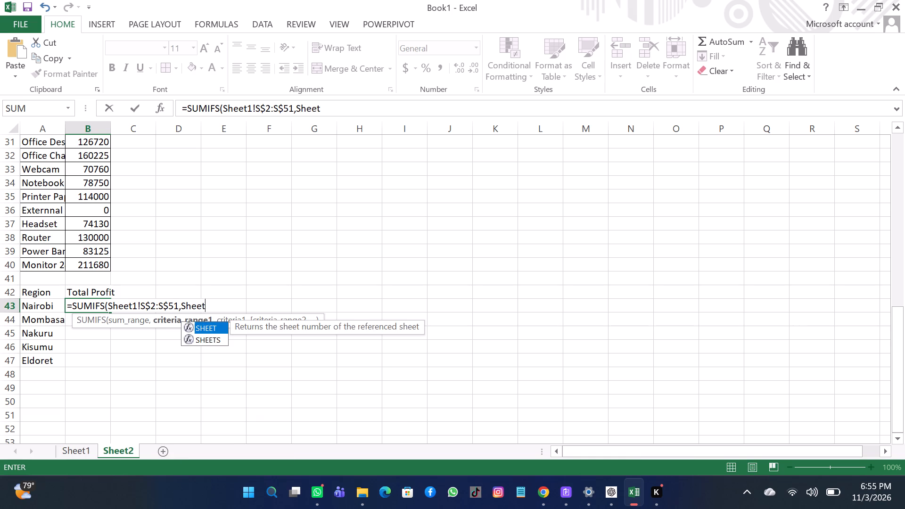
pyautogui.press('1')
pyautogui.hotkey('shift', '!')
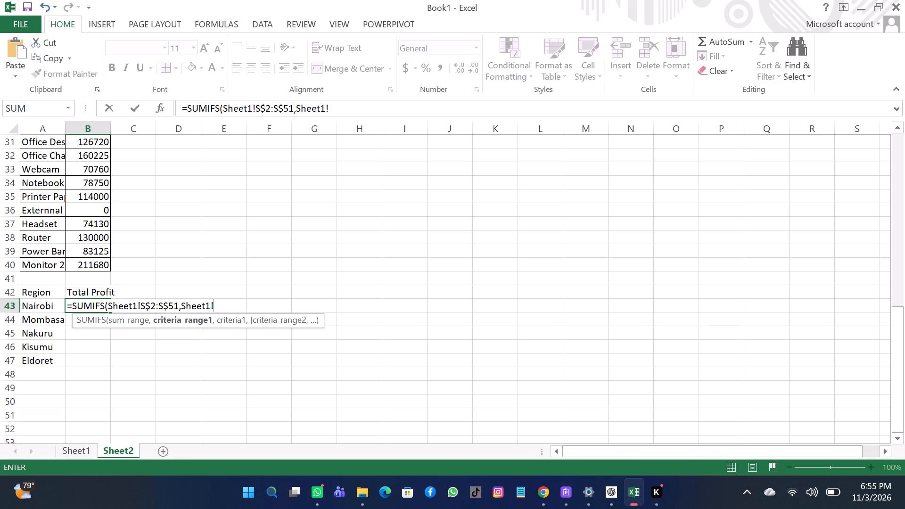
pyautogui.press('d')
pyautogui.write('$2')
pyautogui.hotkey('shift', ':')
pyautogui.press('d')
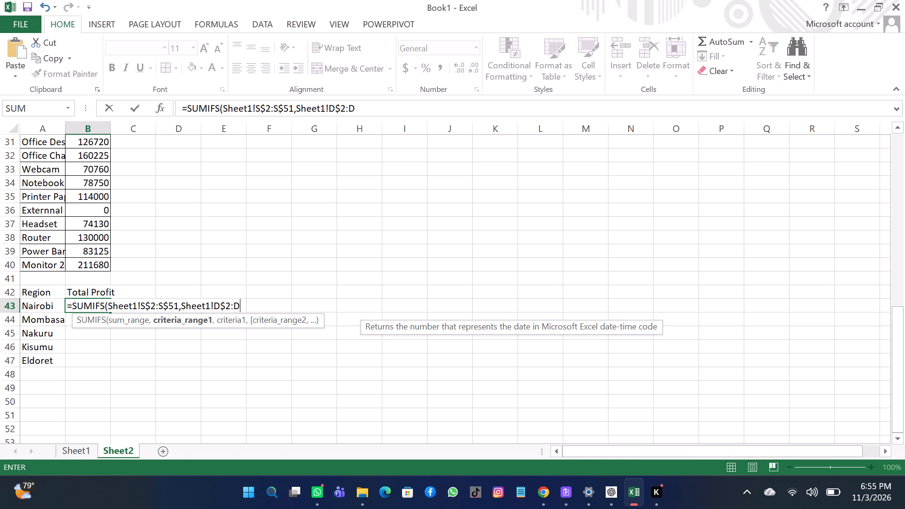
pyautogui.hotkey('shift', '$')
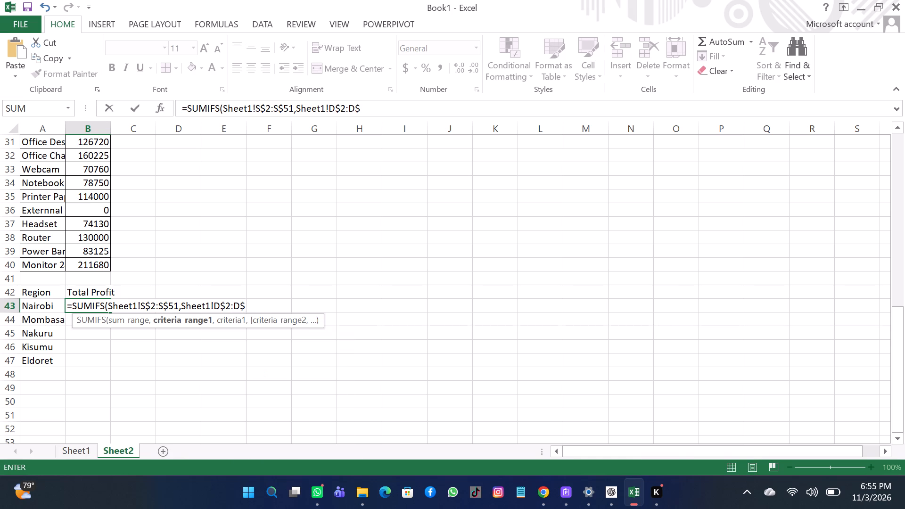
pyautogui.write('51')
pyautogui.press(',')
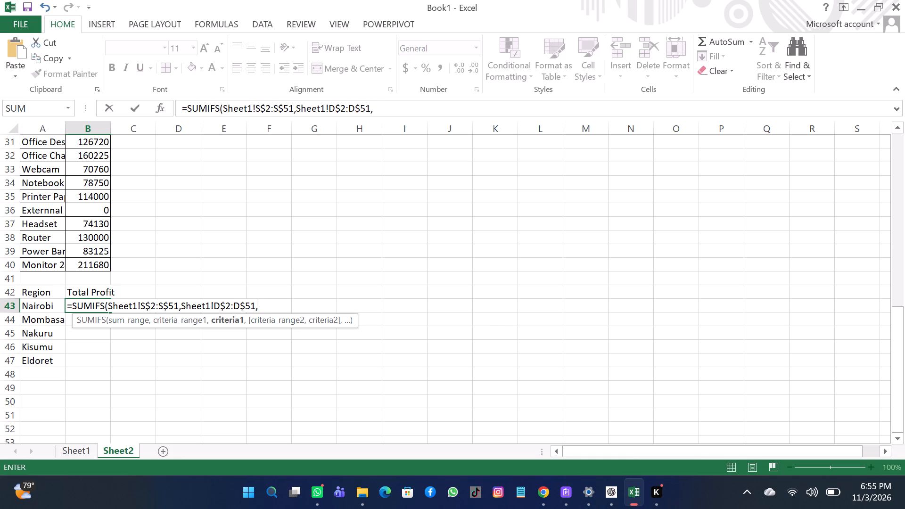
pyautogui.press('a')
pyautogui.write('43')
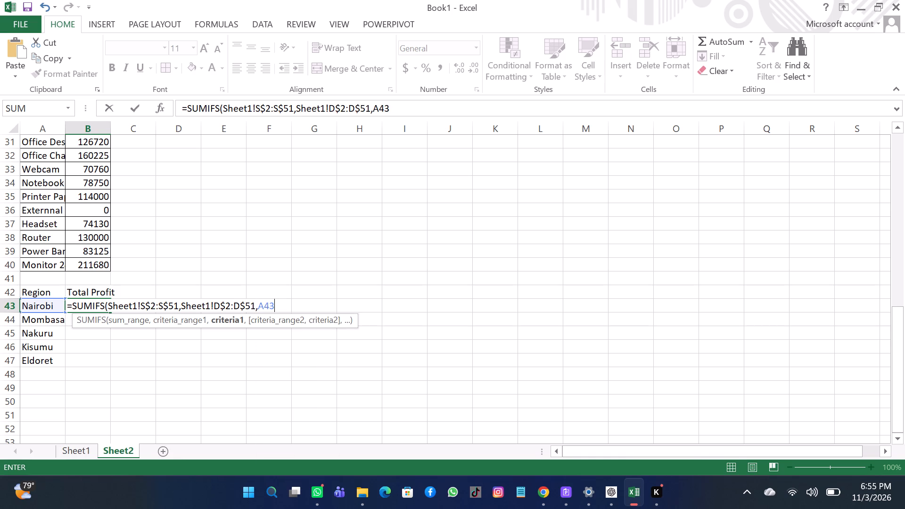
pyautogui.hotkey('shift', ')')
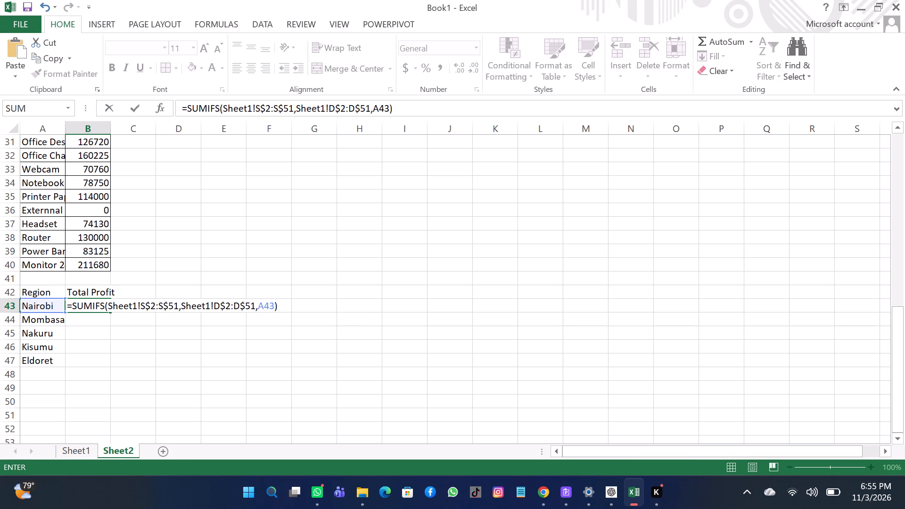
pyautogui.press('Return')
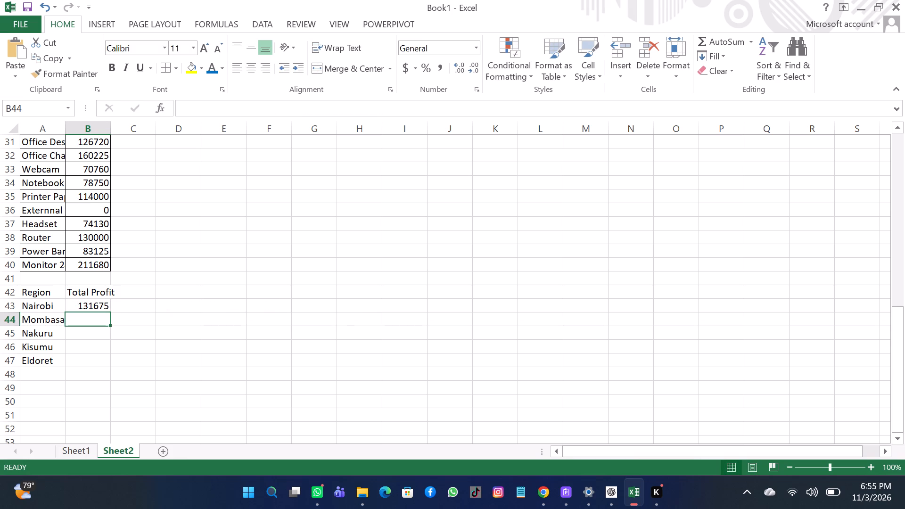
# Fill the Total Profit formula from B43 down through B47 for the remaining regions.
pyautogui.click(82, 308)
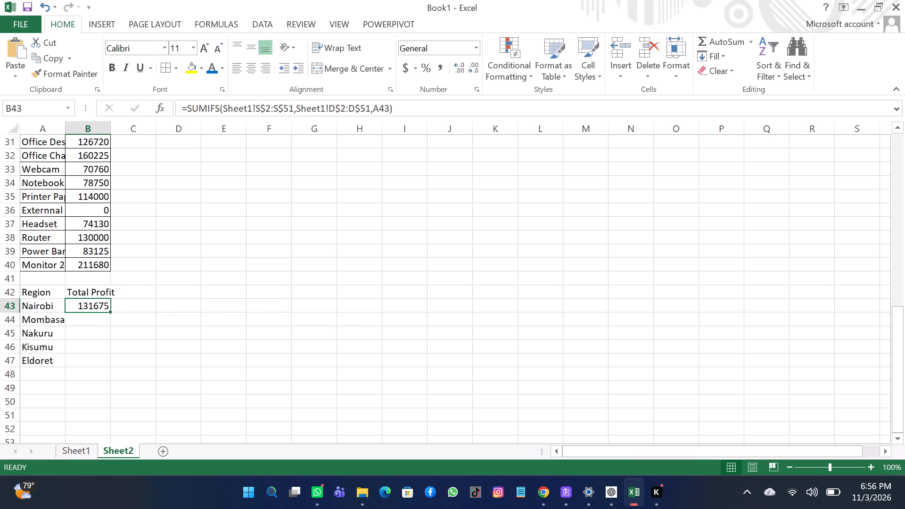
pyautogui.moveTo(108, 310); pyautogui.dragTo(110, 337)
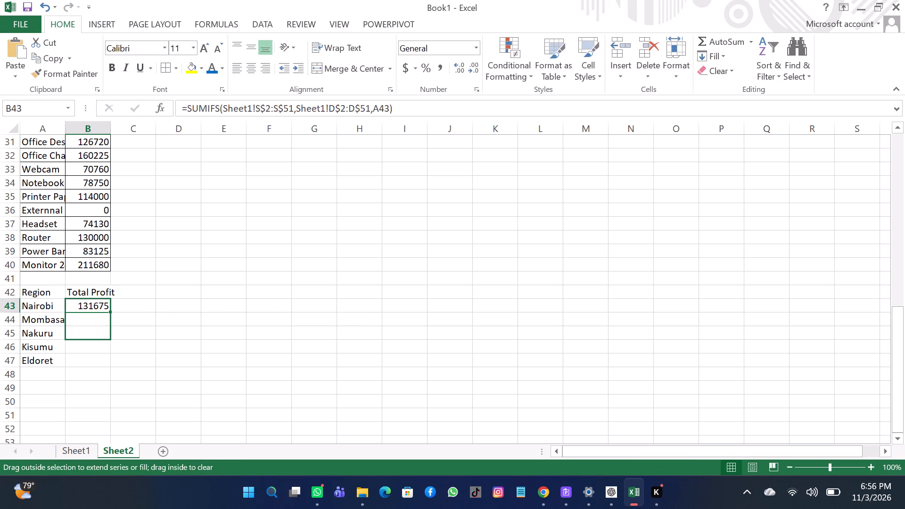
pyautogui.moveTo(110, 337); pyautogui.dragTo(111, 337)
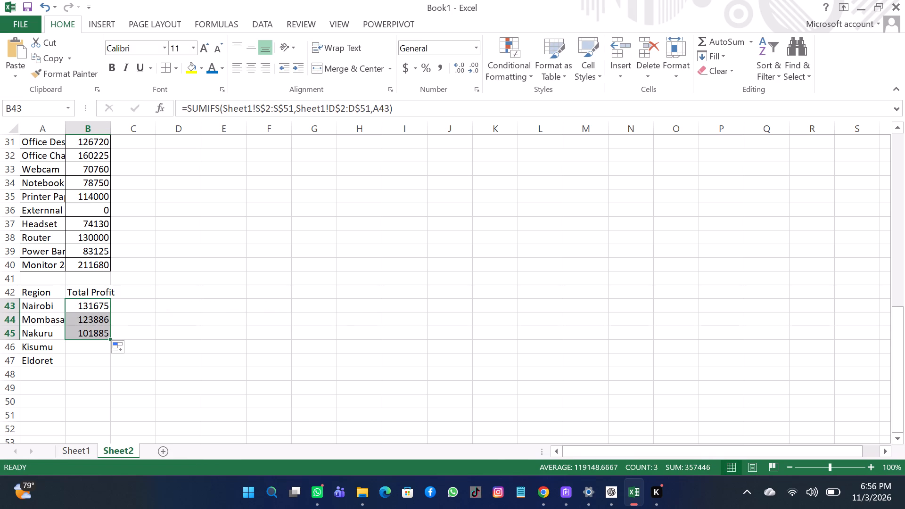
pyautogui.moveTo(109, 337); pyautogui.dragTo(110, 363)
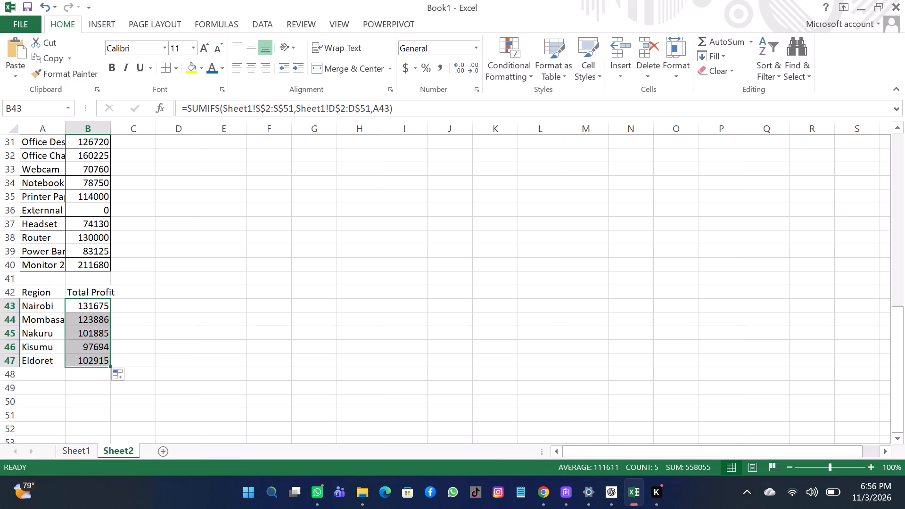
# Apply all borders to the Region and Total Profit table in A42:B47.
pyautogui.hotkey('ctrl', 'a')
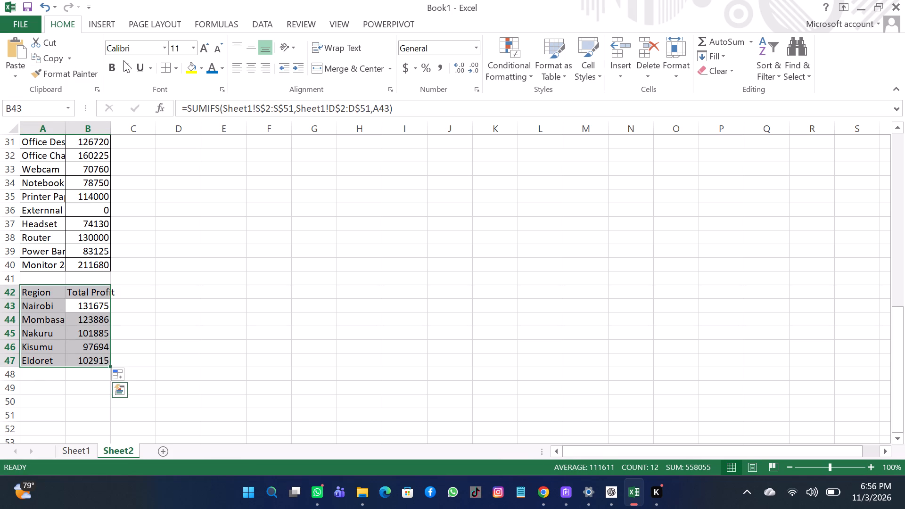
pyautogui.click(164, 66)
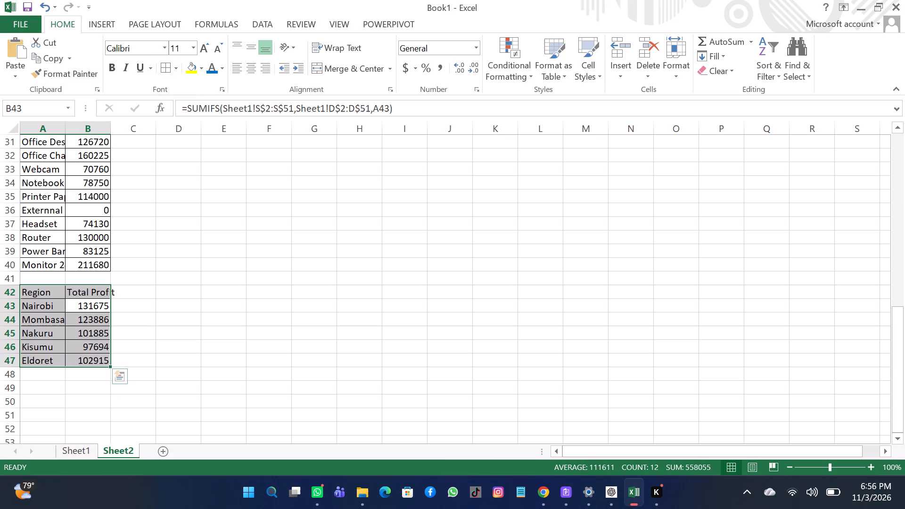
# Format the Region and Total Profit headers in A42:B42 as bold with a dark orange theme font colour.
pyautogui.moveTo(50, 296); pyautogui.dragTo(117, 288)
pyautogui.click(117, 288)
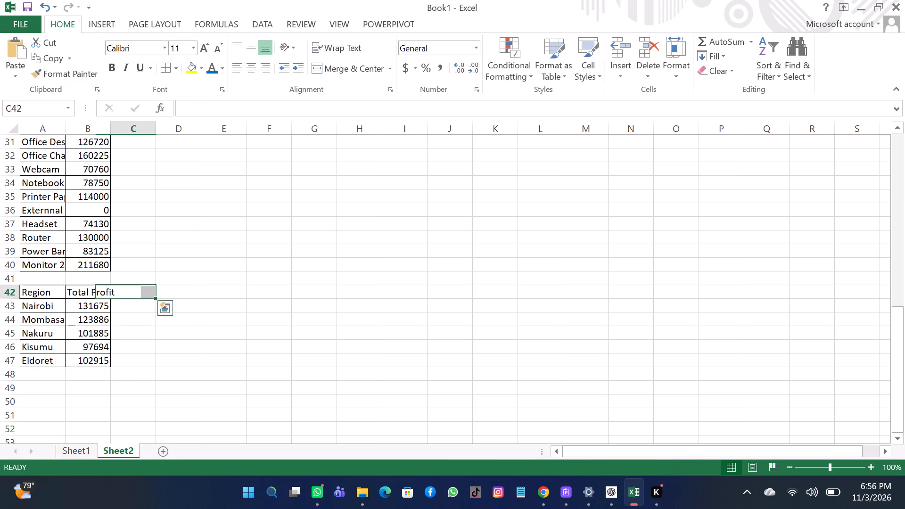
pyautogui.click(28, 297)
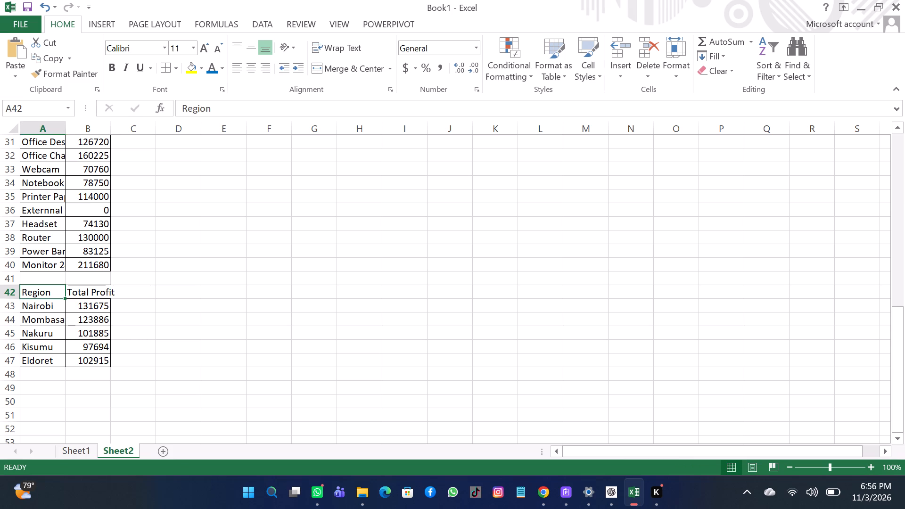
pyautogui.moveTo(28, 297); pyautogui.dragTo(48, 293)
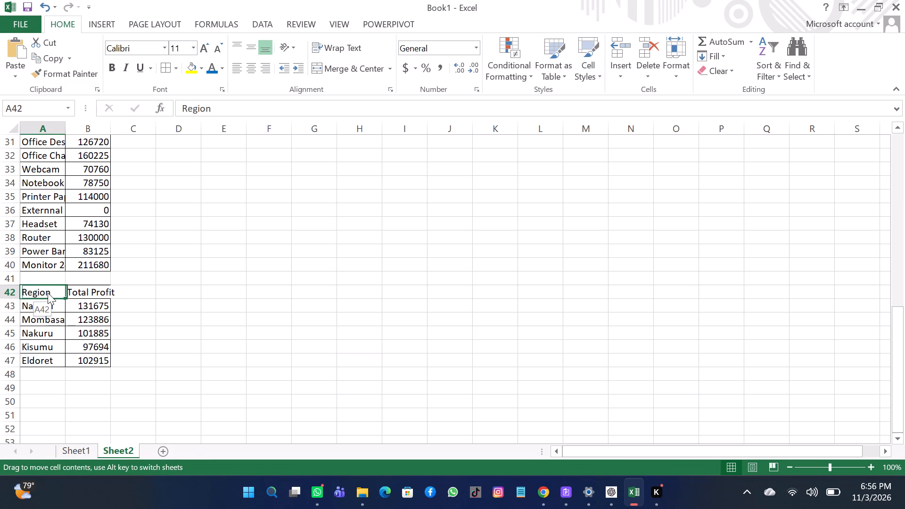
pyautogui.moveTo(48, 293); pyautogui.dragTo(47, 293)
pyautogui.click(47, 293)
pyautogui.moveTo(47, 293); pyautogui.dragTo(90, 294)
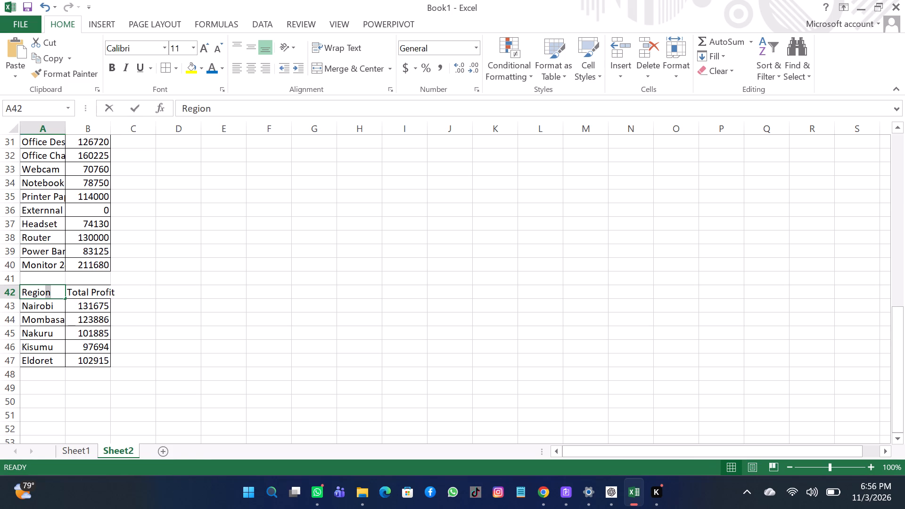
pyautogui.moveTo(90, 294); pyautogui.dragTo(136, 295)
pyautogui.click(136, 295)
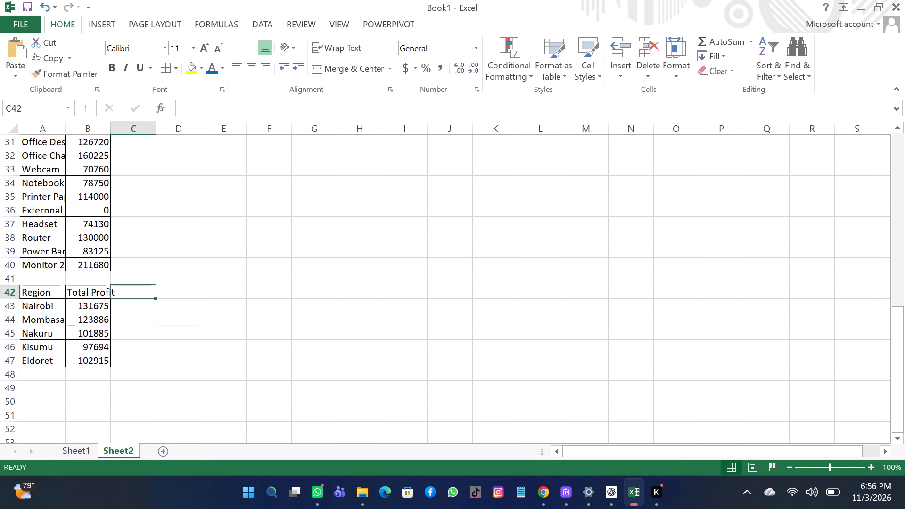
pyautogui.moveTo(36, 294); pyautogui.dragTo(75, 296)
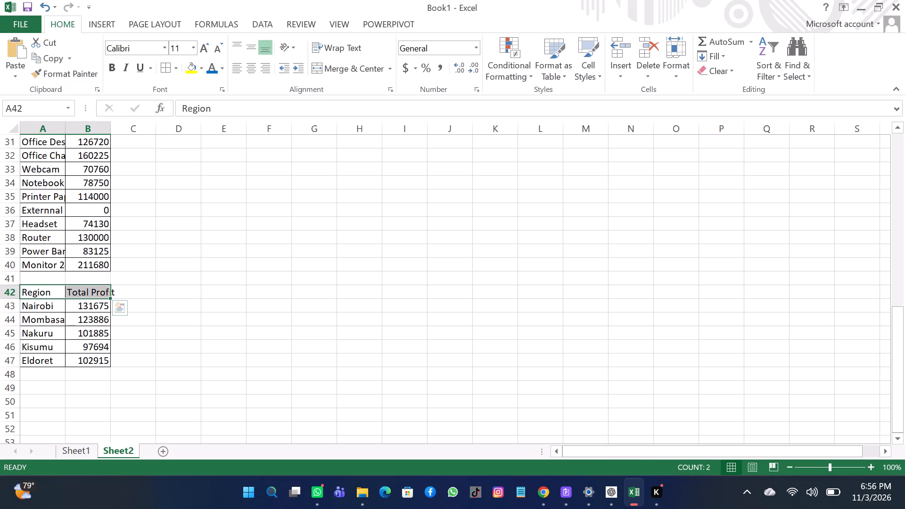
pyautogui.click(112, 69)
pyautogui.click(220, 70)
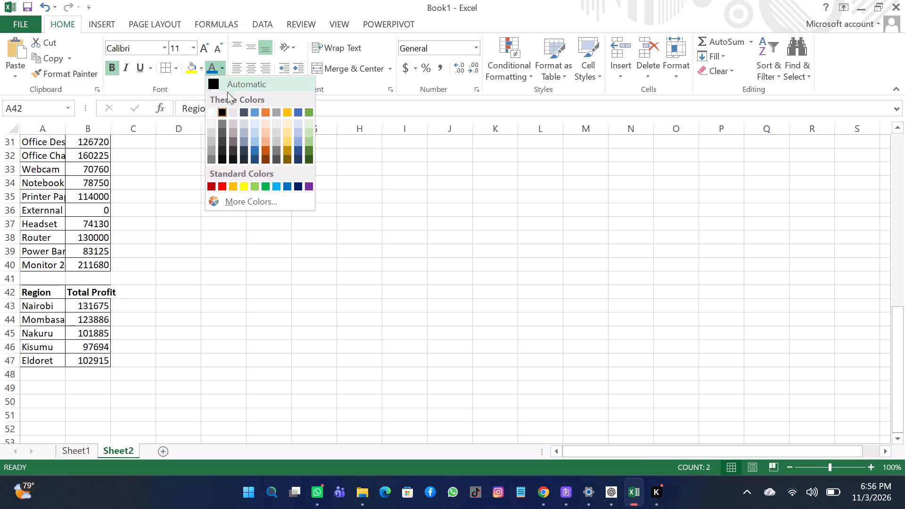
pyautogui.click(265, 150)
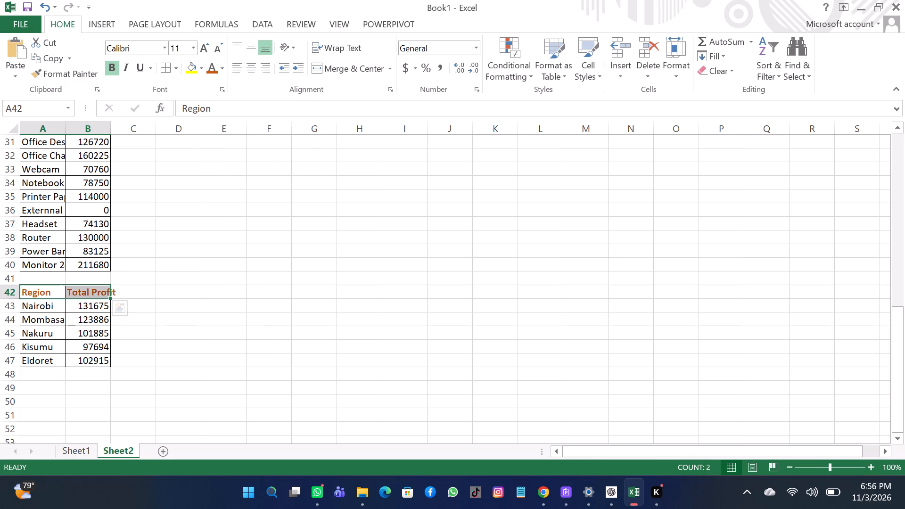
pyautogui.click(214, 247)
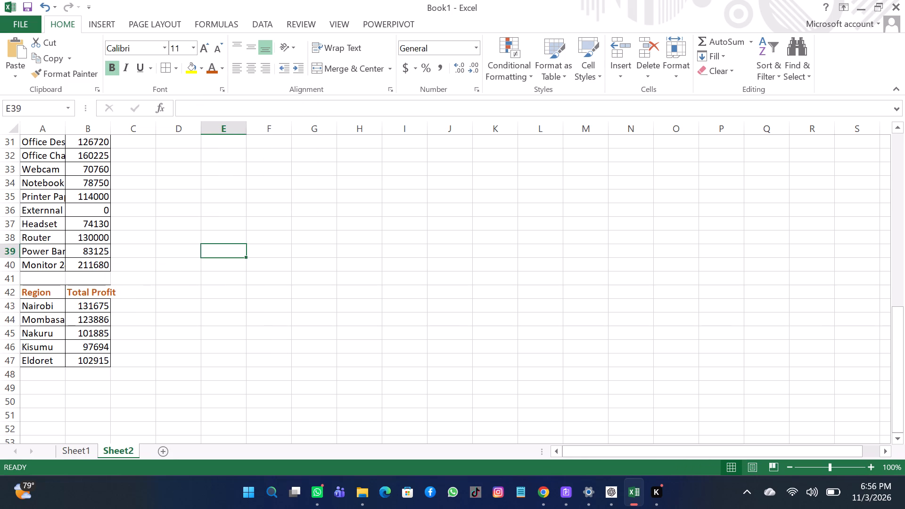
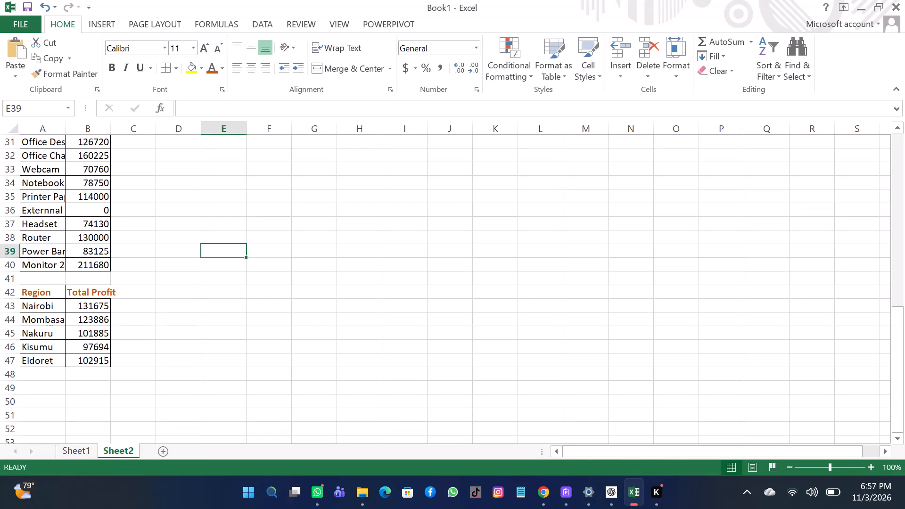
# Enter the heading Payment Status in A50, below the Region and Total Profit table.
pyautogui.scroll(-1, 27, 389)
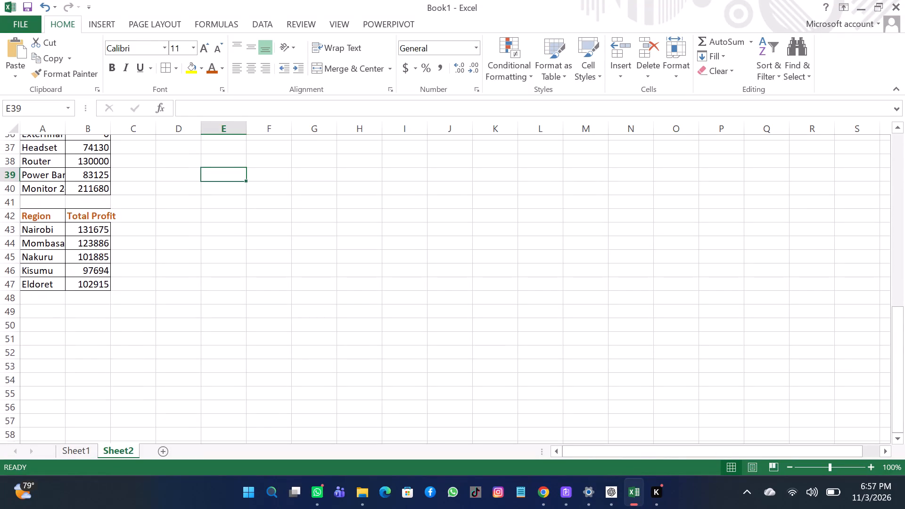
pyautogui.scroll(-4, 27, 389)
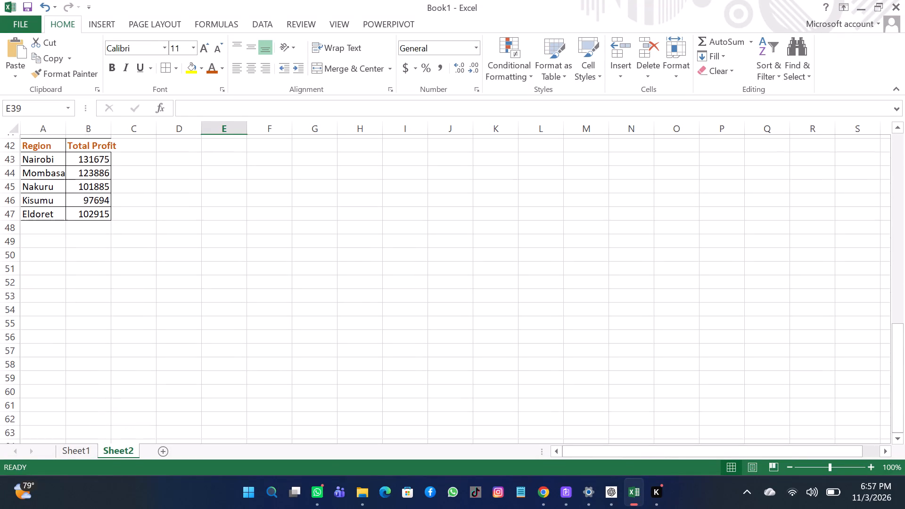
pyautogui.scroll(-1, 27, 389)
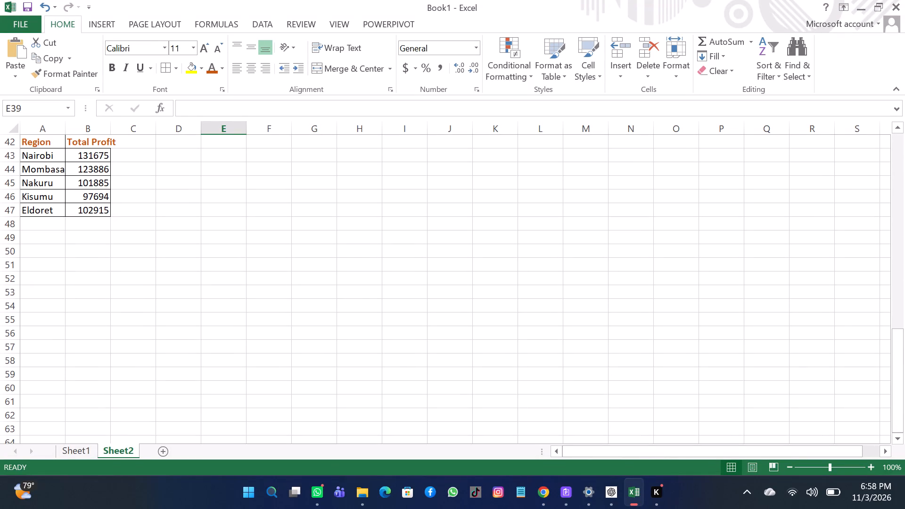
pyautogui.click(30, 252)
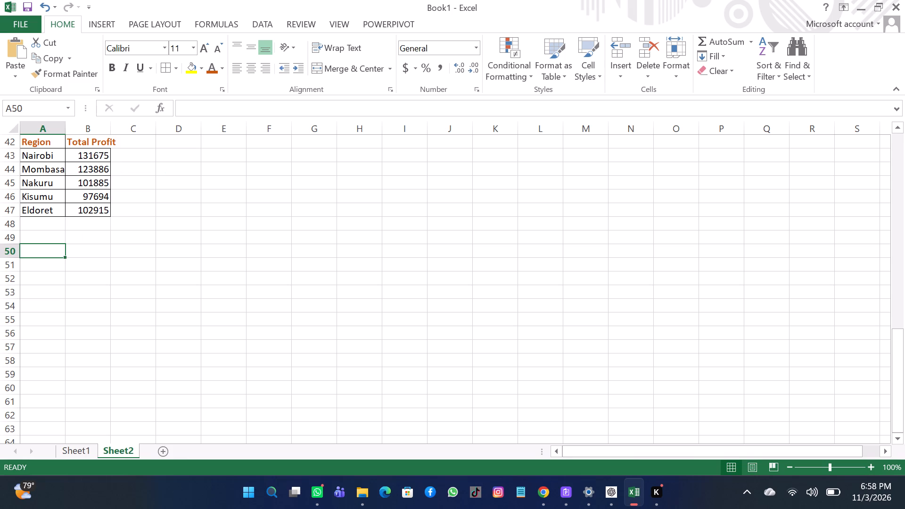
pyautogui.press('p')
pyautogui.press('a')
pyautogui.write('yment')
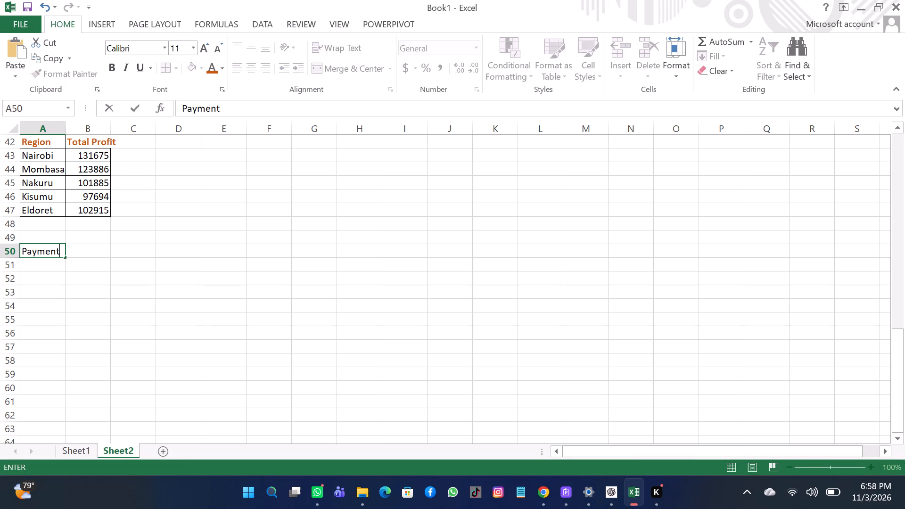
pyautogui.press('space')
pyautogui.press('s')
pyautogui.press('t')
pyautogui.write('atus')
pyautogui.press('Return')
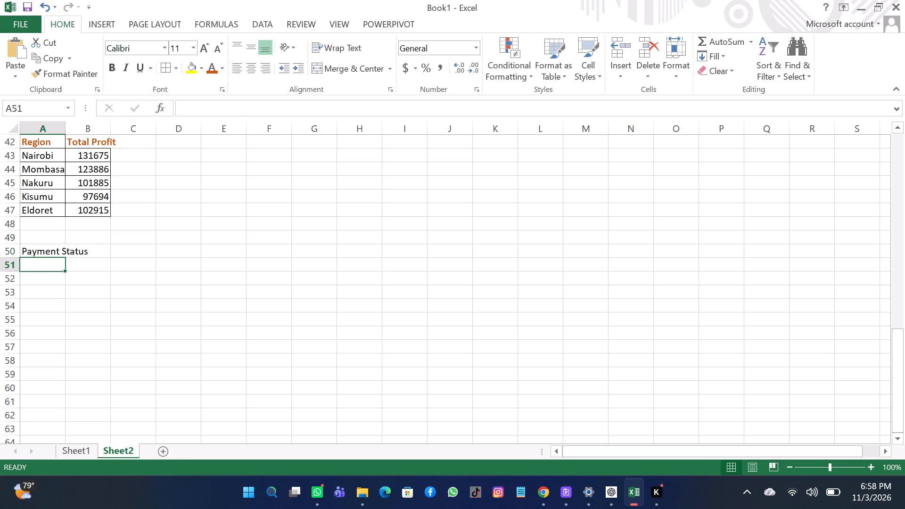
# Enter the heading Number of Orders in B50, beside the Payment Status heading.
pyautogui.click(93, 252)
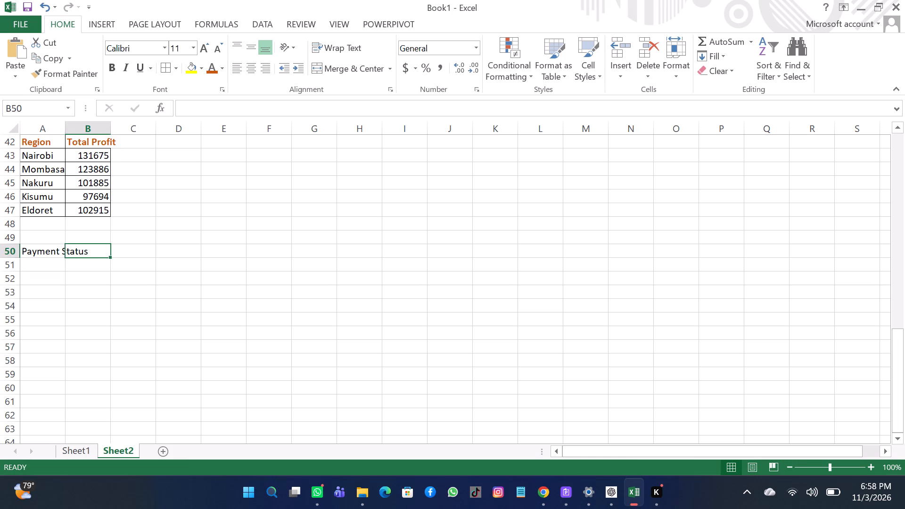
pyautogui.press('n')
pyautogui.write('umber')
pyautogui.press('space')
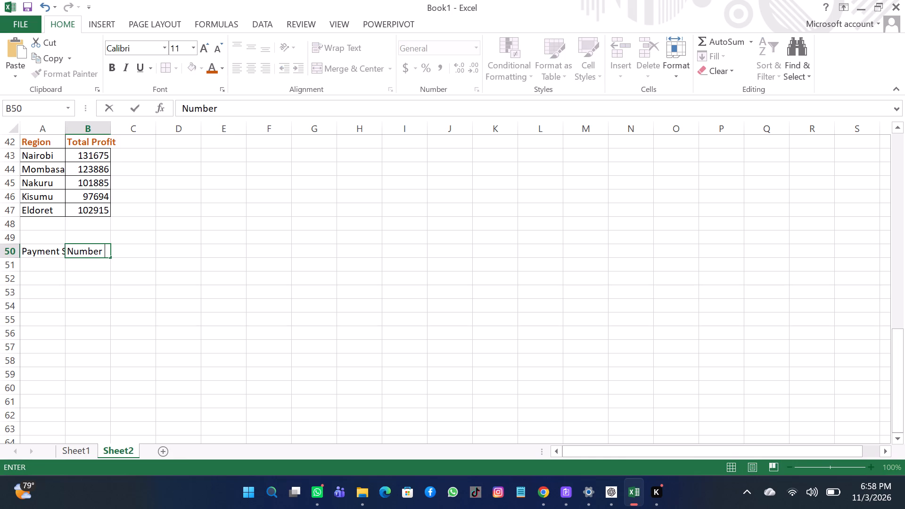
pyautogui.press('o')
pyautogui.write('f')
pyautogui.press('space')
pyautogui.press('o')
pyautogui.write('rders')
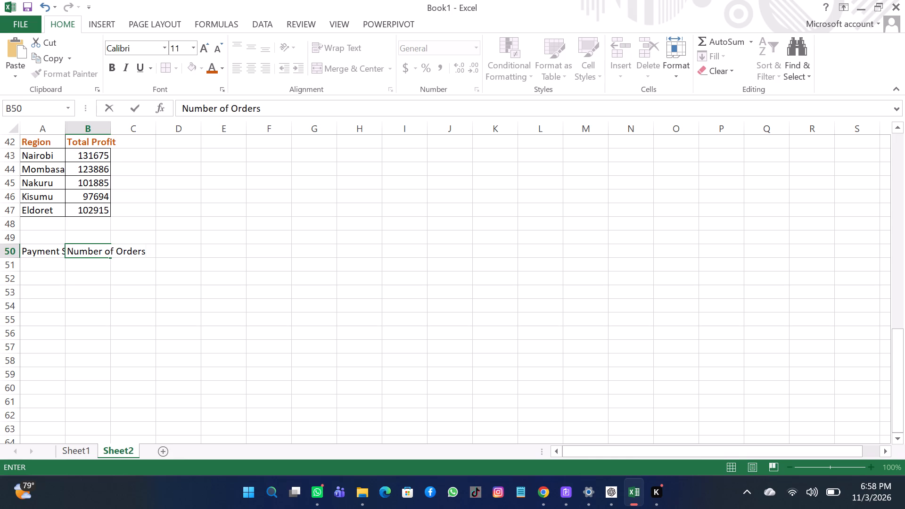
pyautogui.press('Return')
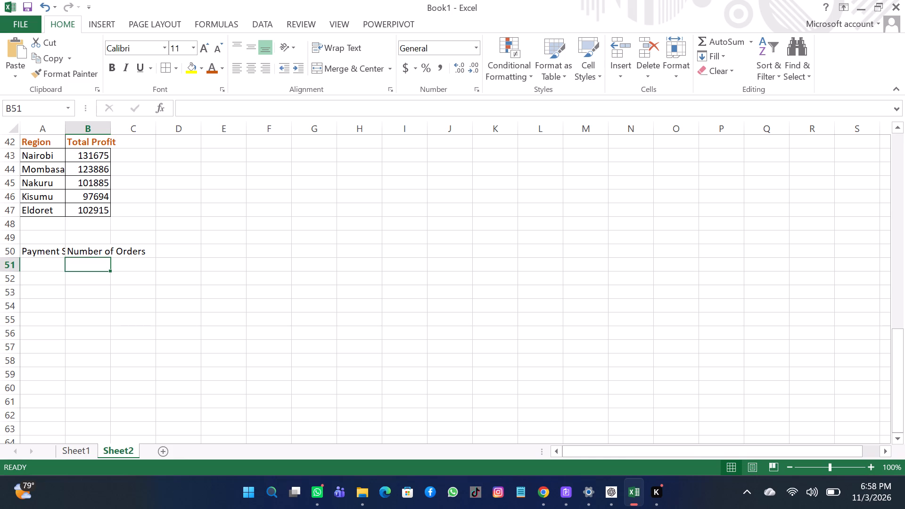
# List the payment statuses Paid, Pending and Overdue in A51:A53 under the Payment Status heading.
pyautogui.click(55, 270)
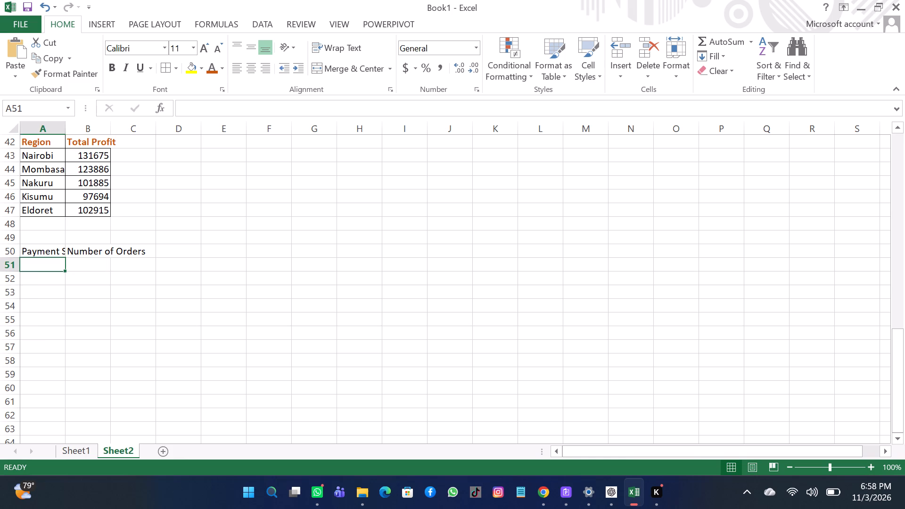
pyautogui.press('p')
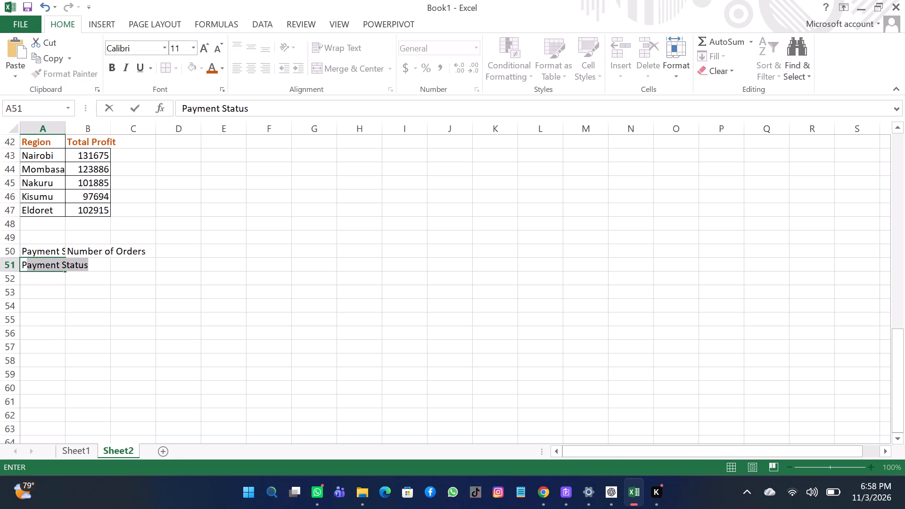
pyautogui.press('a')
pyautogui.write('id')
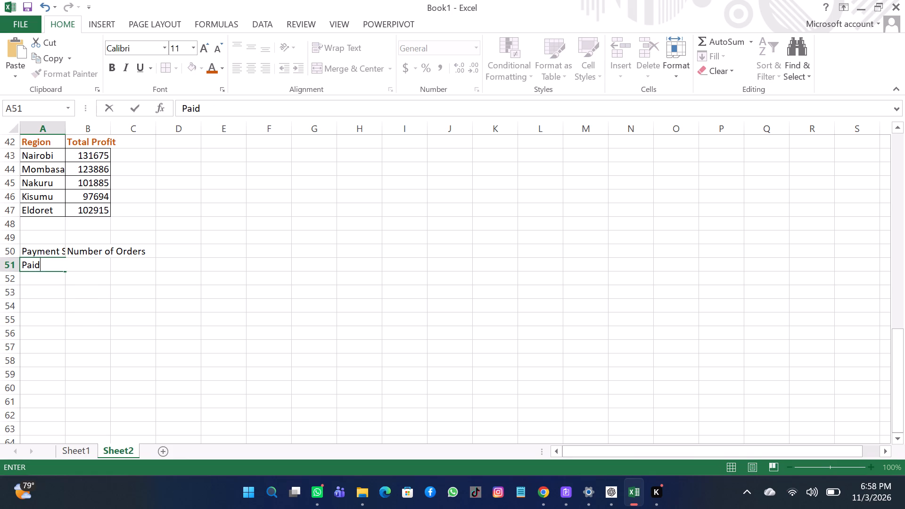
pyautogui.press('Return')
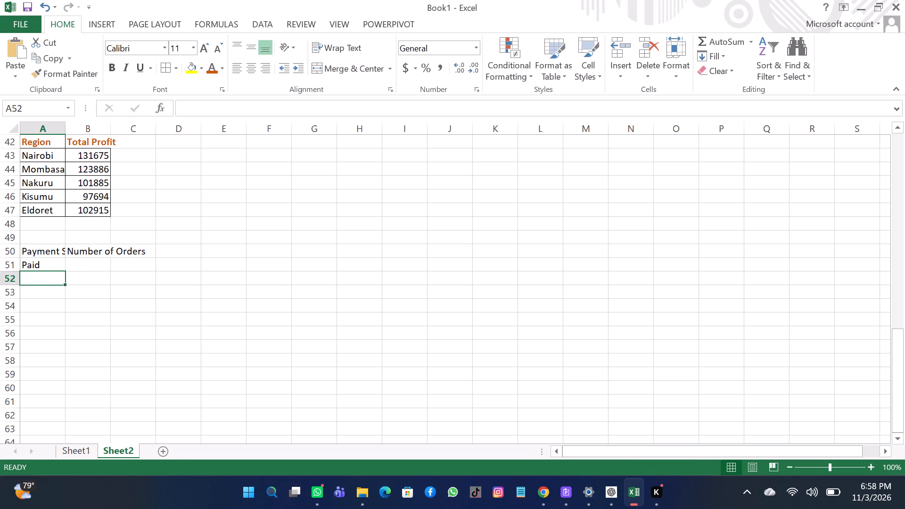
pyautogui.press('p')
pyautogui.press('e')
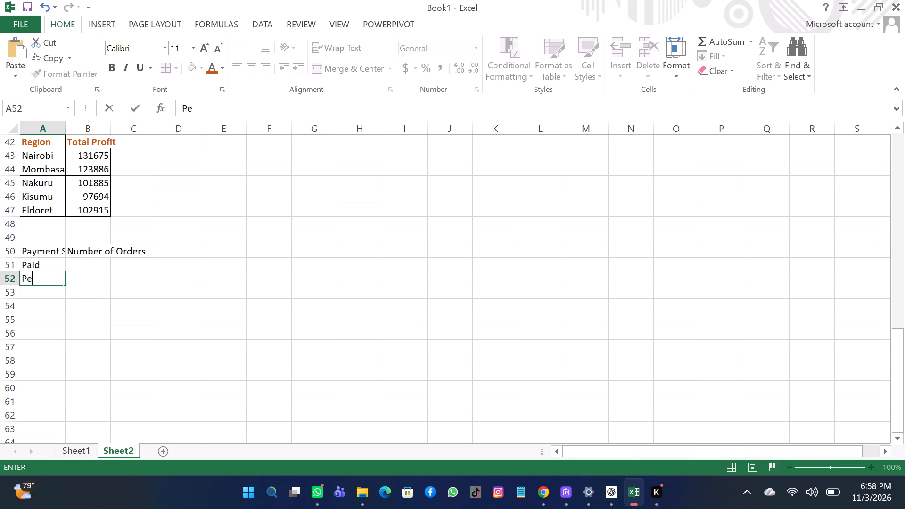
pyautogui.write('nding')
pyautogui.press('Return')
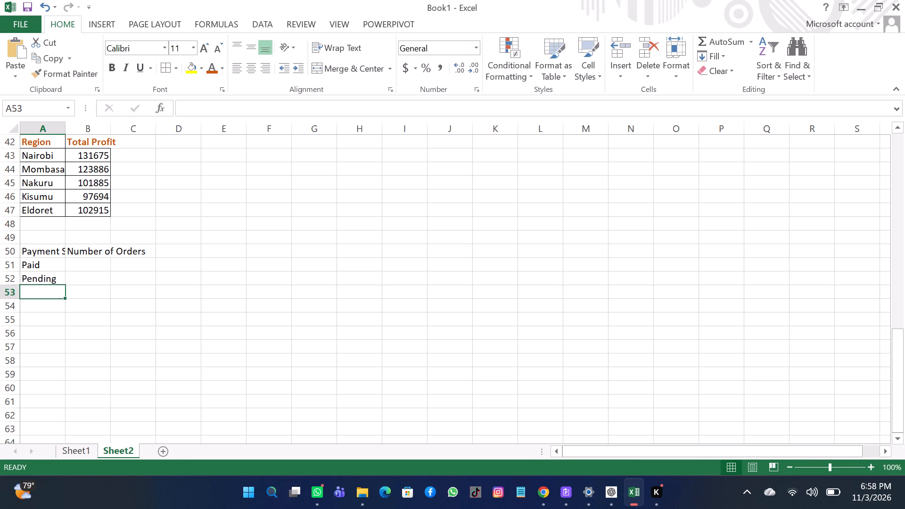
pyautogui.press('o')
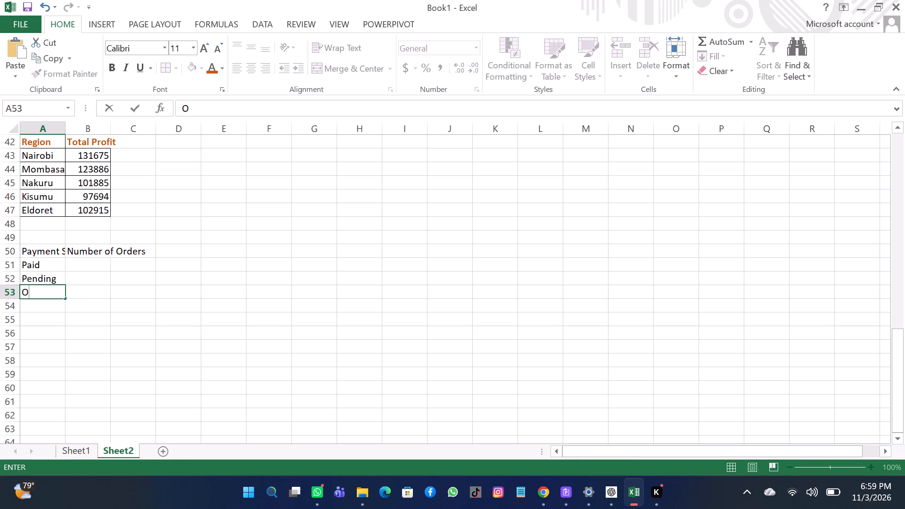
pyautogui.write('ver')
pyautogui.write('due')
pyautogui.press('Return')
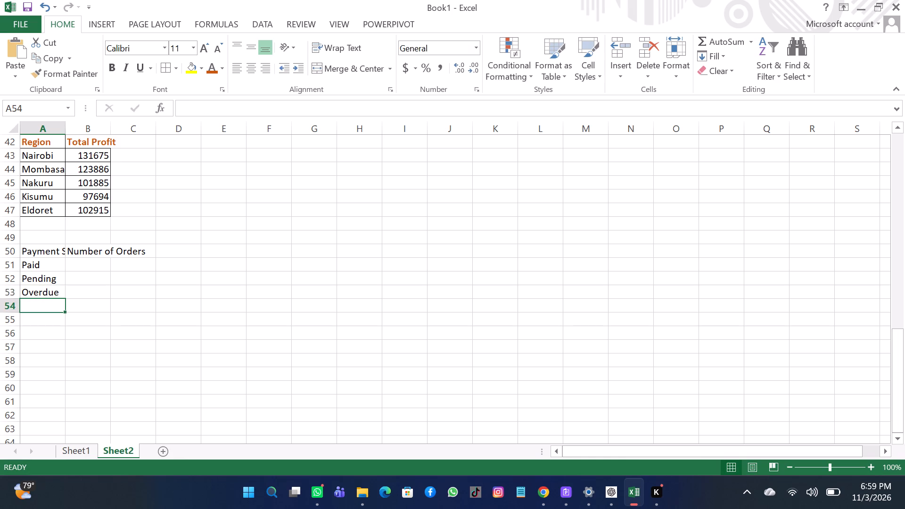
# Add Partially Paid as the last payment status in A54.
pyautogui.press('p')
pyautogui.press('a')
pyautogui.write('rtia')
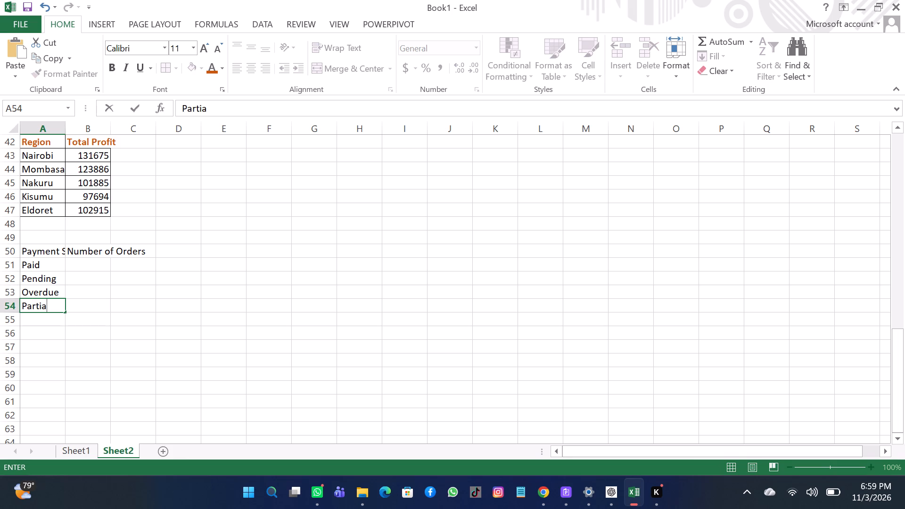
pyautogui.write('ll')
pyautogui.write('y')
pyautogui.press('space')
pyautogui.press('p')
pyautogui.press('a')
pyautogui.press('i')
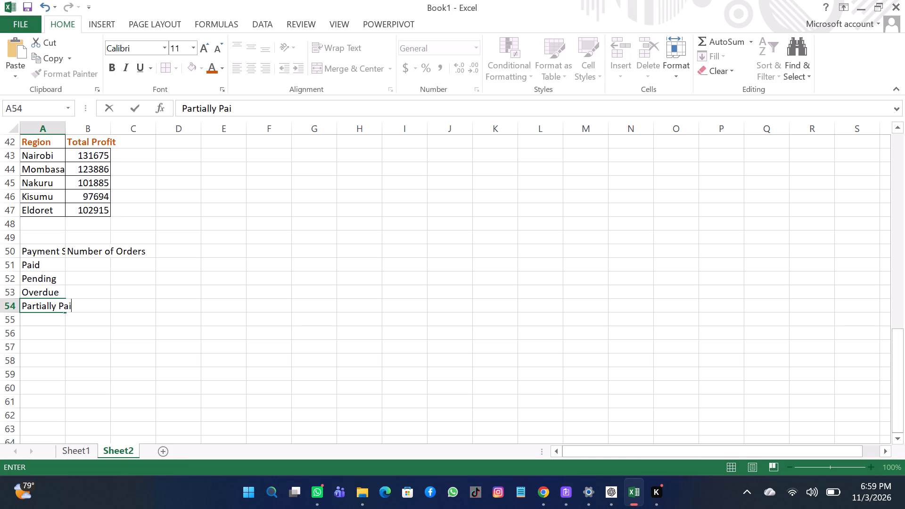
pyautogui.press('d')
pyautogui.press('Return')
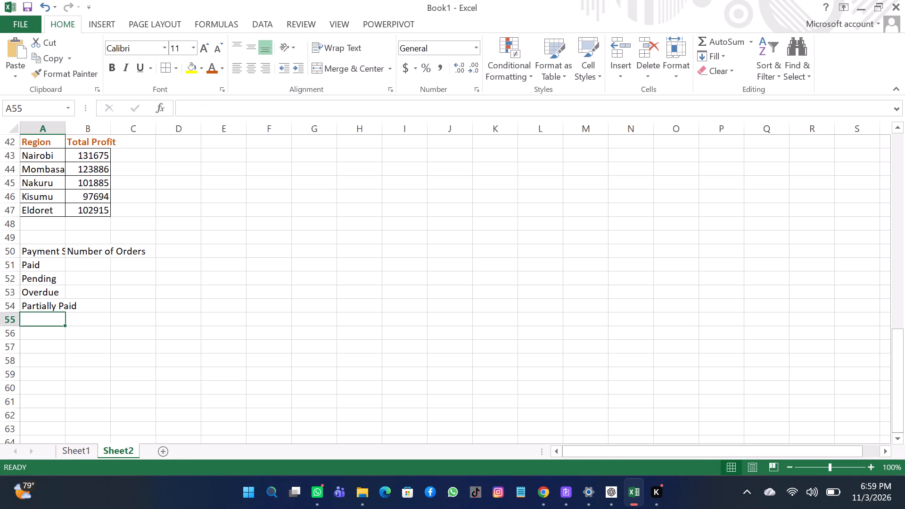
# Enter the formula =COUNTIF(Sheet1!L$2:L$51,A51) in B51 to count the orders with Paid status.
pyautogui.click(77, 263)
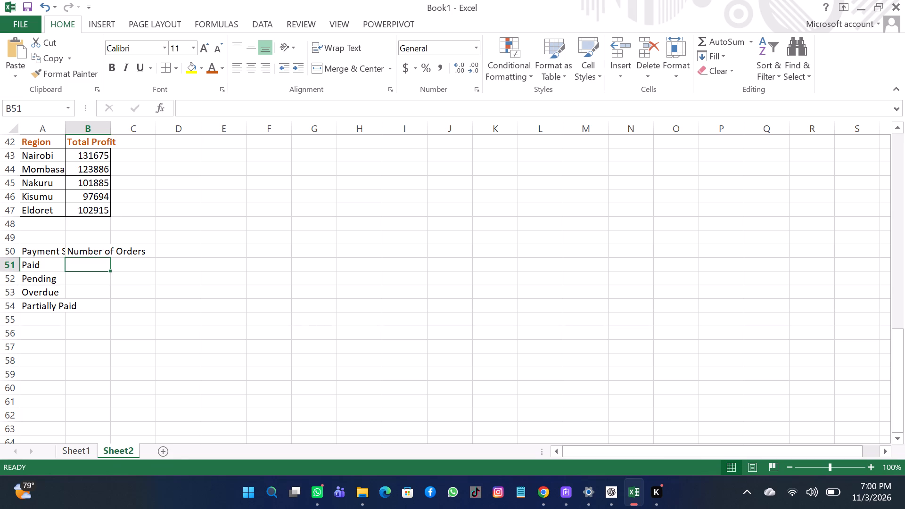
pyautogui.press('=')
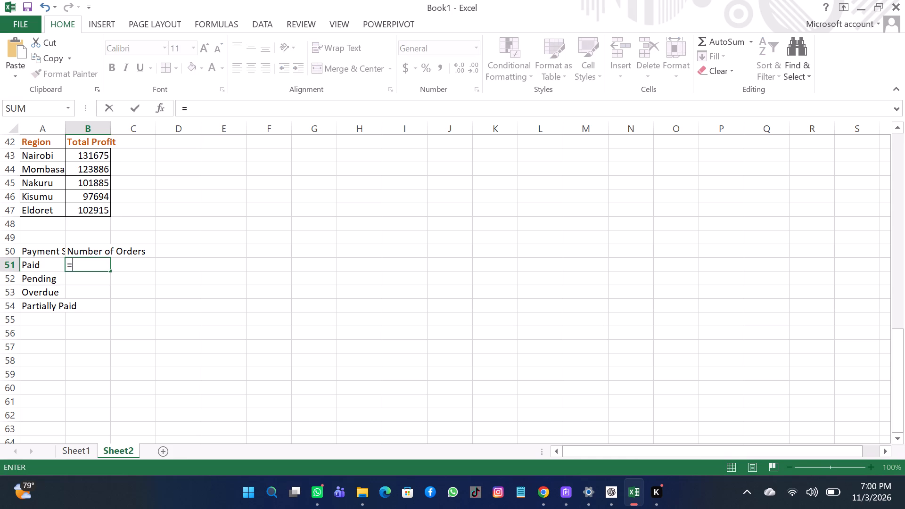
pyautogui.write('COUN')
pyautogui.press('t')
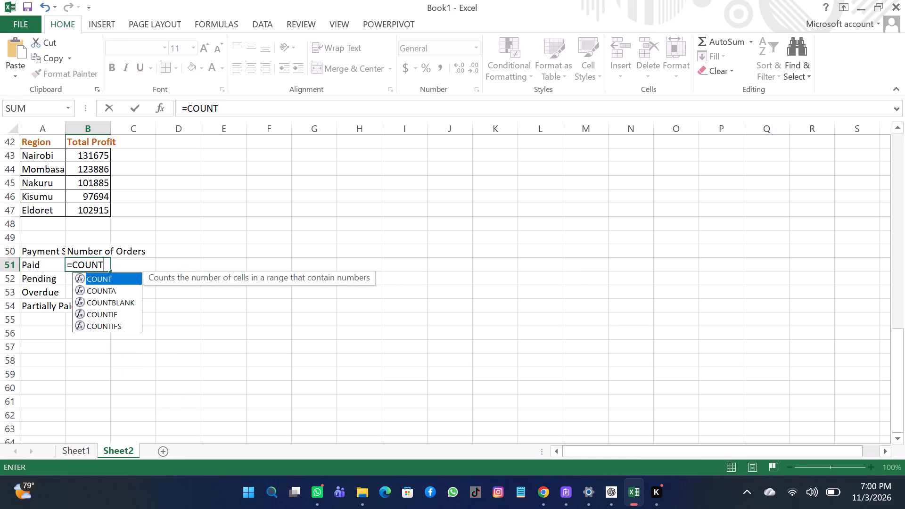
pyautogui.write('IF')
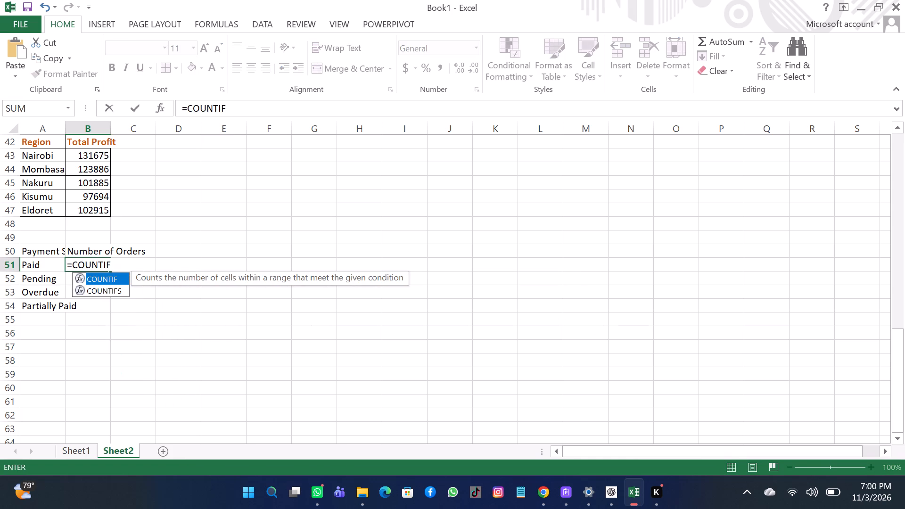
pyautogui.hotkey('shift', '(')
pyautogui.press('s')
pyautogui.write('heet')
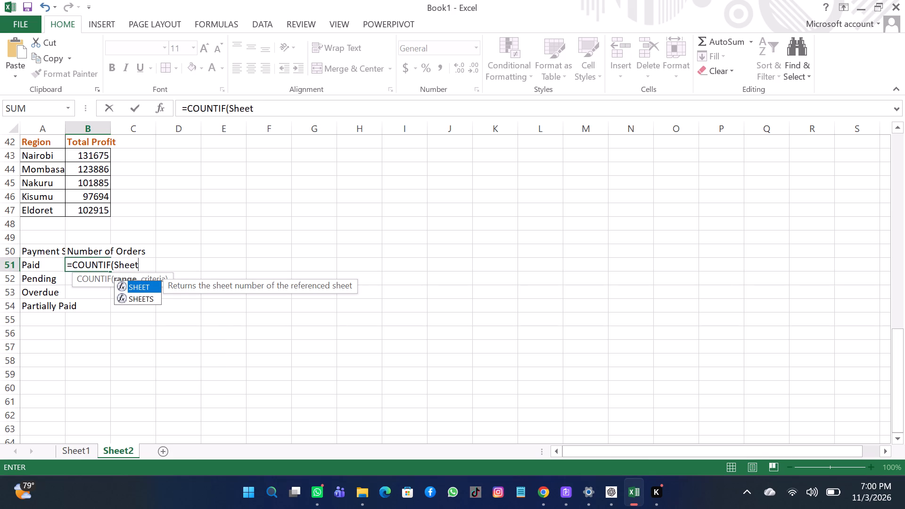
pyautogui.press('1')
pyautogui.hotkey('shift', '!')
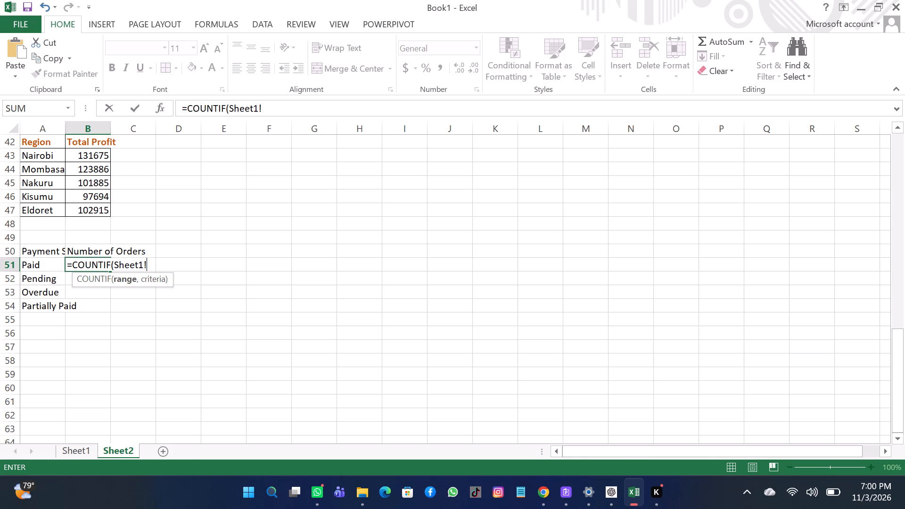
pyautogui.press('l')
pyautogui.hotkey('shift', '$')
pyautogui.press('2')
pyautogui.hotkey('shift', ':')
pyautogui.press('l')
pyautogui.hotkey('shift', '$')
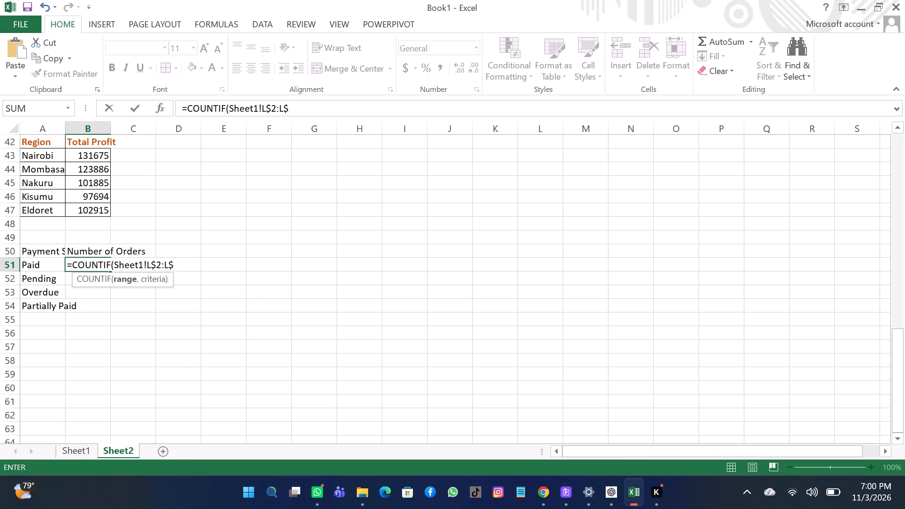
pyautogui.write('51')
pyautogui.press(',')
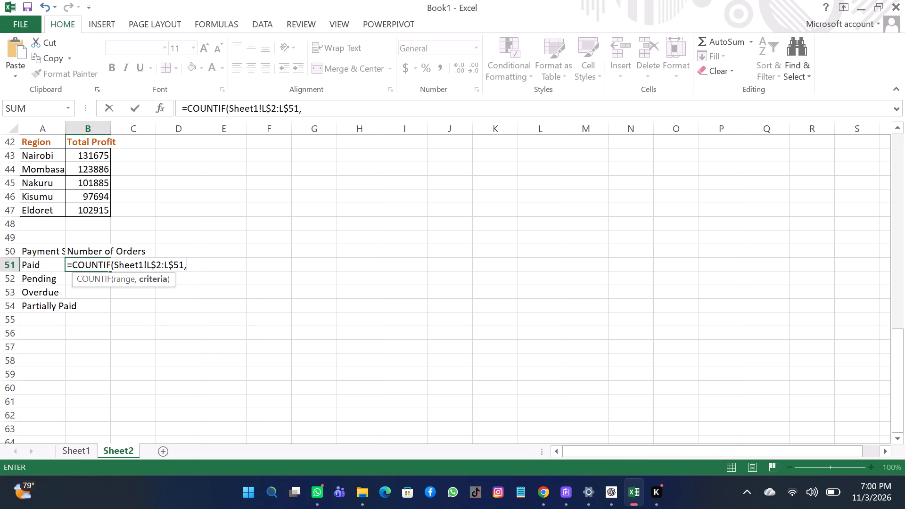
pyautogui.press('a')
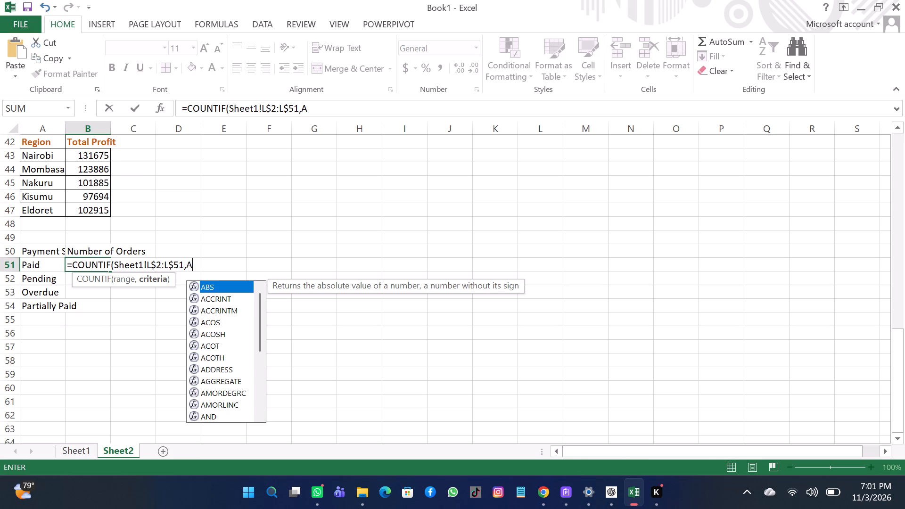
pyautogui.press('5')
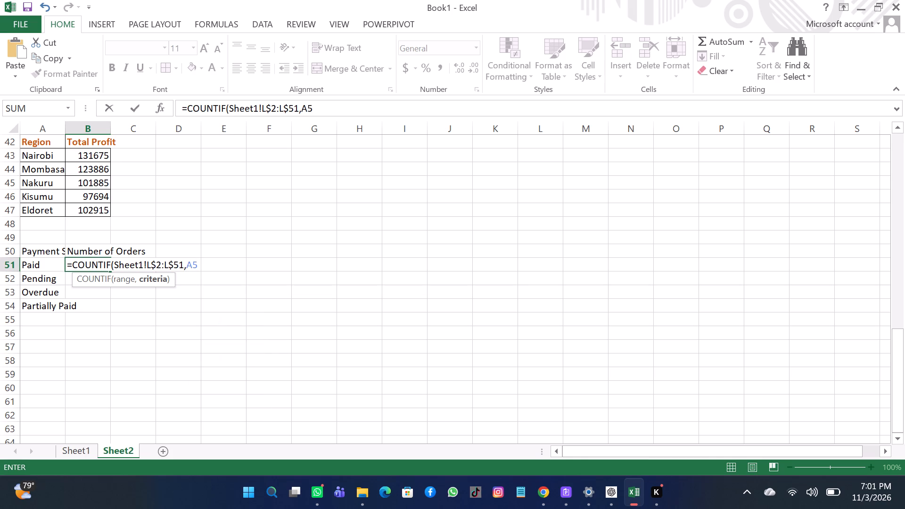
pyautogui.press('1')
pyautogui.hotkey('shift', ')')
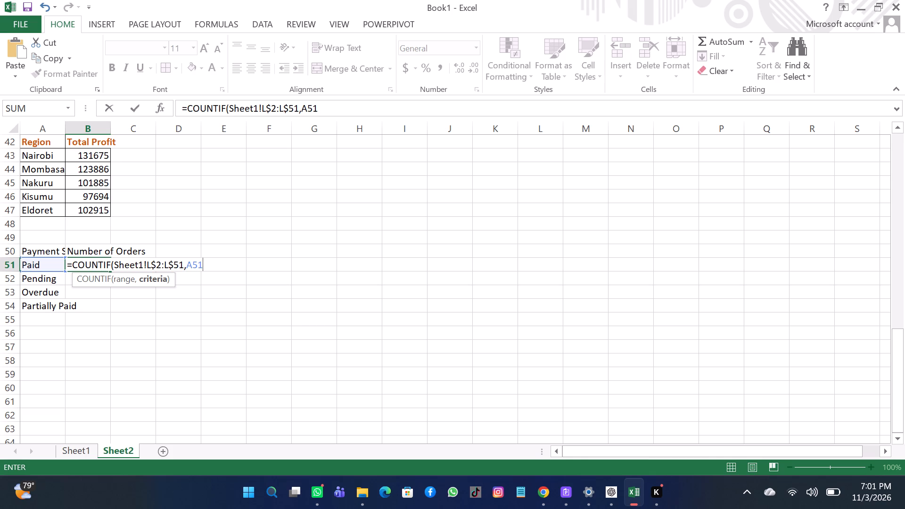
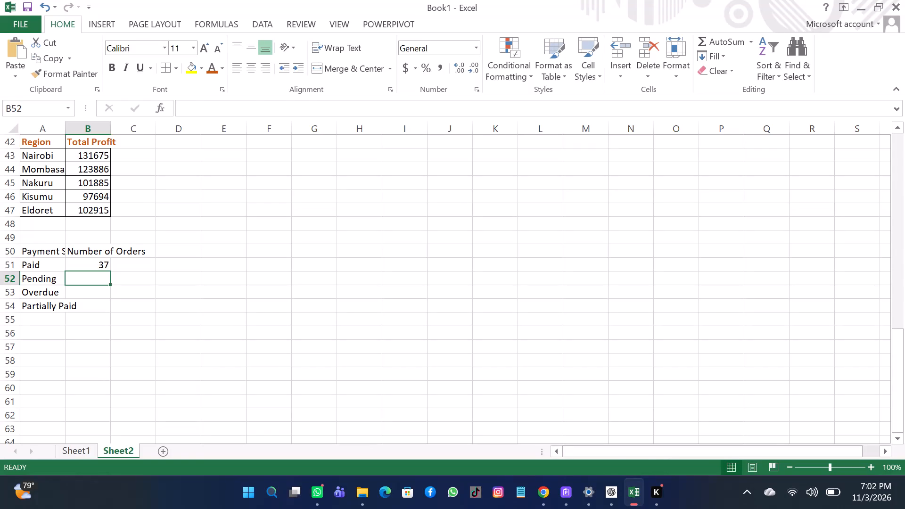
# Copy the COUNTIF formula from B51 down through B54 to count the orders for the remaining payment statuses.
pyautogui.click(88, 266)
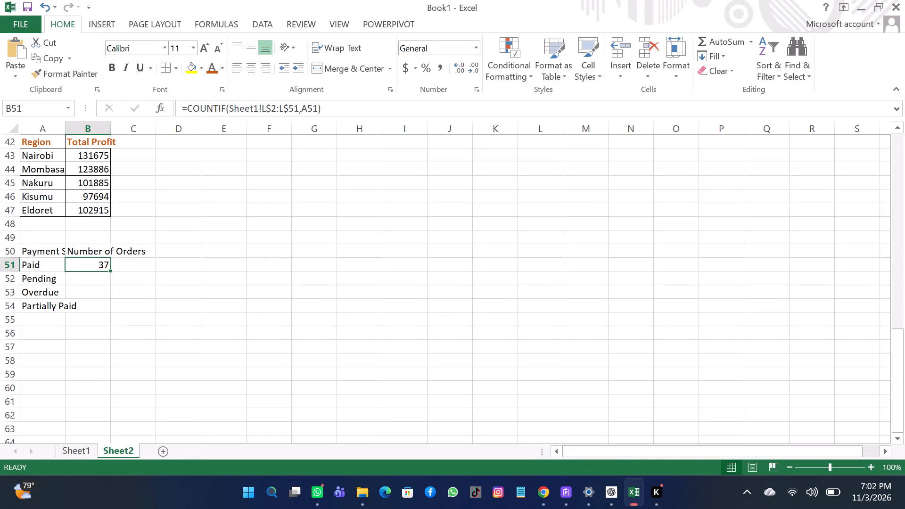
pyautogui.moveTo(110, 268); pyautogui.dragTo(113, 307)
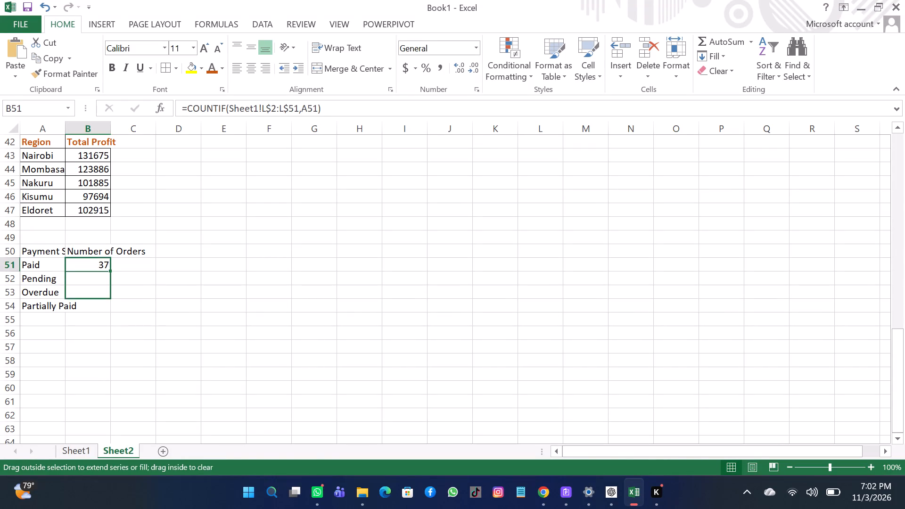
pyautogui.moveTo(113, 307); pyautogui.dragTo(112, 309)
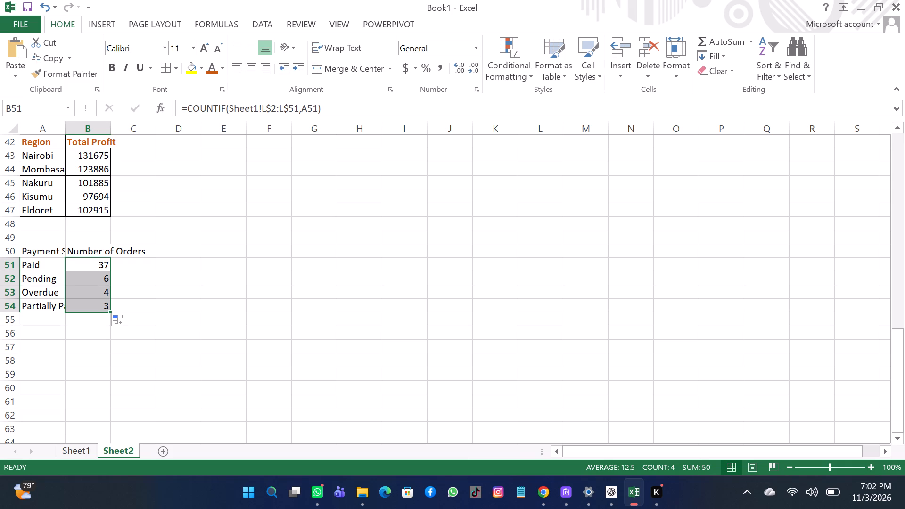
# Apply all borders to the payment status table in A50:B54.
pyautogui.hotkey('ctrl', 'a')
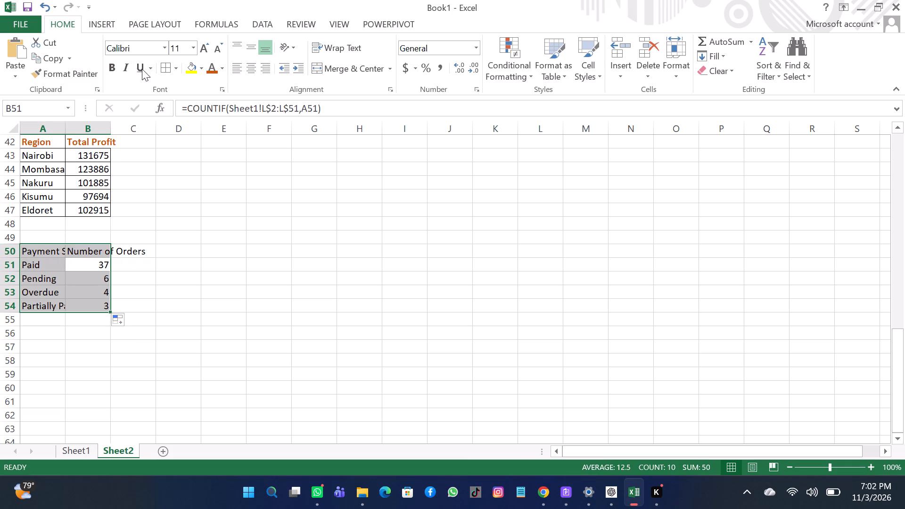
pyautogui.click(164, 67)
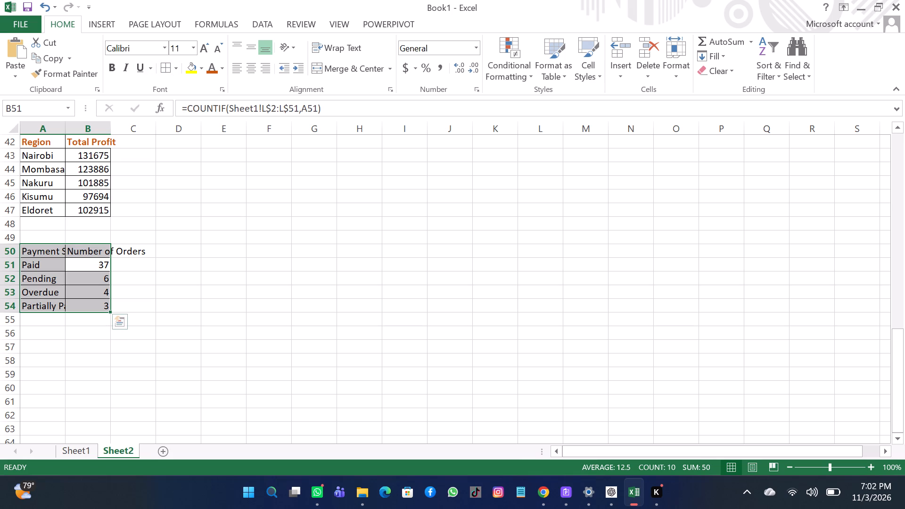
# Make the Payment Status and Number of Orders headings in A50:B50 bold with a yellow fill.
pyautogui.moveTo(33, 250); pyautogui.dragTo(108, 242)
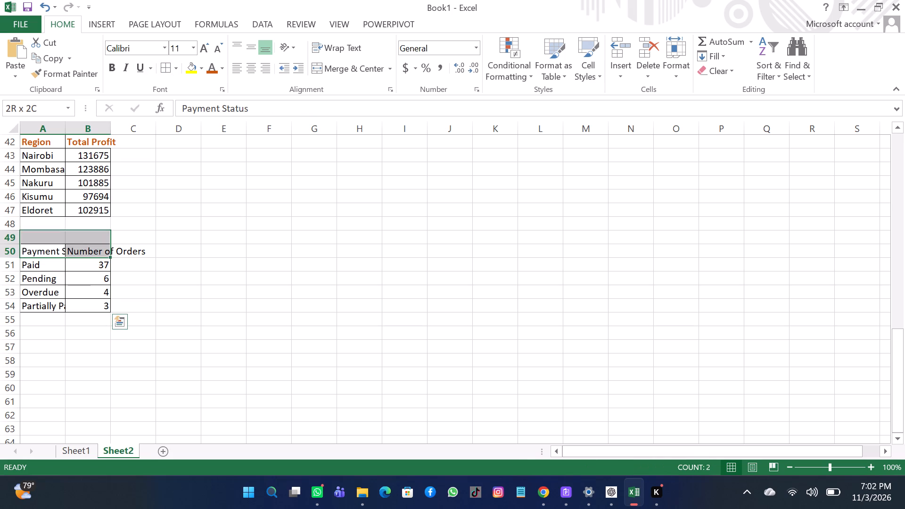
pyautogui.moveTo(108, 242); pyautogui.dragTo(108, 248)
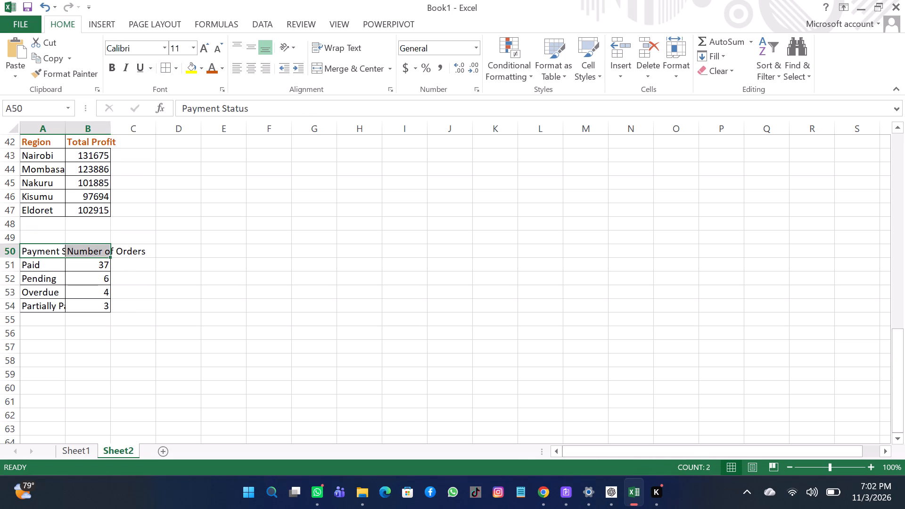
pyautogui.click(111, 65)
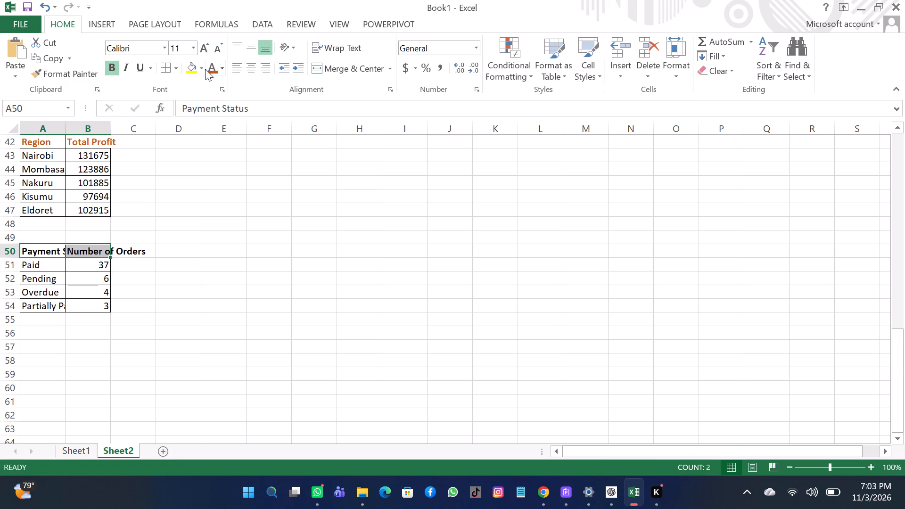
pyautogui.click(189, 69)
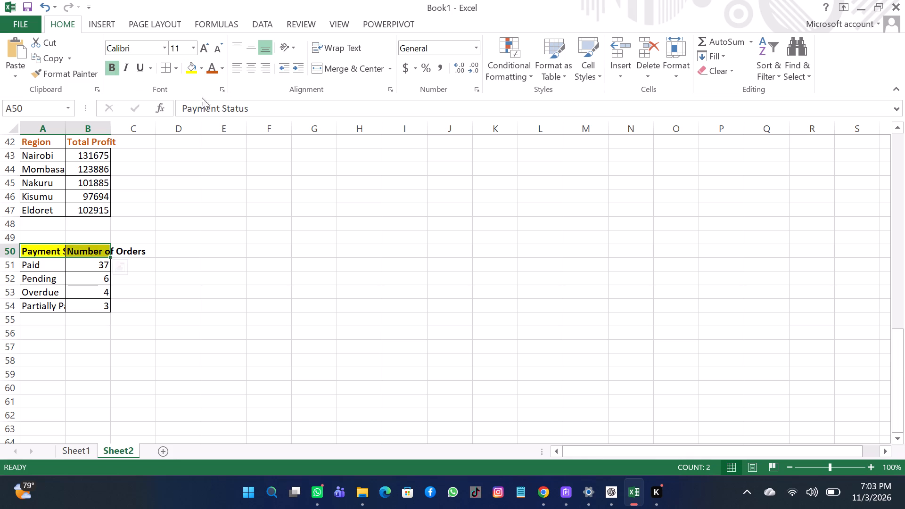
pyautogui.click(117, 204)
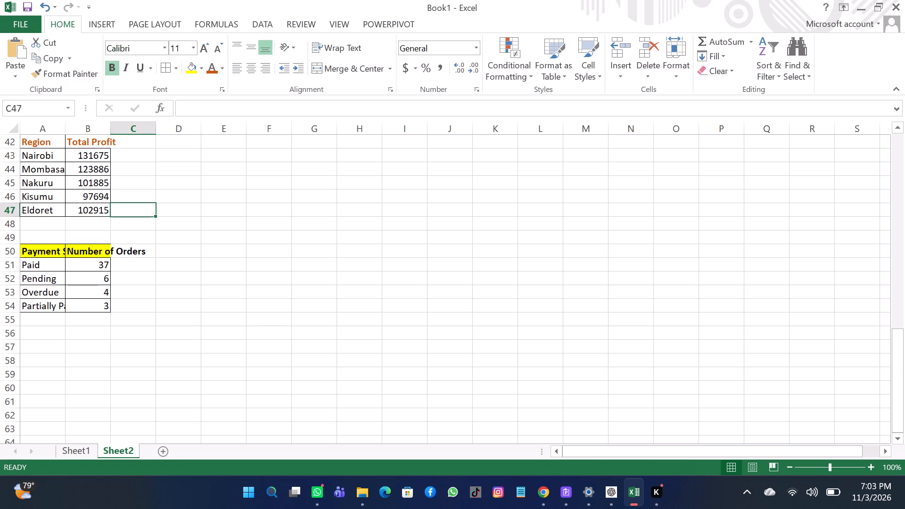
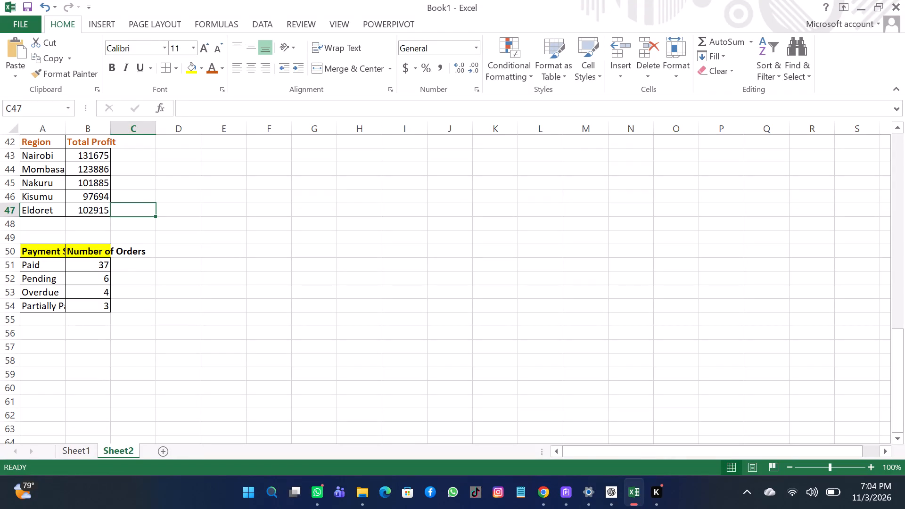
# Enter the heading Region in A57 and Average Profit Margin in A58, below the payment status table.
pyautogui.click(39, 350)
pyautogui.press('r')
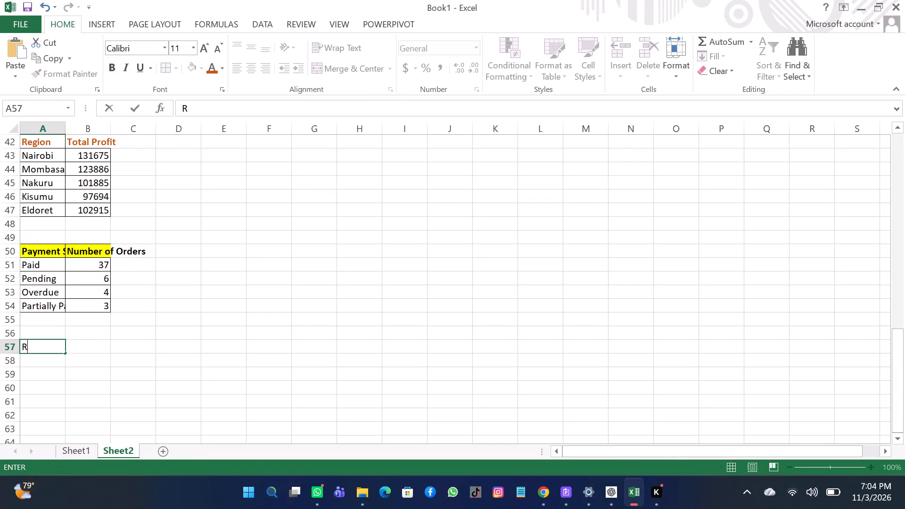
pyautogui.write('egion')
pyautogui.press('Return')
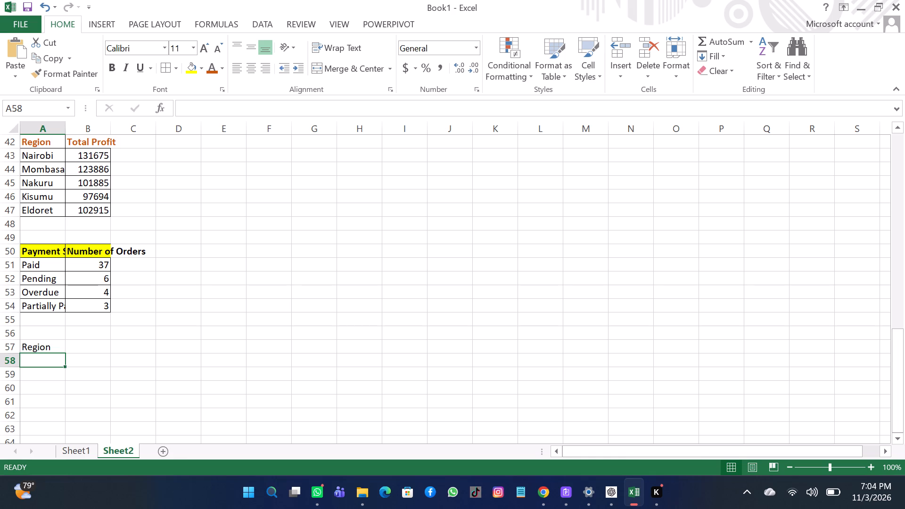
pyautogui.press('a')
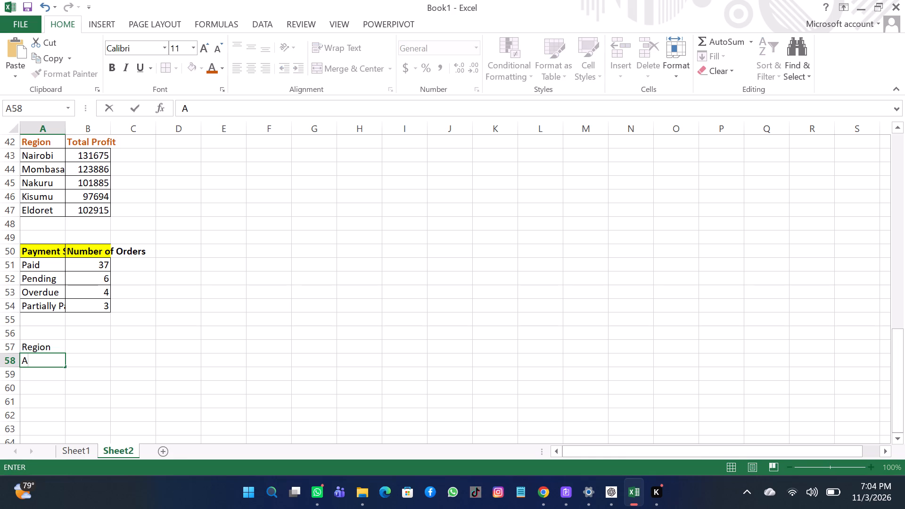
pyautogui.write('verage')
pyautogui.press('space')
pyautogui.press('p')
pyautogui.write('rofit')
pyautogui.press('space')
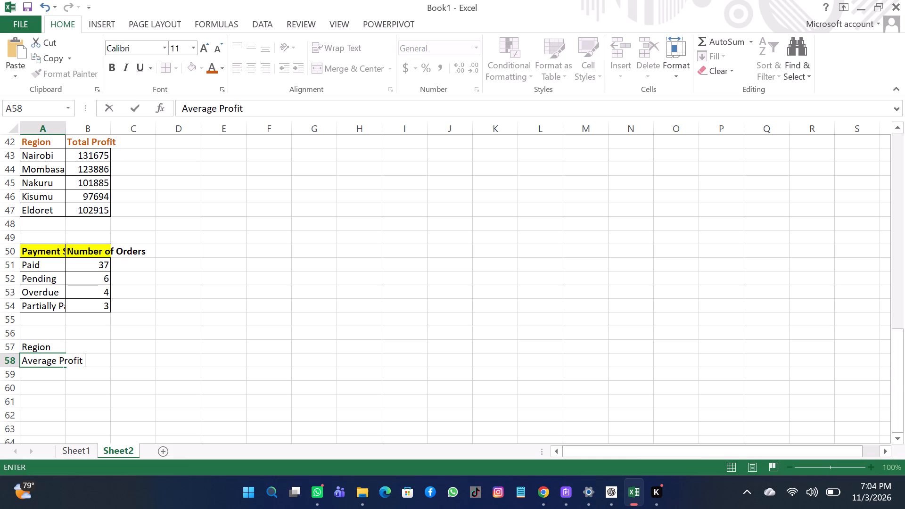
pyautogui.press('m')
pyautogui.write('argin')
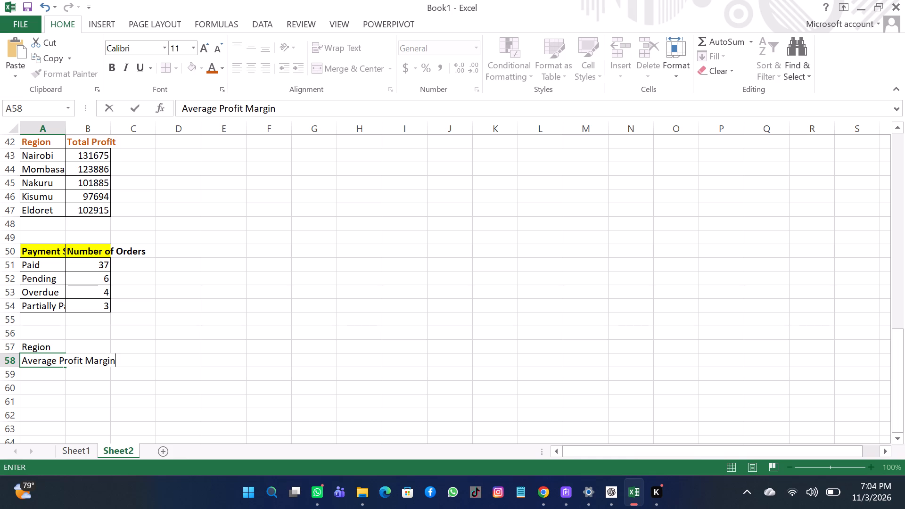
pyautogui.press('Return')
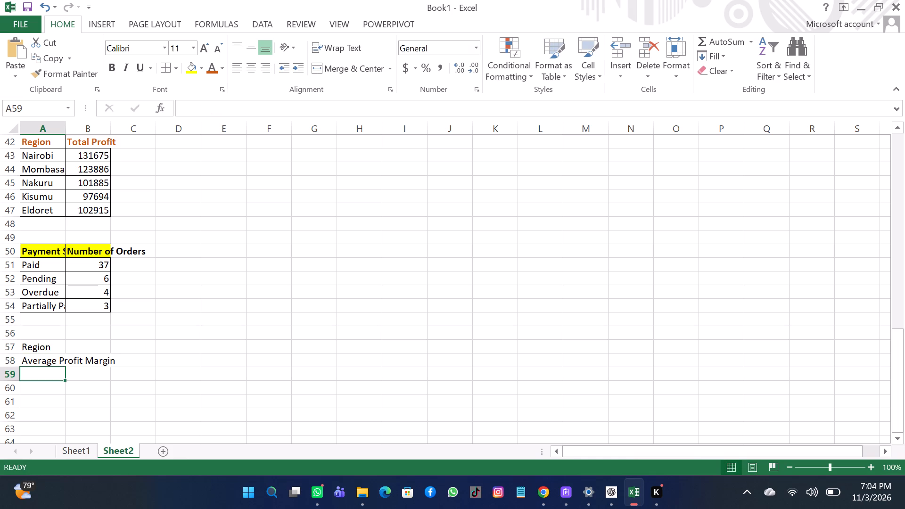
# Relocate the Average Profit Margin heading from A58 to B57 beside Region, leaving A58 empty.
pyautogui.click(50, 357)
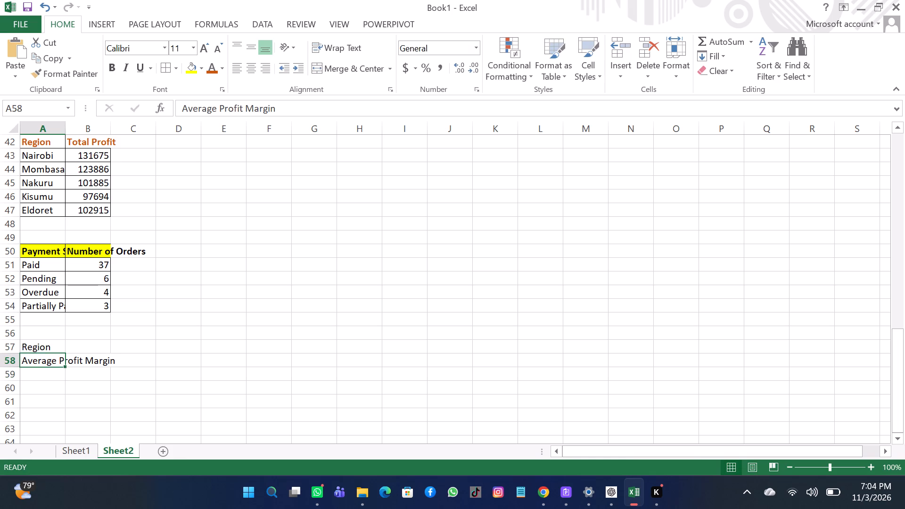
pyautogui.hotkey('ctrl', 'c')
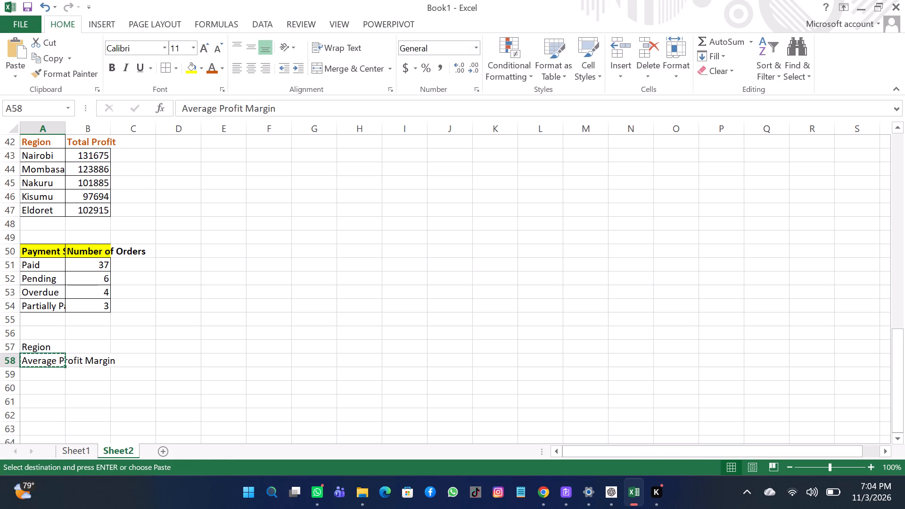
pyautogui.click(89, 348)
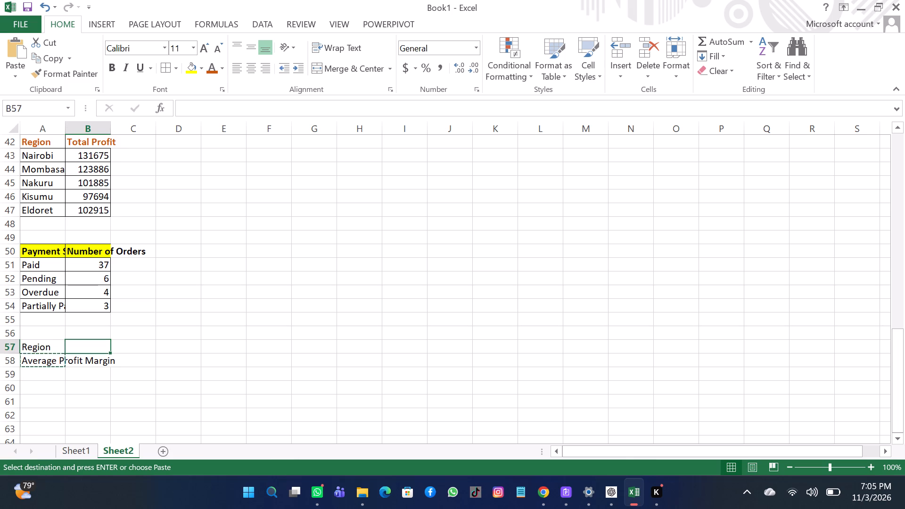
pyautogui.hotkey('ctrl', 'v')
pyautogui.click(41, 364)
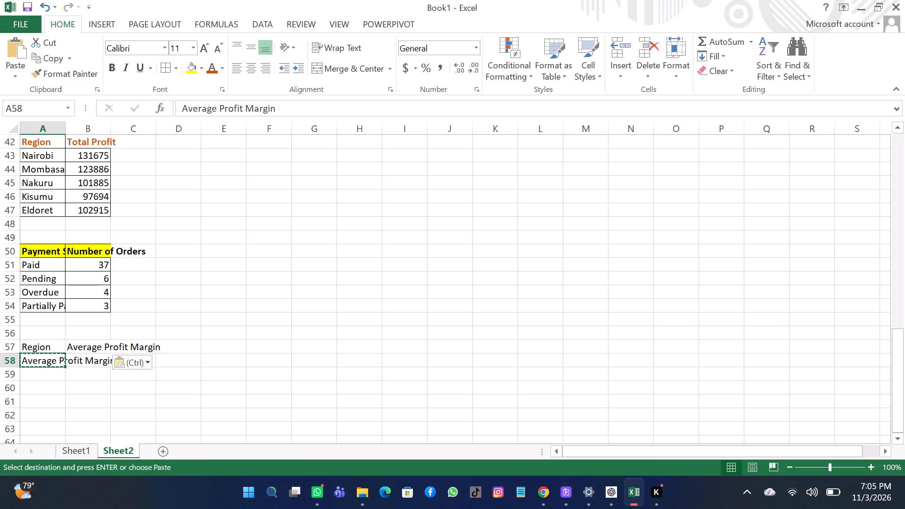
pyautogui.press('Delete')
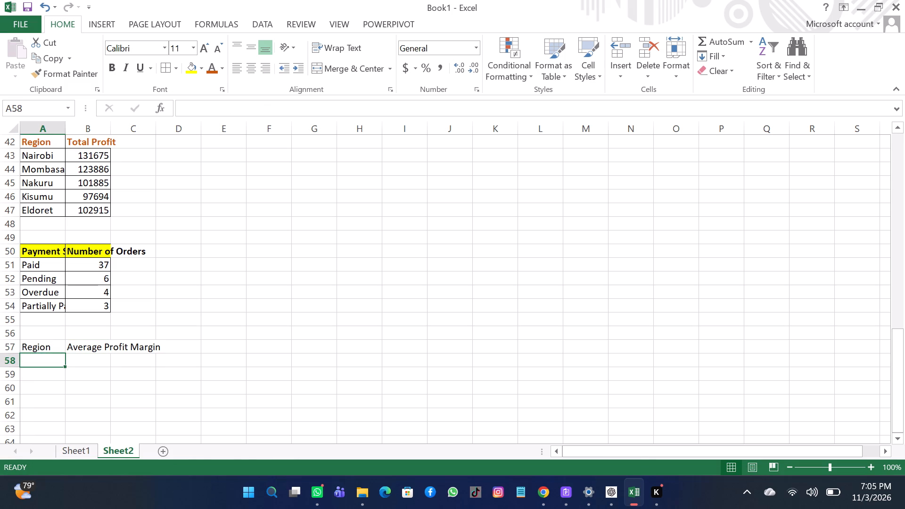
pyautogui.click(85, 350)
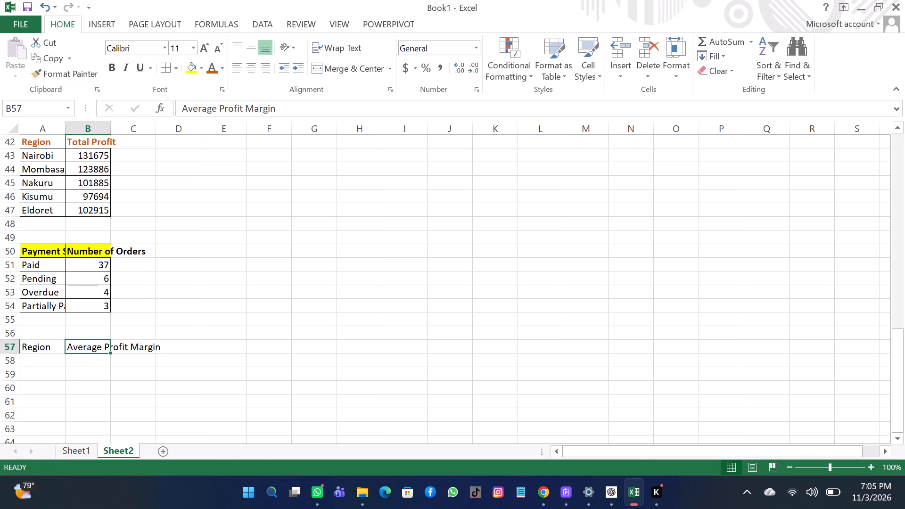
pyautogui.press('Return')
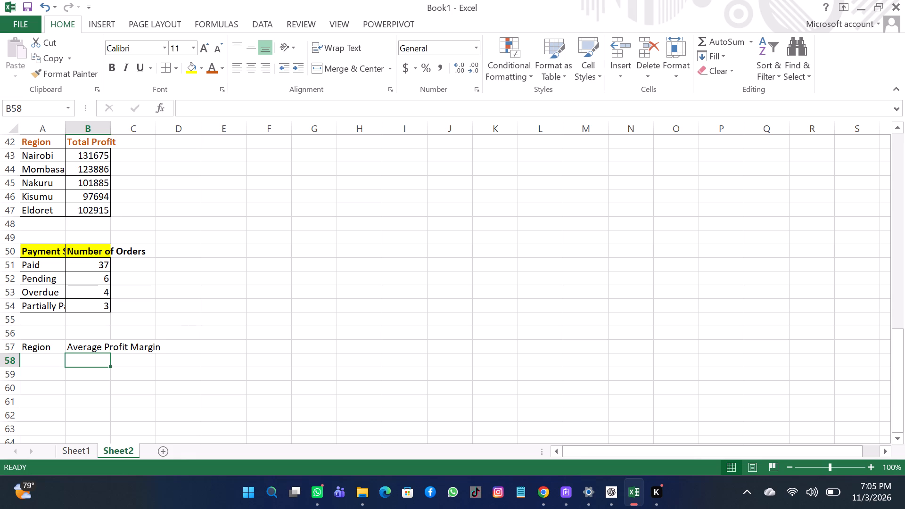
# List the regions Nairobi, Mombasa, Kisumu, Nakuru and Eldoret in A58:A62 under the Region heading.
pyautogui.click(33, 357)
pyautogui.press('n')
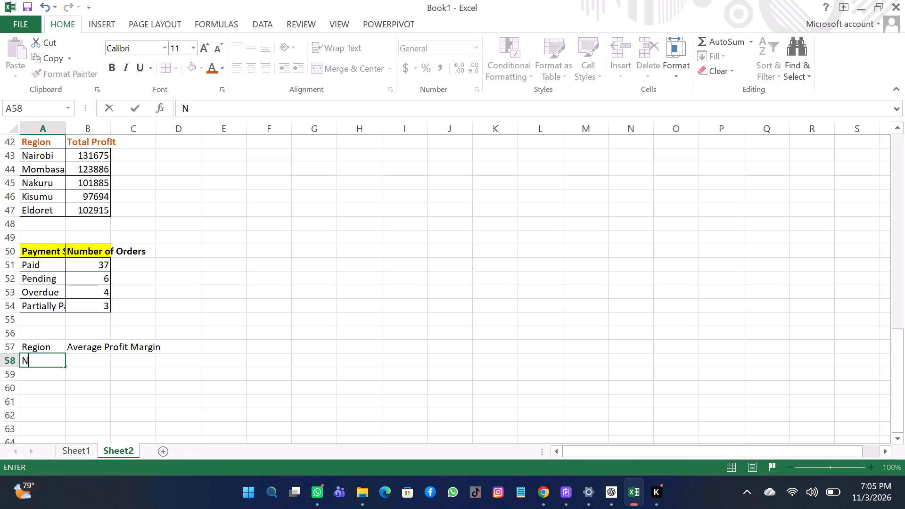
pyautogui.write('ai')
pyautogui.write('robi')
pyautogui.press('Return')
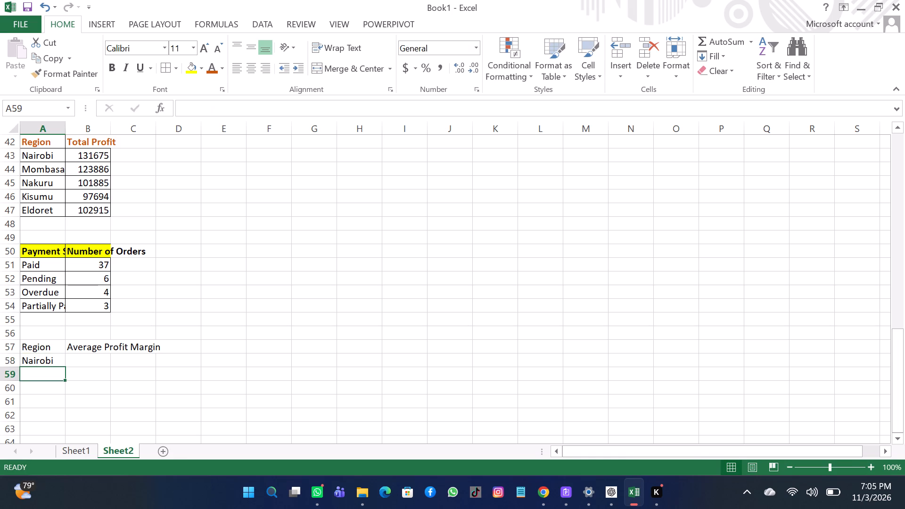
pyautogui.press('m')
pyautogui.write('ombasa')
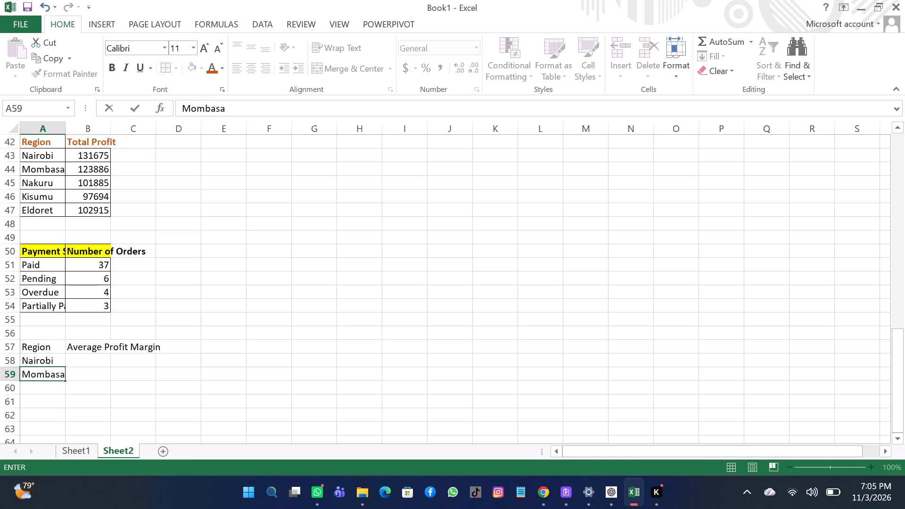
pyautogui.press('Return')
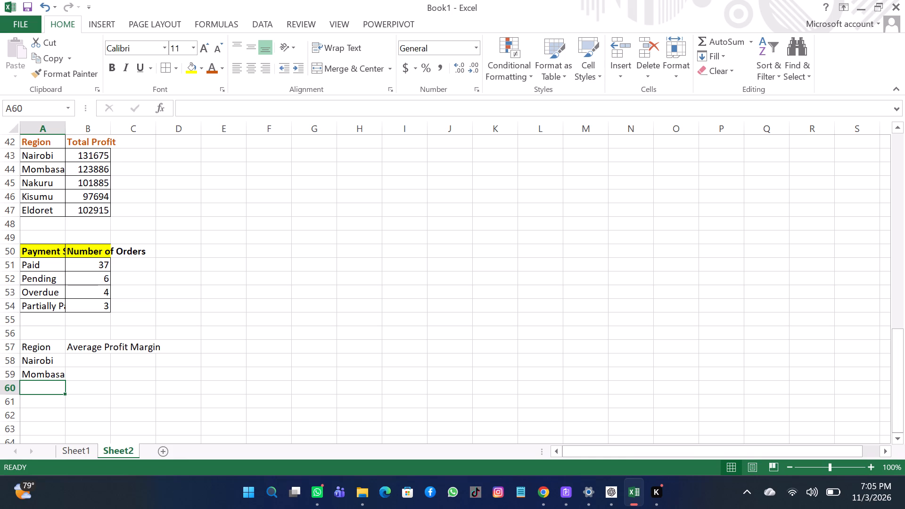
pyautogui.press('k')
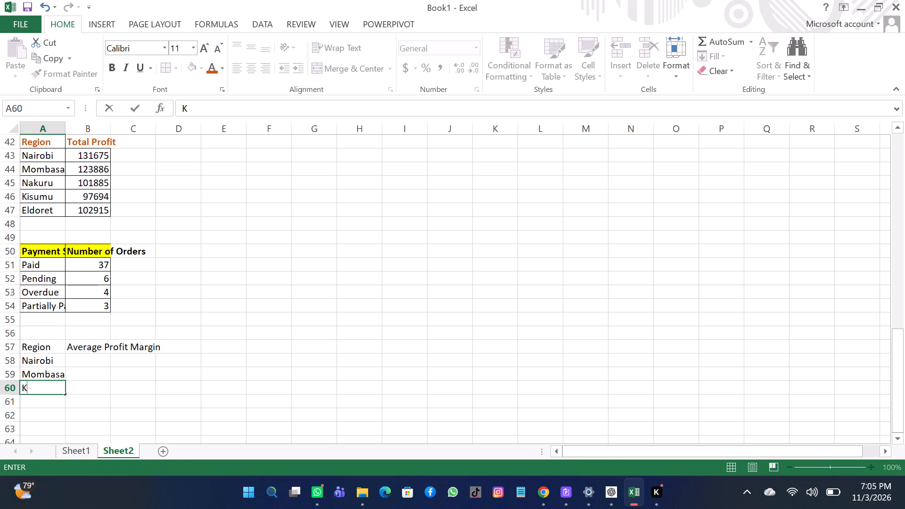
pyautogui.write('isumu')
pyautogui.press('Return')
pyautogui.press('n')
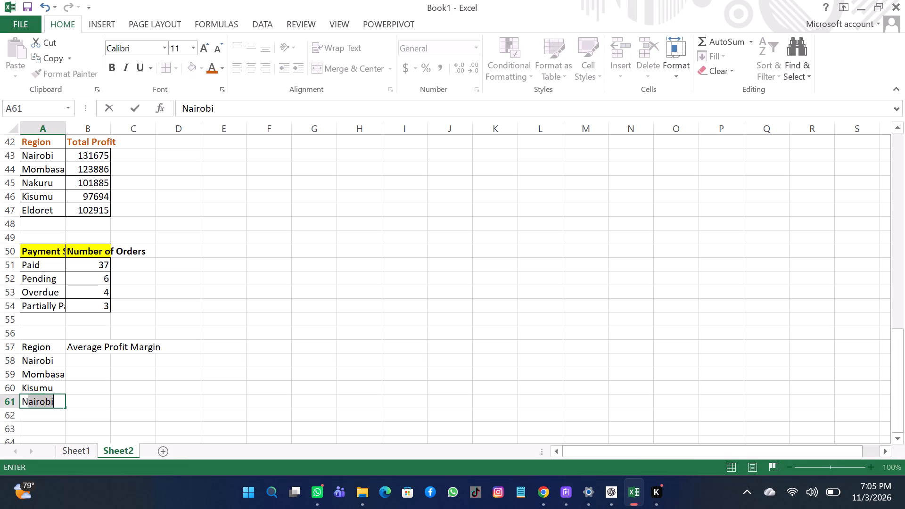
pyautogui.write('akuru')
pyautogui.press('Return')
pyautogui.press('w')
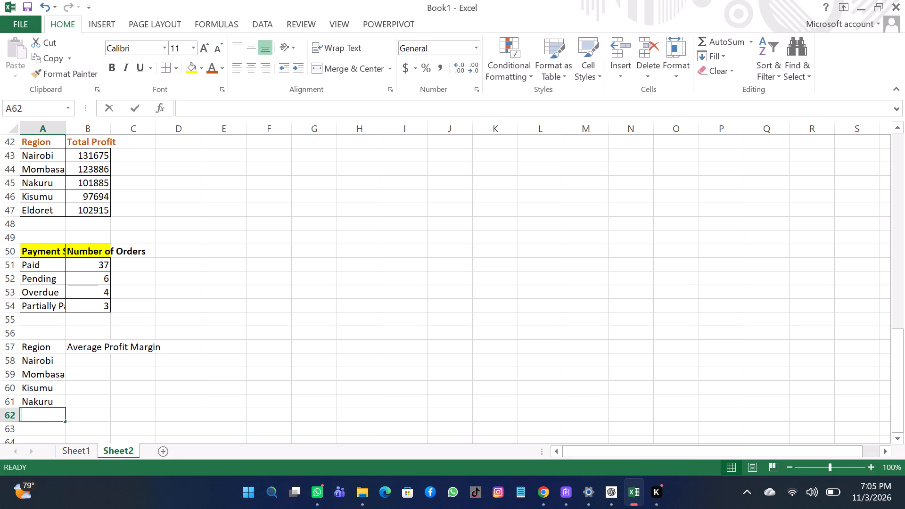
pyautogui.press('BackSpace')
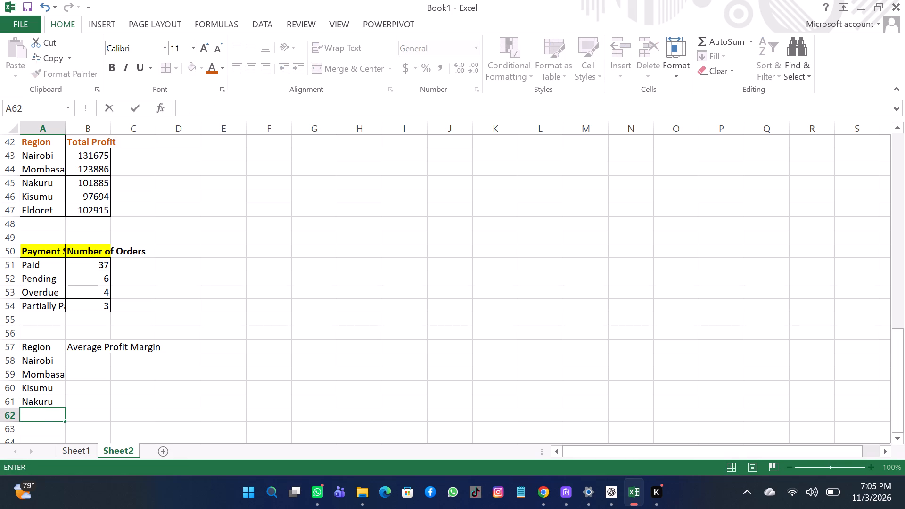
pyautogui.press('e')
pyautogui.press('l')
pyautogui.press('d')
pyautogui.write('oret')
pyautogui.press('Return')
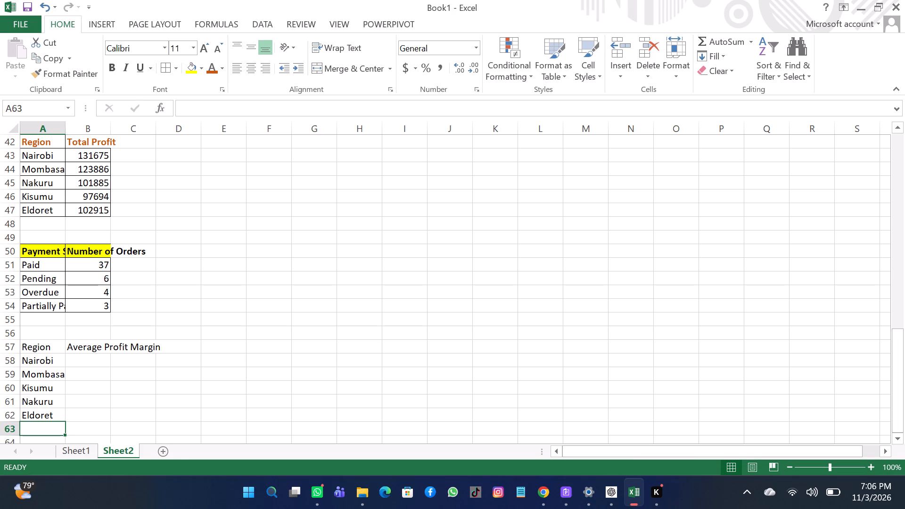
# Calculate Nairobi's average profit margin in B58 with the formula =AVERAGEIF(Sheet1!D$2:D$51,A58,Sheet1!T$2:T$51).
pyautogui.click(80, 359)
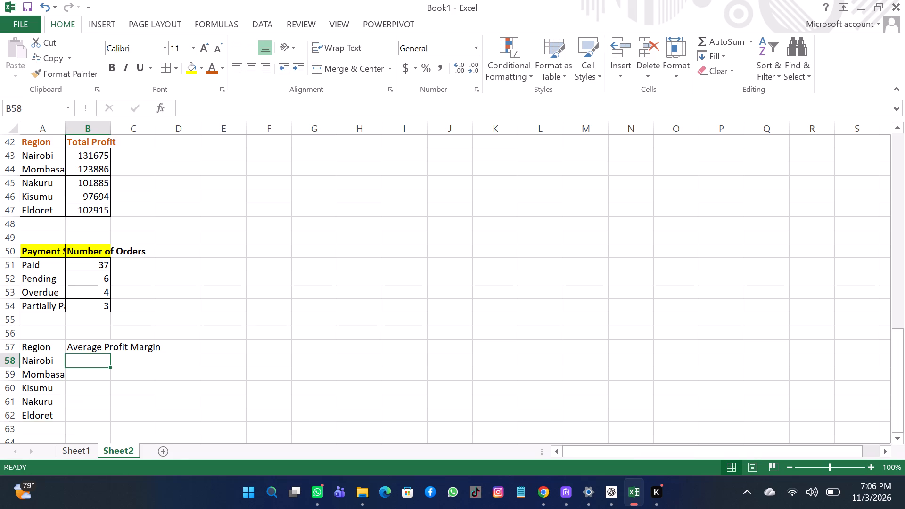
pyautogui.press('=')
pyautogui.press('a')
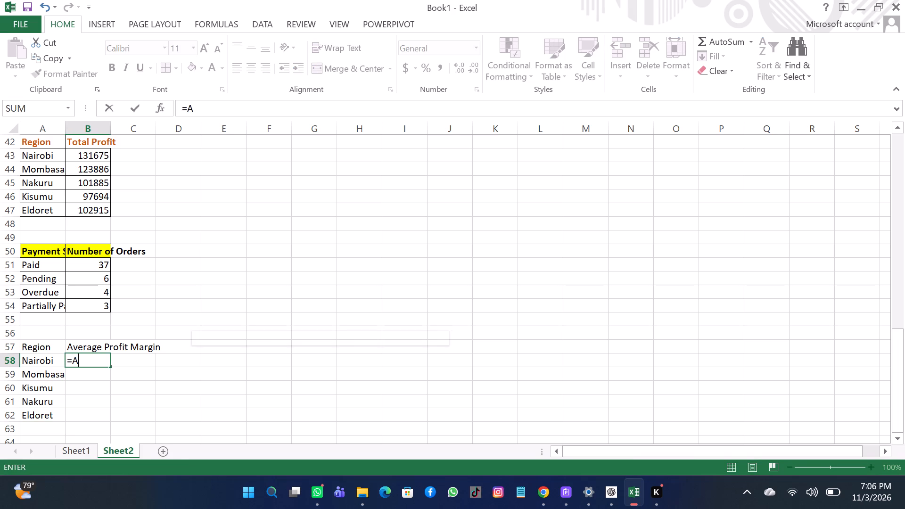
pyautogui.press('v')
pyautogui.press('e')
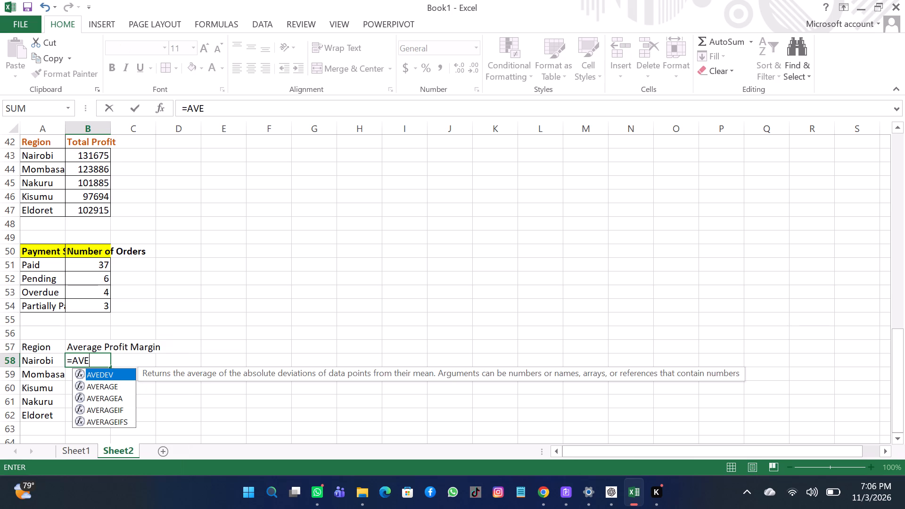
pyautogui.write('RAGE')
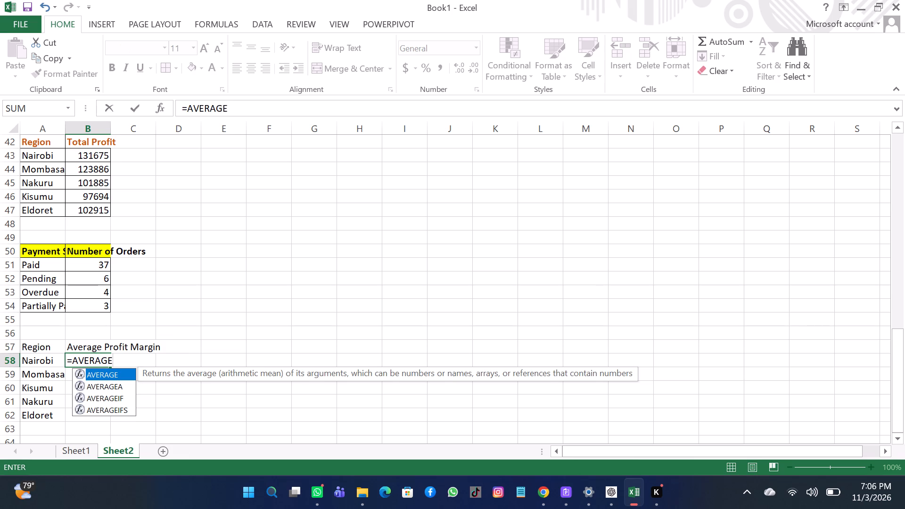
pyautogui.press('i')
pyautogui.press('f')
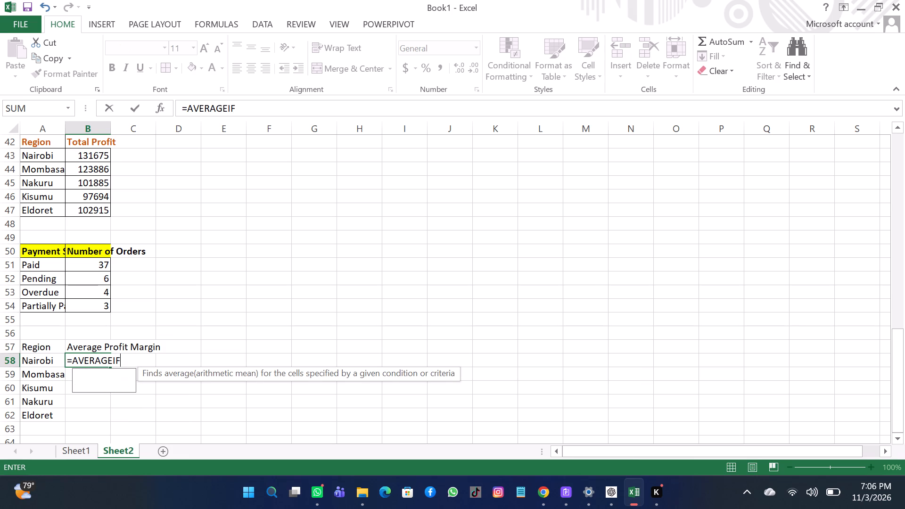
pyautogui.hotkey('shift', '(')
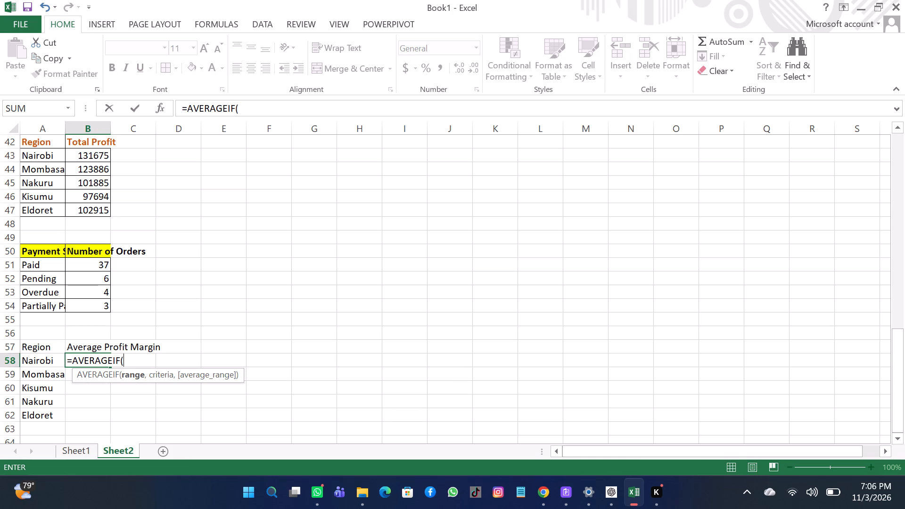
pyautogui.press('s')
pyautogui.write('heet1')
pyautogui.hotkey('shift', '!')
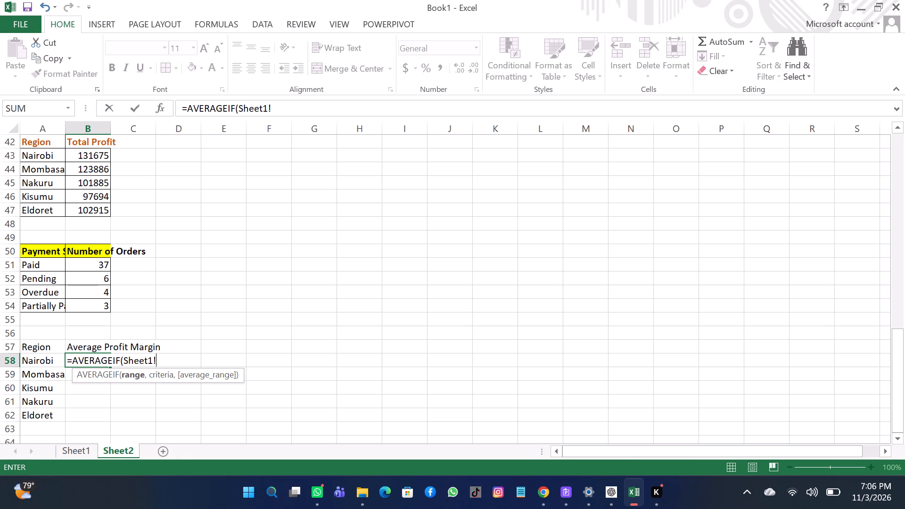
pyautogui.press('d')
pyautogui.hotkey('shift', '$')
pyautogui.write('22')
pyautogui.press('BackSpace')
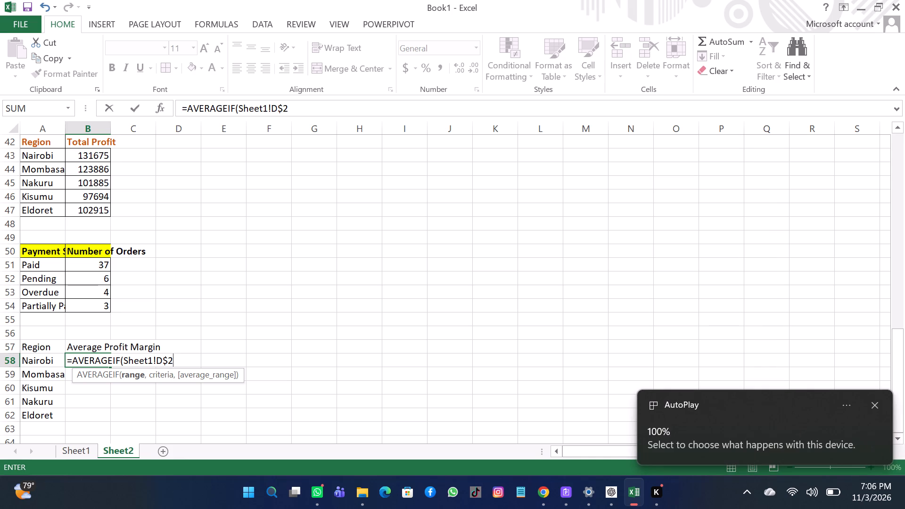
pyautogui.hotkey('shift', ':')
pyautogui.press('d')
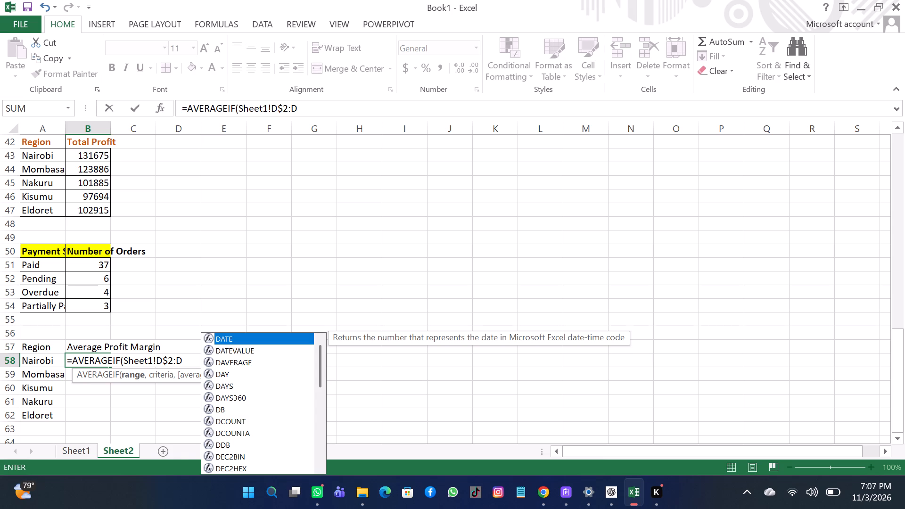
pyautogui.hotkey('shift', '$')
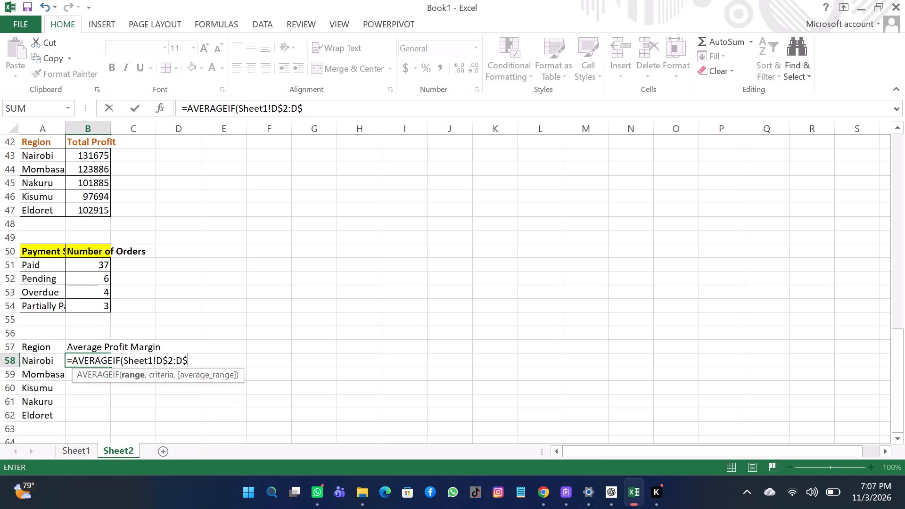
pyautogui.write('51')
pyautogui.write(',A')
pyautogui.write('58')
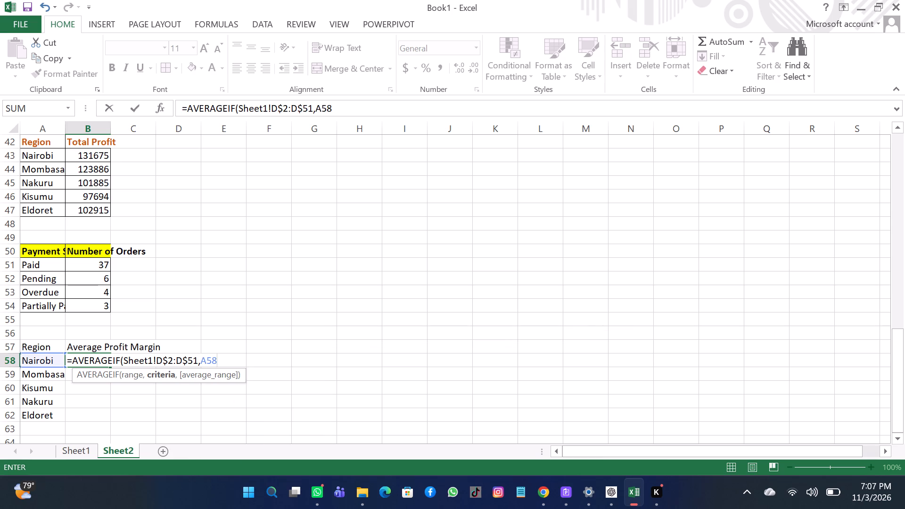
pyautogui.press(',')
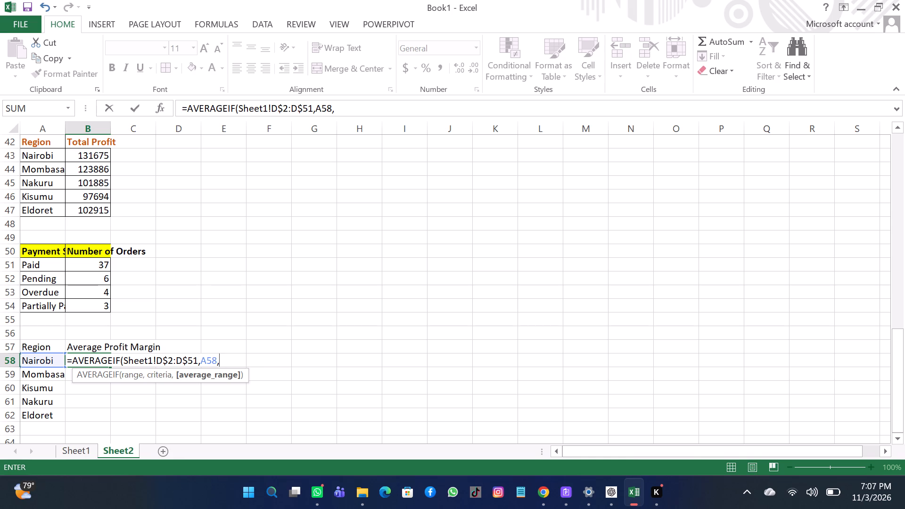
pyautogui.press('s')
pyautogui.write('heet1')
pyautogui.hotkey('shift', '!')
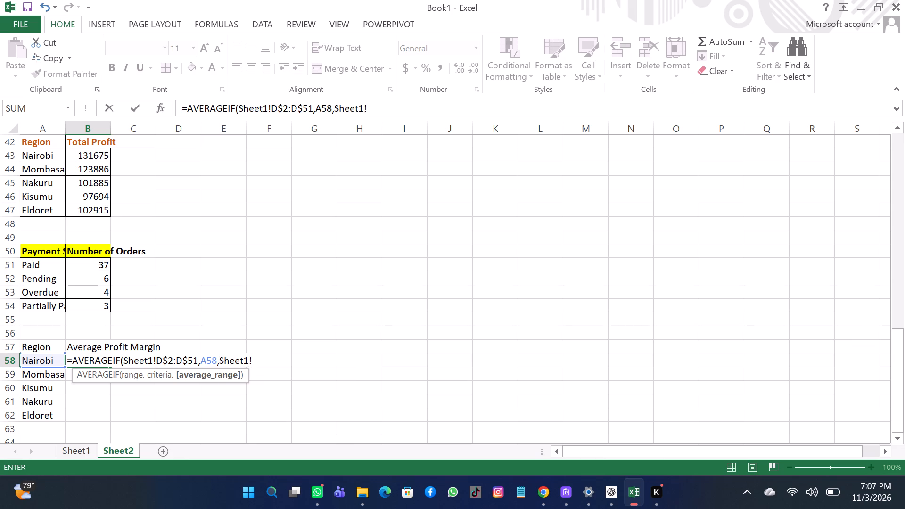
pyautogui.press('t')
pyautogui.hotkey('shift', '$')
pyautogui.press('2')
pyautogui.hotkey('shift', ':')
pyautogui.press('t')
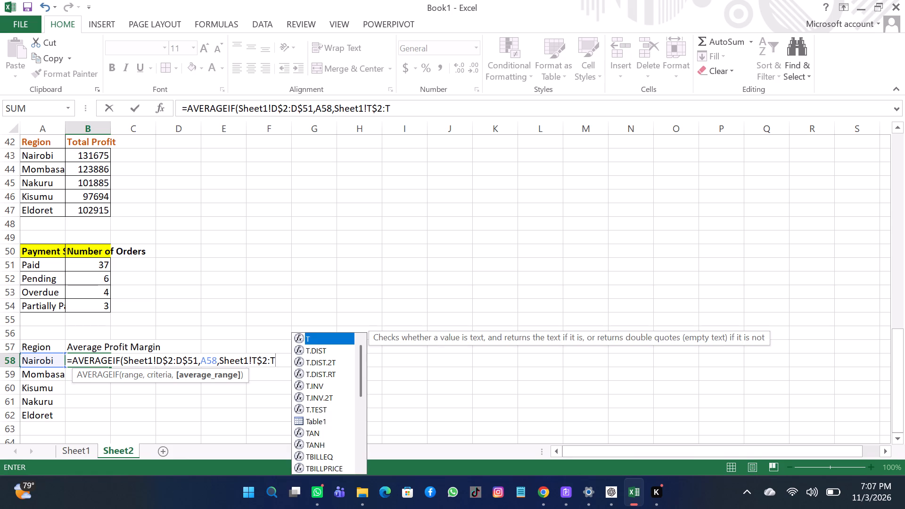
pyautogui.hotkey('shift', '$')
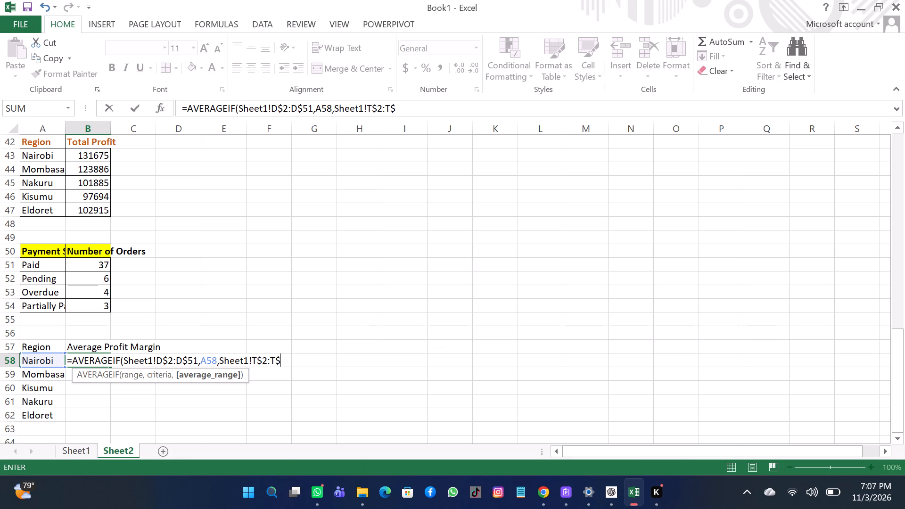
pyautogui.write('51')
pyautogui.hotkey('shift', ')')
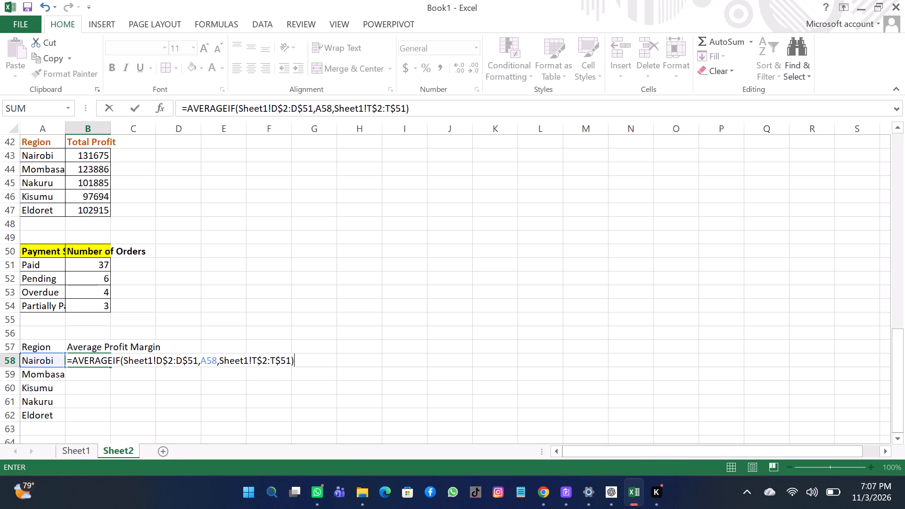
pyautogui.press('Return')
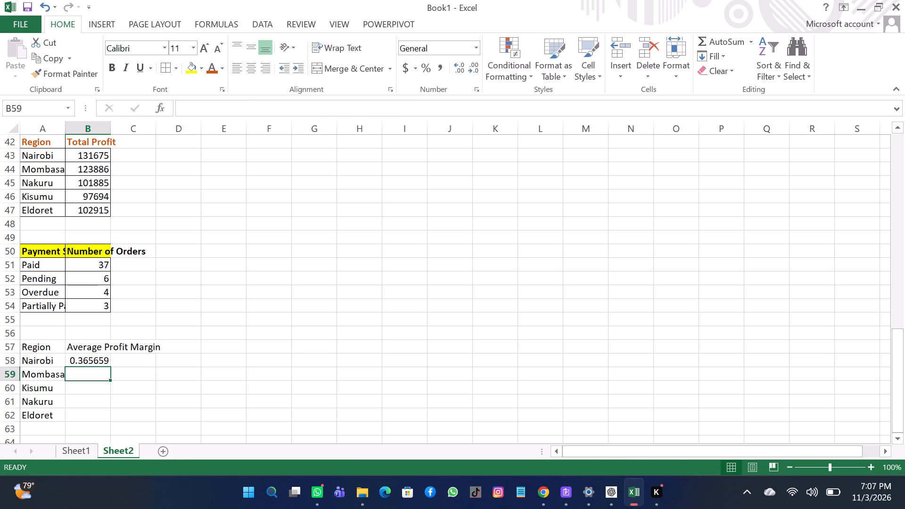
# Format the Nairobi average profit margin in B58 as a percentage with two decimal places.
pyautogui.click(81, 361)
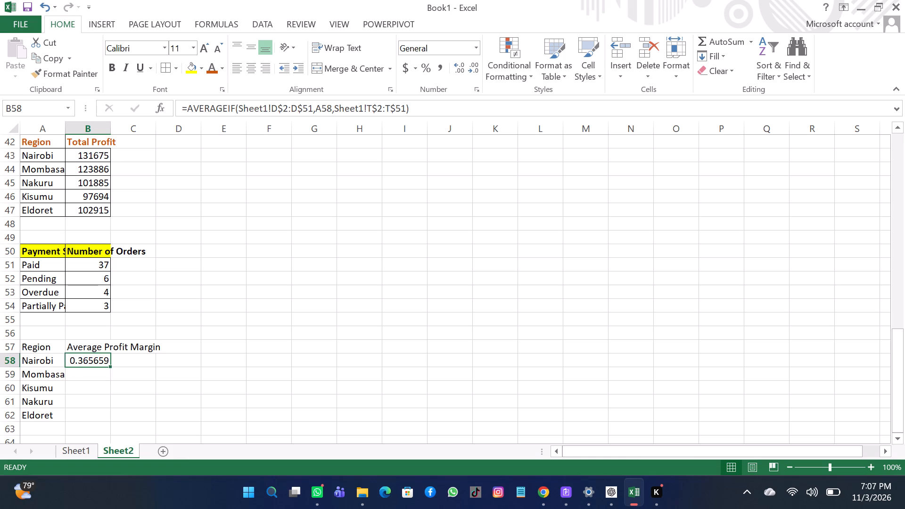
pyautogui.click(423, 67)
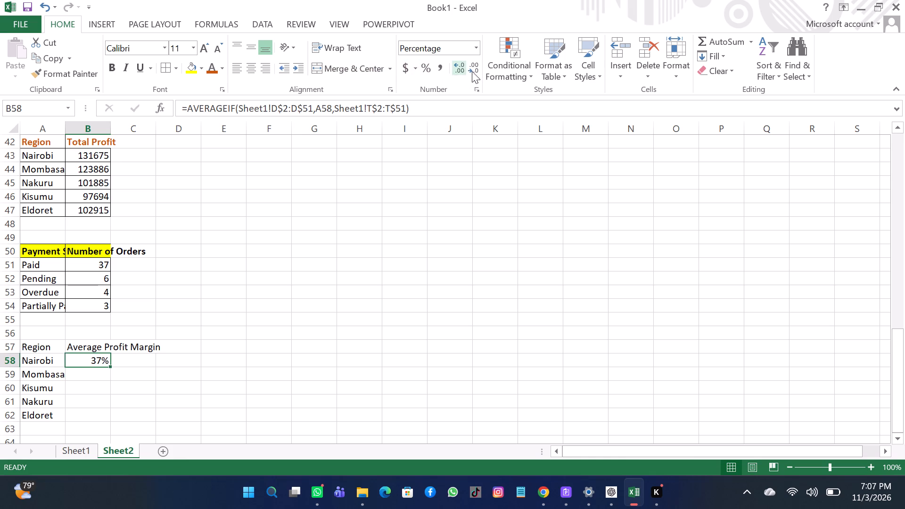
pyautogui.click(456, 66)
pyautogui.click(456, 66)
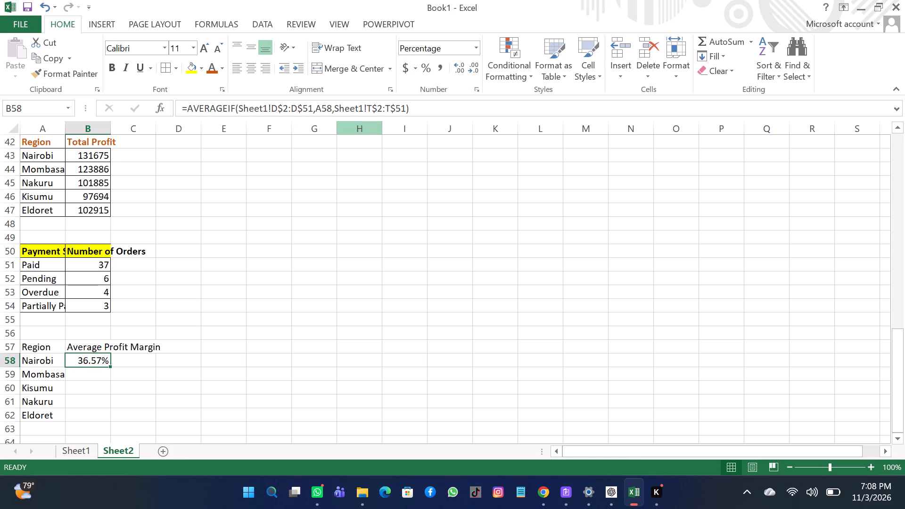
# Fill the B58 average profit margin formula down through B62 for the remaining regions.
pyautogui.moveTo(111, 368); pyautogui.dragTo(109, 415)
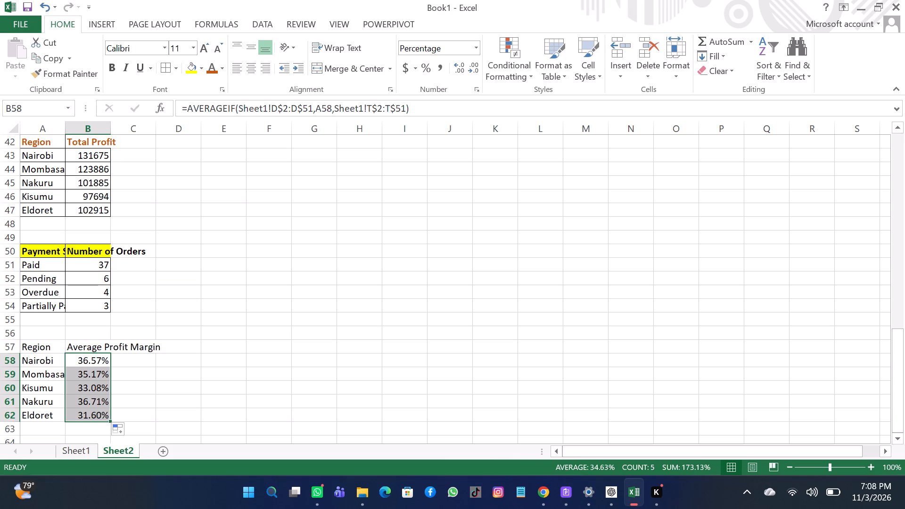
# Apply borders to all cells of the average profit margin table, A57:B62.
pyautogui.hotkey('ctrl', 'a')
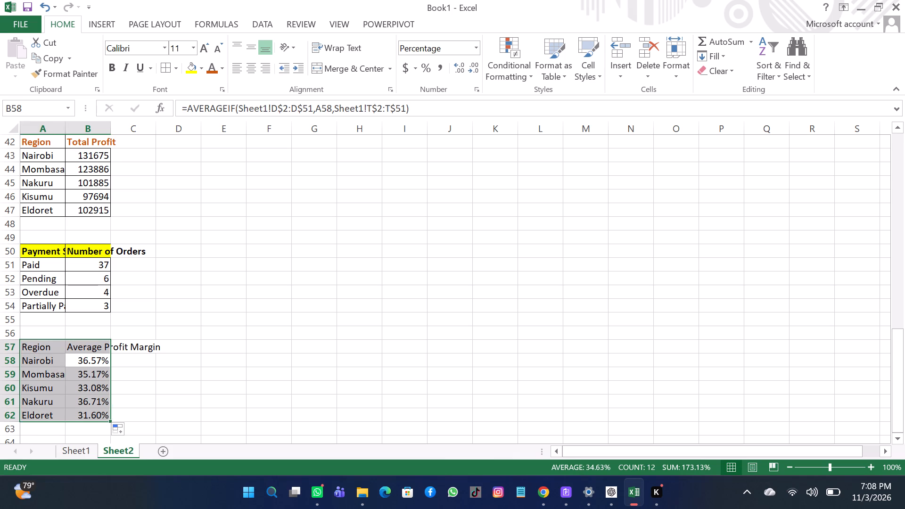
pyautogui.click(169, 68)
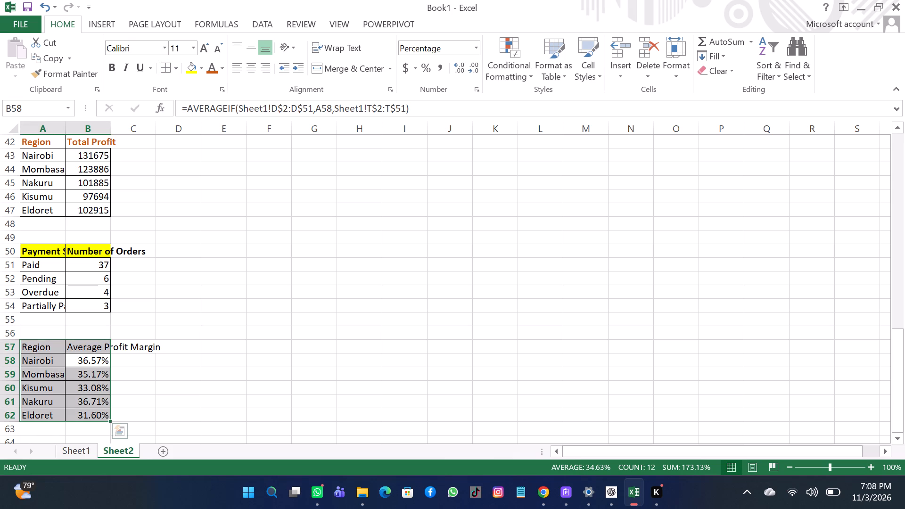
# Give the Region and Average Profit Margin headings in A57:B57 a dark blue theme fill.
pyautogui.moveTo(25, 346); pyautogui.dragTo(99, 352)
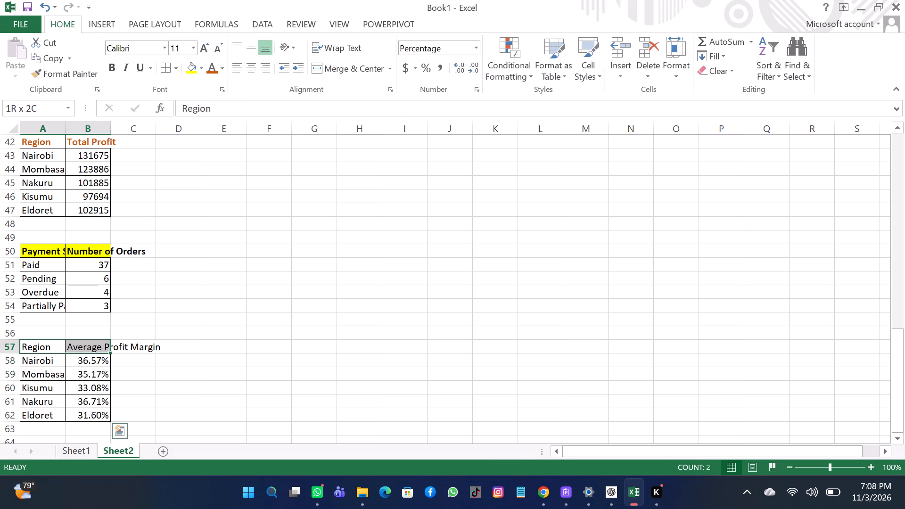
pyautogui.moveTo(99, 352); pyautogui.dragTo(103, 352)
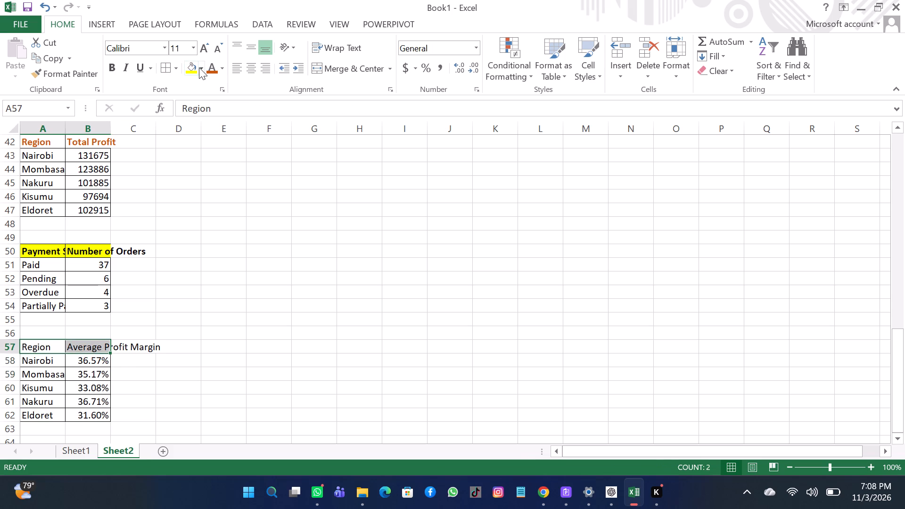
pyautogui.click(199, 67)
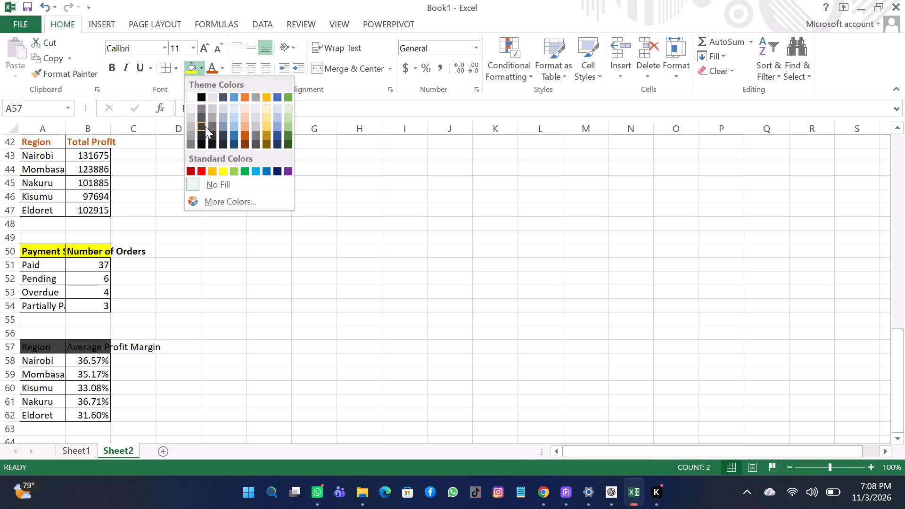
pyautogui.click(236, 134)
pyautogui.click(272, 238)
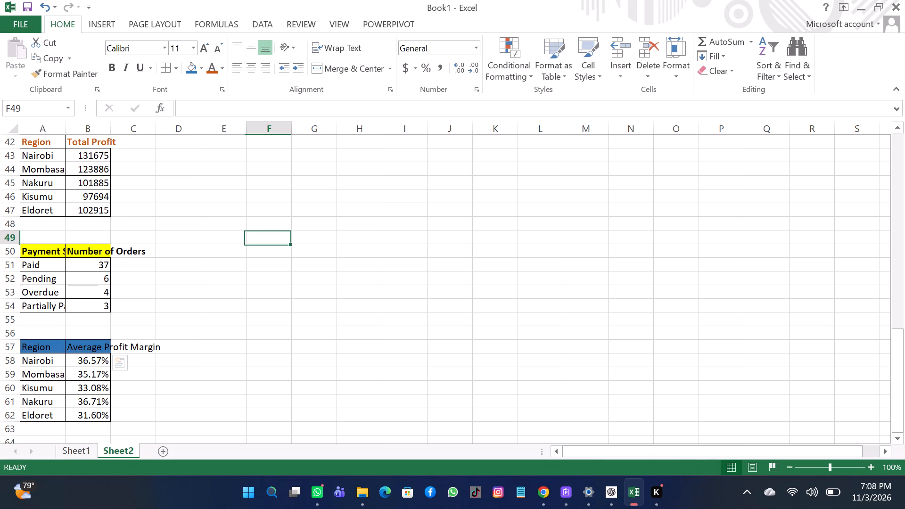
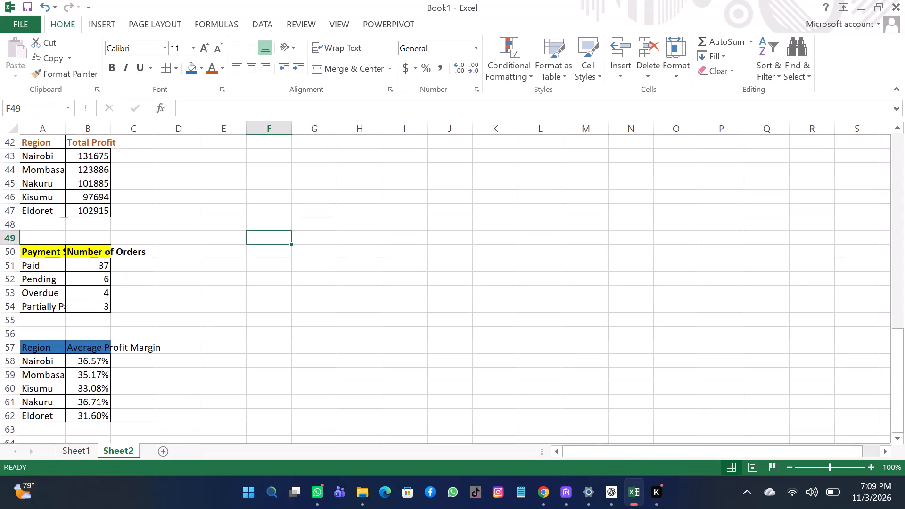
# Review the Sheet2 summary tables from Total Net Sales down to the average profit margin by region.
pyautogui.scroll(2, 124, 240)
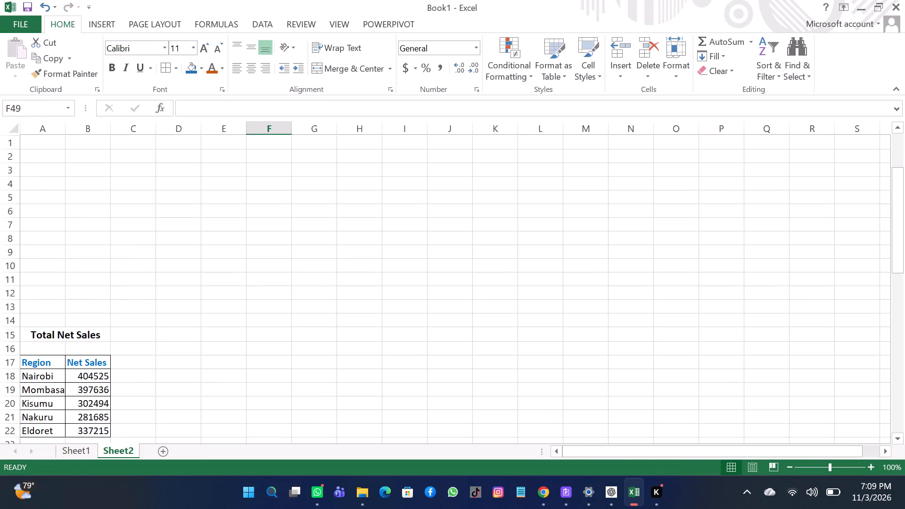
pyautogui.scroll(-4, 124, 240)
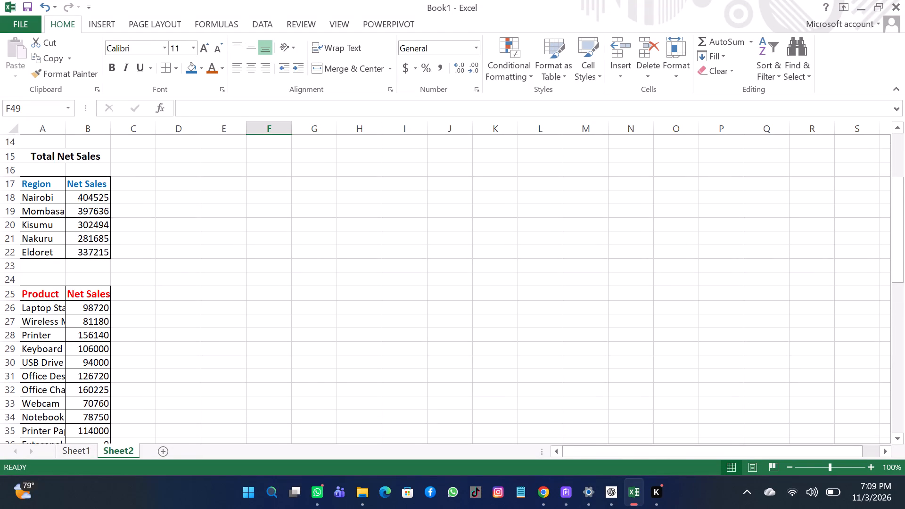
pyautogui.scroll(-3, 124, 240)
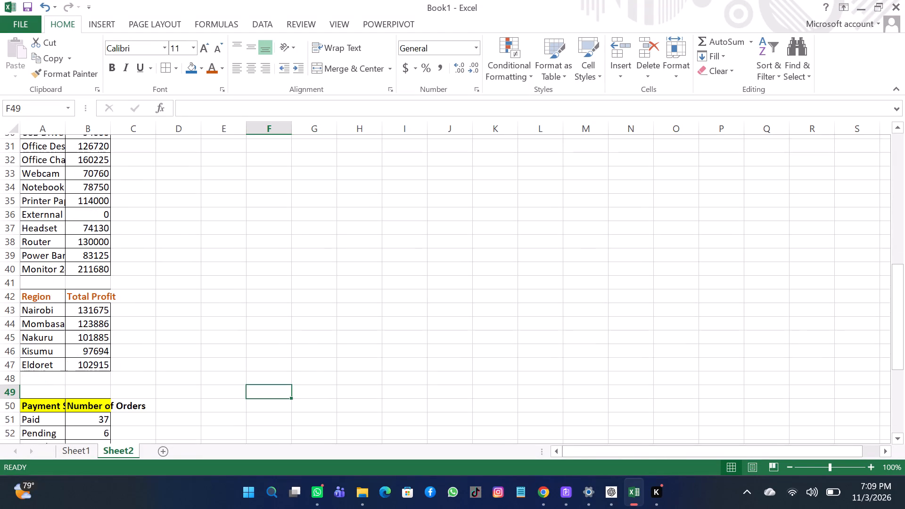
pyautogui.scroll(-5, 124, 240)
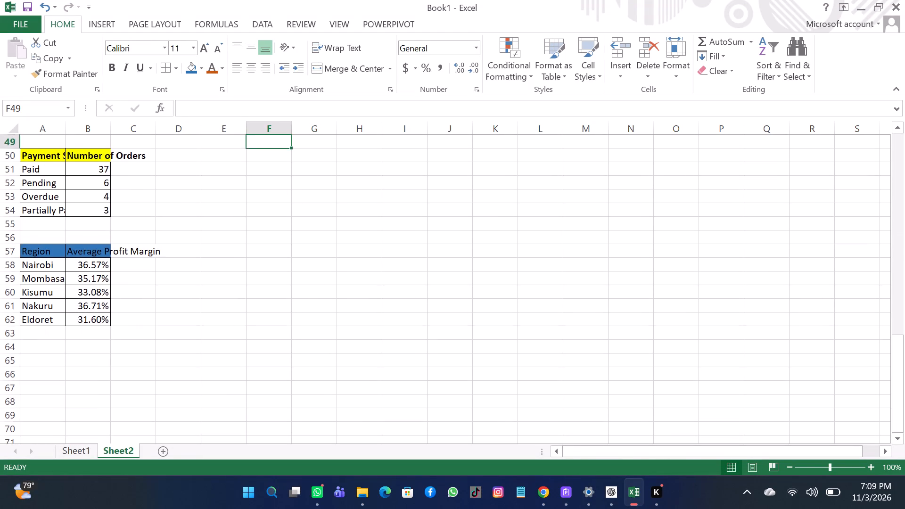
pyautogui.scroll(-1, 124, 240)
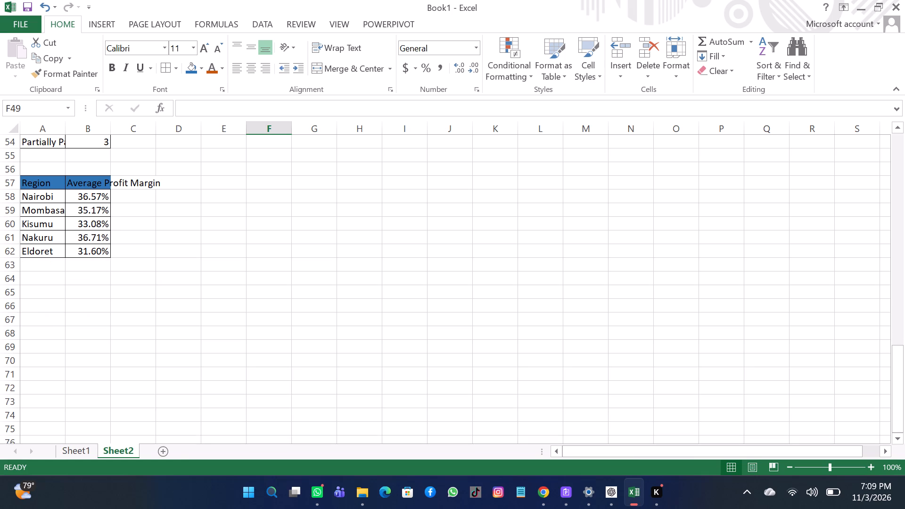
# Enter the label "Most Profitable Product" in A65, below the average profit margin table.
pyautogui.click(39, 294)
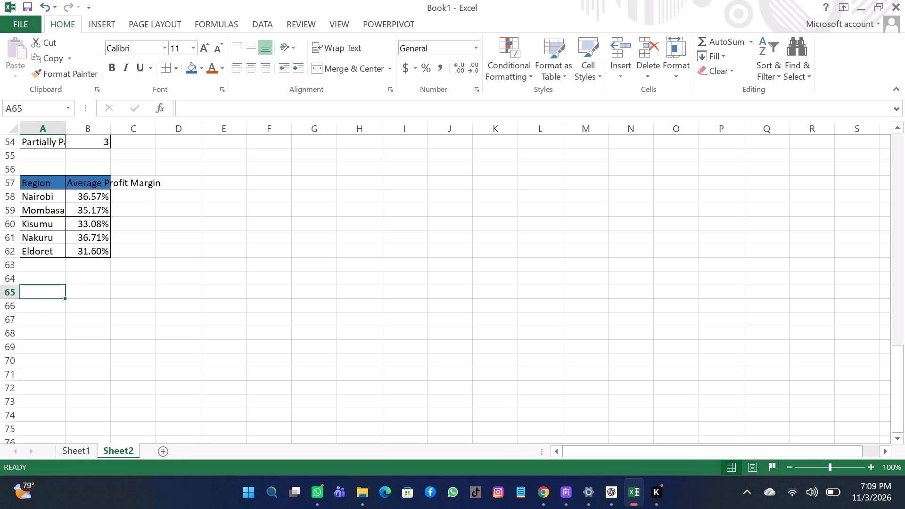
pyautogui.press('m')
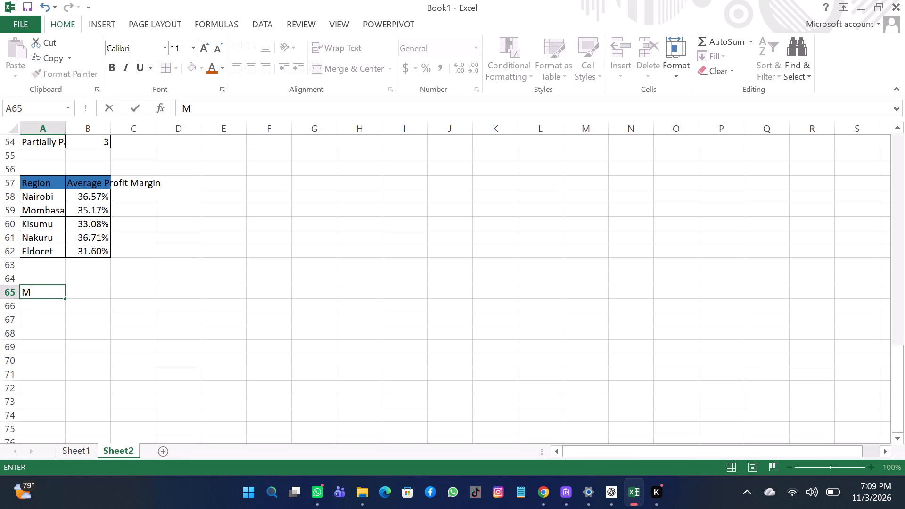
pyautogui.write('ost')
pyautogui.press('space')
pyautogui.press('p')
pyautogui.press('r')
pyautogui.press('o')
pyautogui.write('fitable')
pyautogui.press('space')
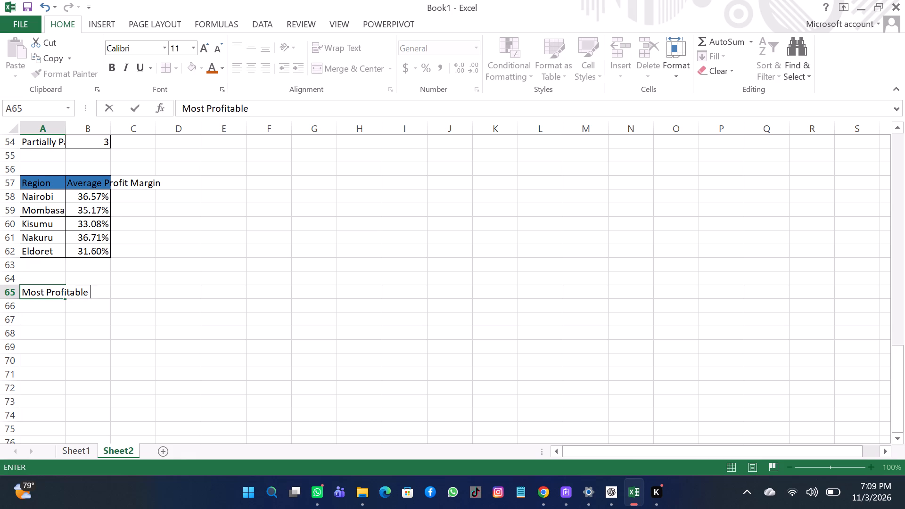
pyautogui.press('p')
pyautogui.write('roduct')
pyautogui.press('Return')
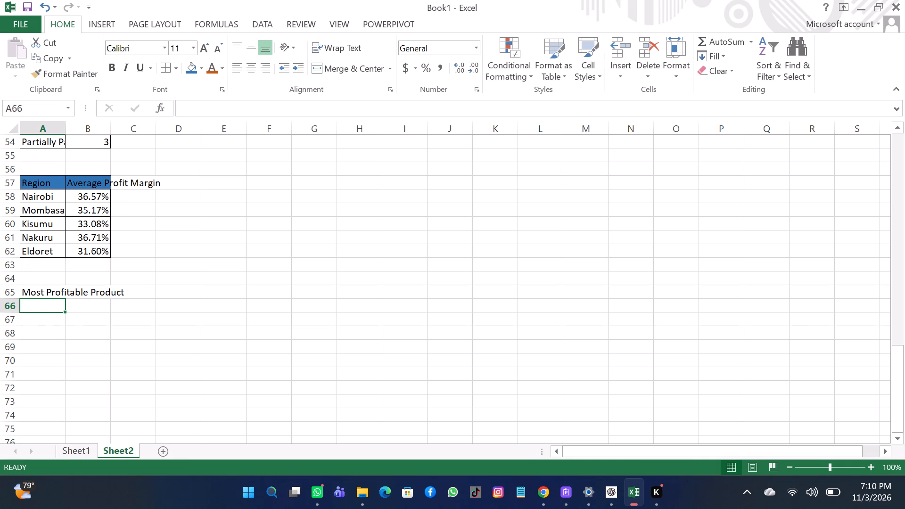
# Enter the label "Highest Product Profit" in A66.
pyautogui.click(39, 294)
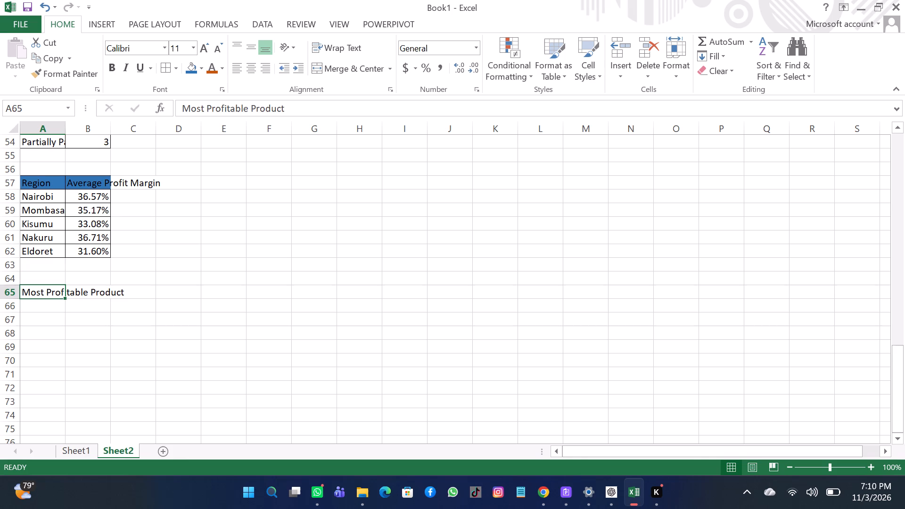
pyautogui.press('Return')
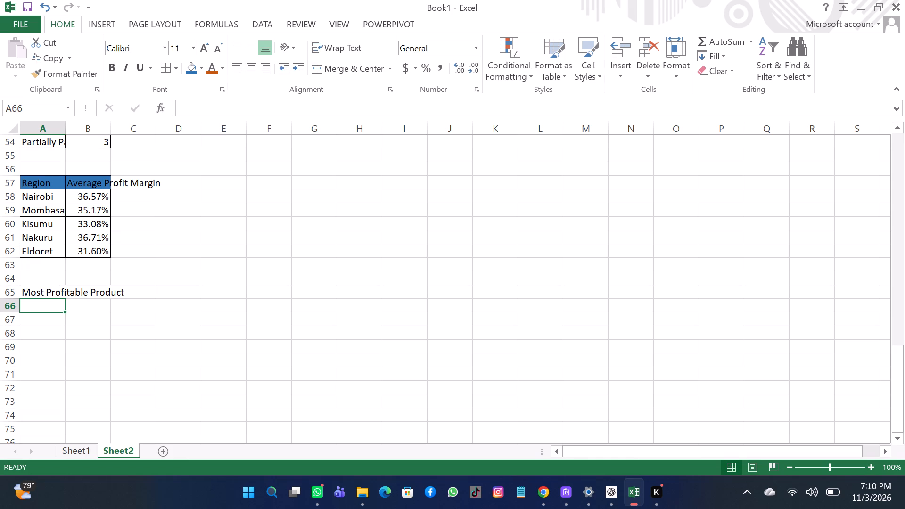
pyautogui.press('h')
pyautogui.press('i')
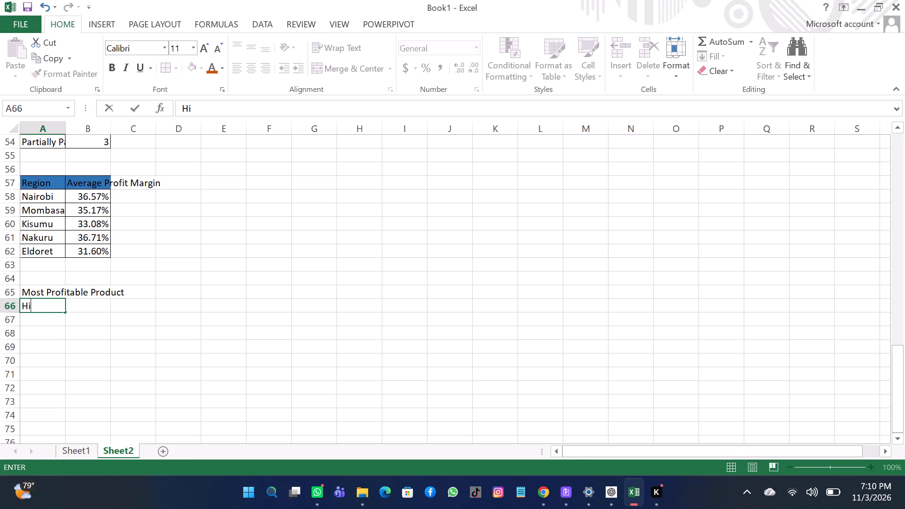
pyautogui.write('ghes')
pyautogui.write('t')
pyautogui.press('space')
pyautogui.press('p')
pyautogui.press('r')
pyautogui.write('oduct')
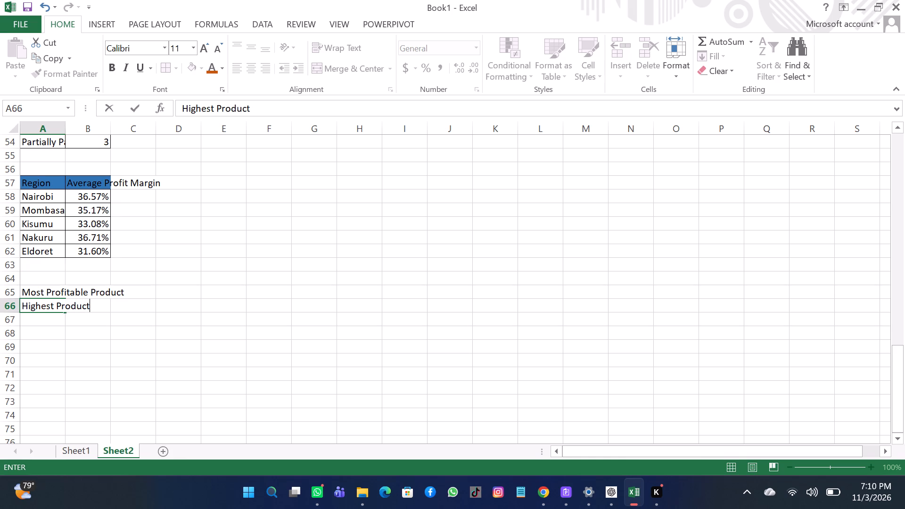
pyautogui.press('space')
pyautogui.press('p')
pyautogui.write('rofit')
pyautogui.press('Return')
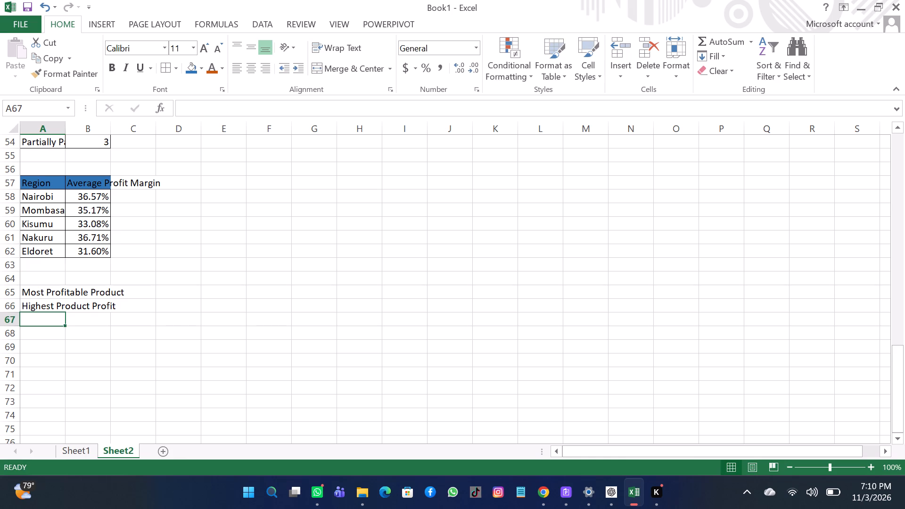
# Enter the label "Lowest Product Profit" in A67.
pyautogui.press('l')
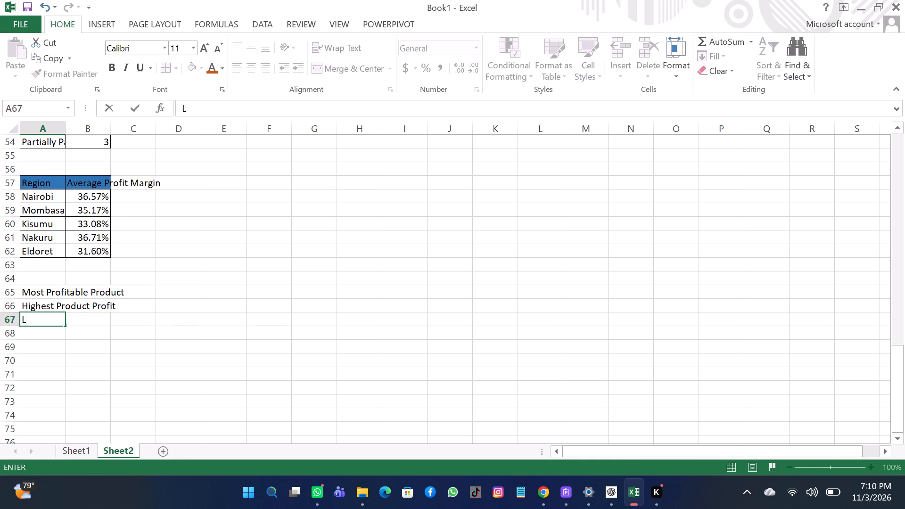
pyautogui.press('o')
pyautogui.write('west')
pyautogui.press('space')
pyautogui.press('p')
pyautogui.write('roduct')
pyautogui.press('space')
pyautogui.press('p')
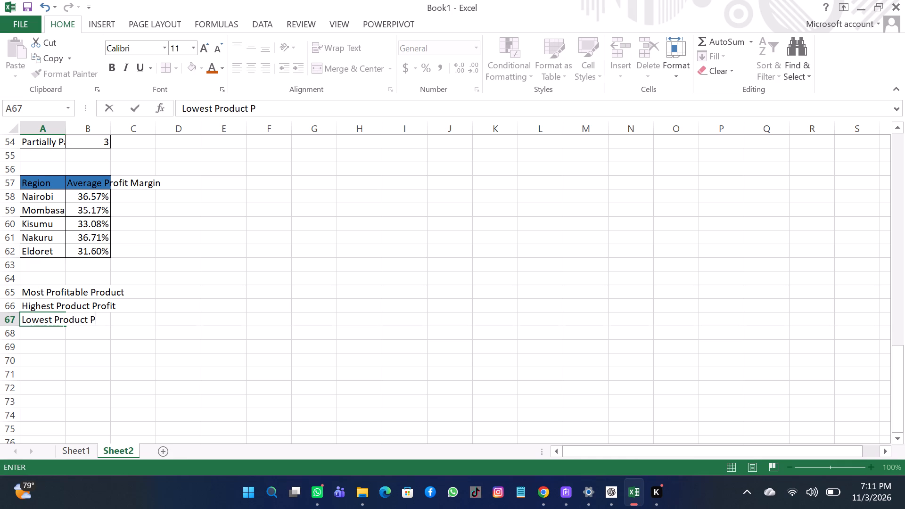
pyautogui.write('rofit')
pyautogui.press('Return')
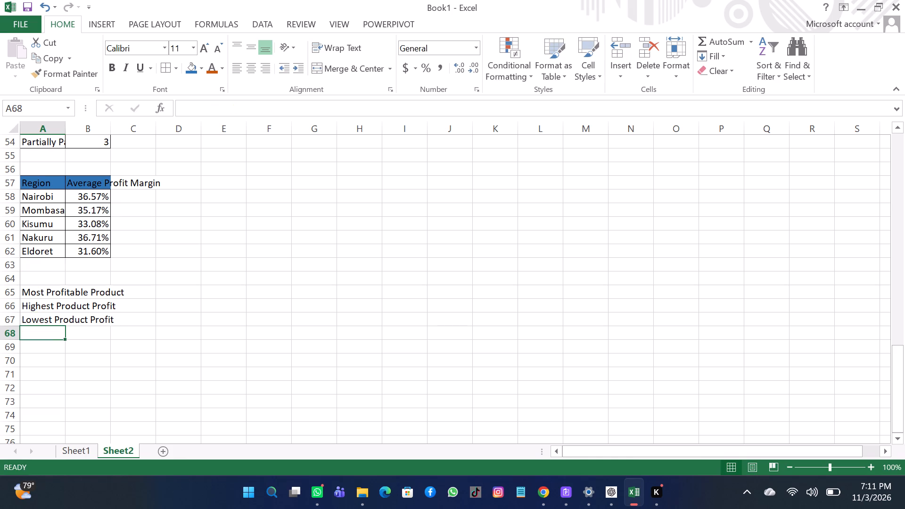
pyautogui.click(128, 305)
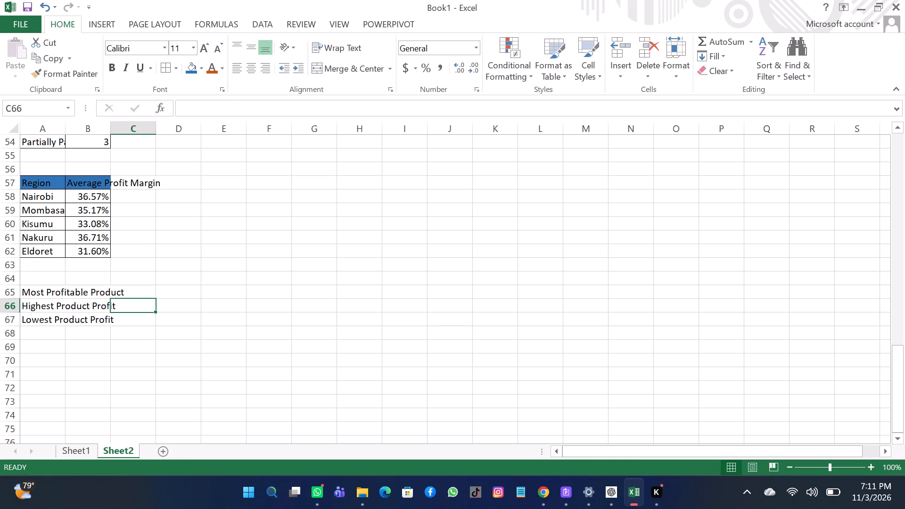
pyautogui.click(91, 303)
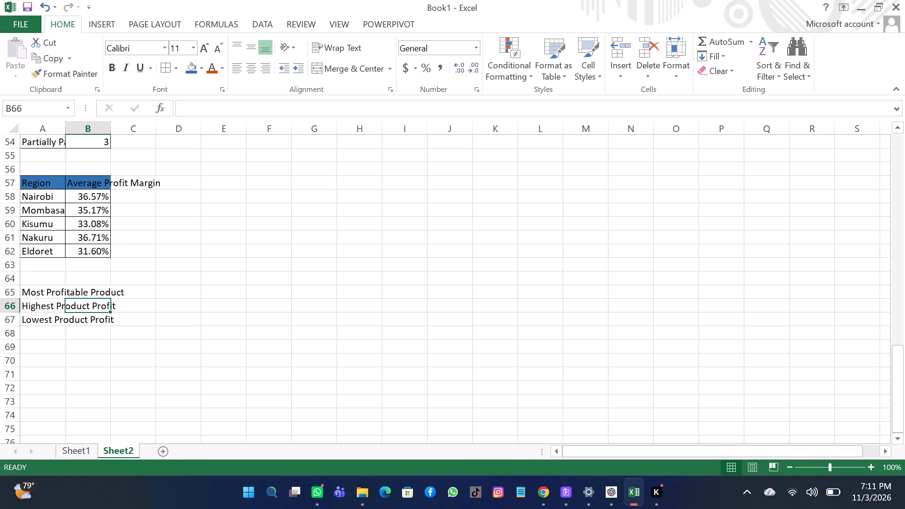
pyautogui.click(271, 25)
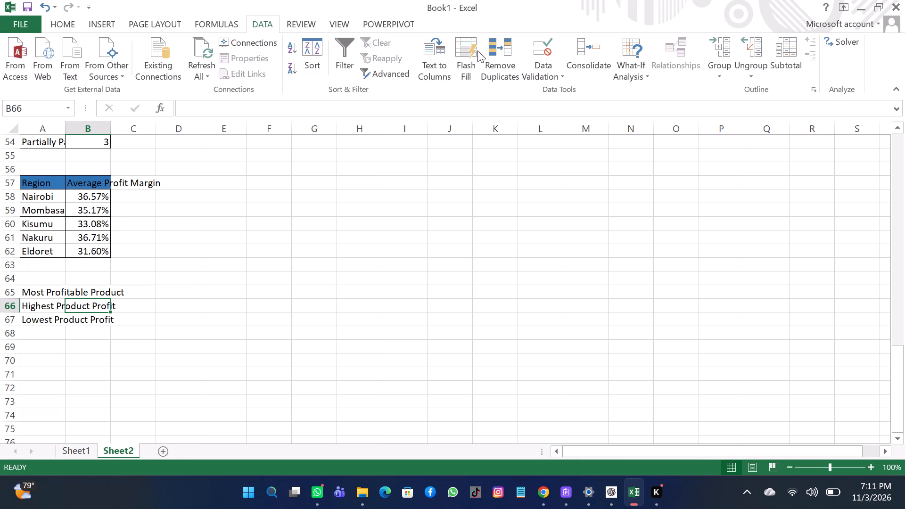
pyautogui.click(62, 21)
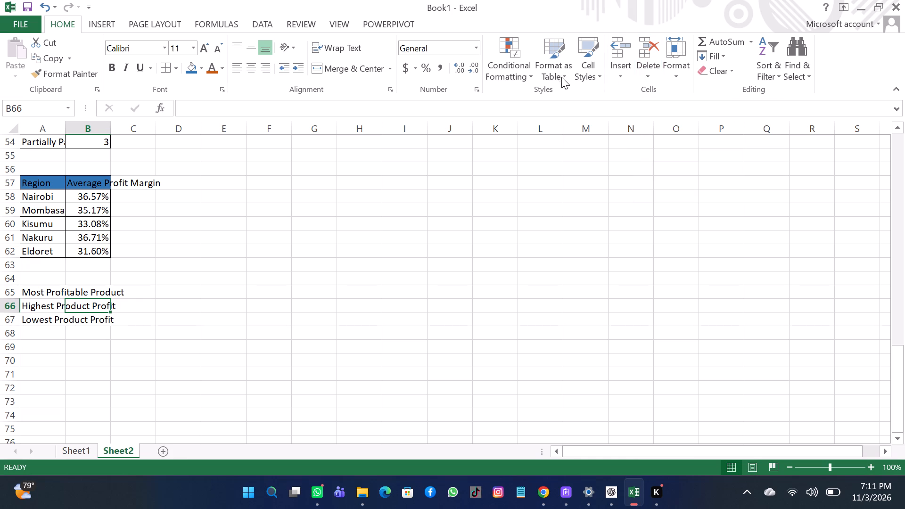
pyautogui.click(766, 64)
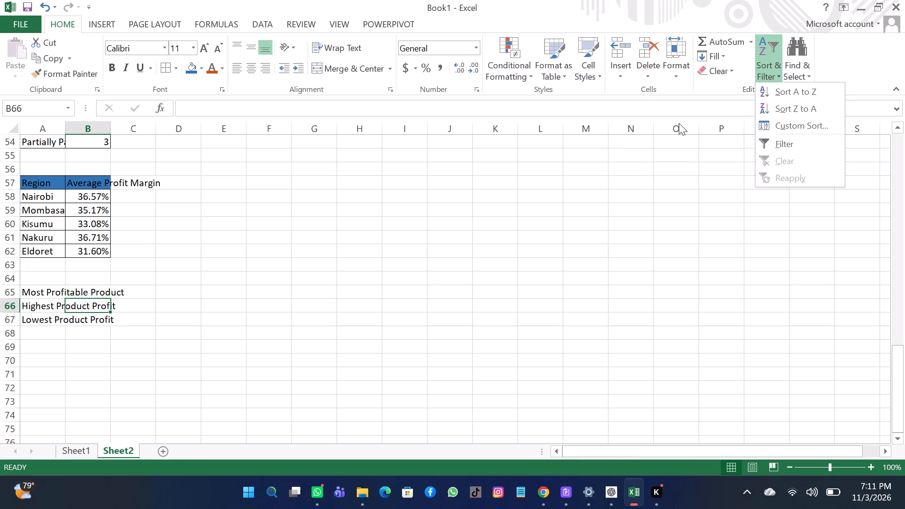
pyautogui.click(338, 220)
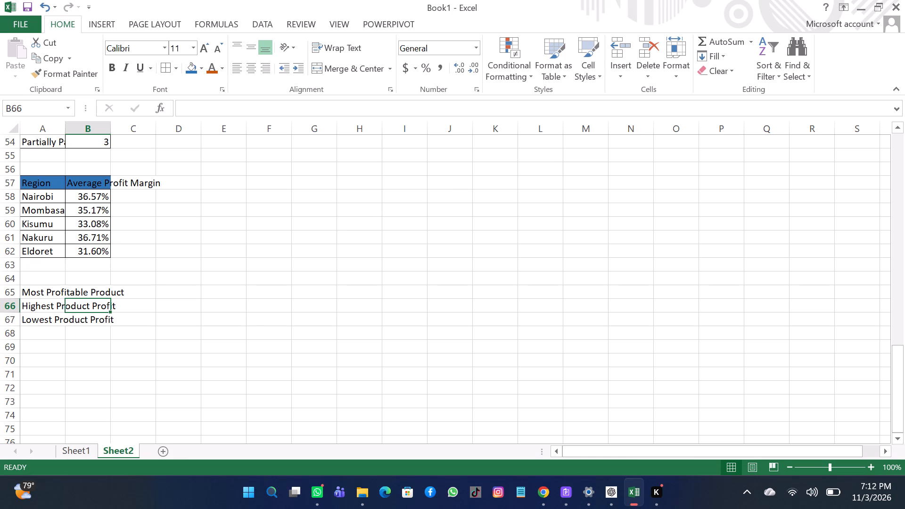
# Start an INDEX formula in B66, beside "Highest Product Profit", with Sheet1!E$2:E$51 as its array.
pyautogui.write('==')
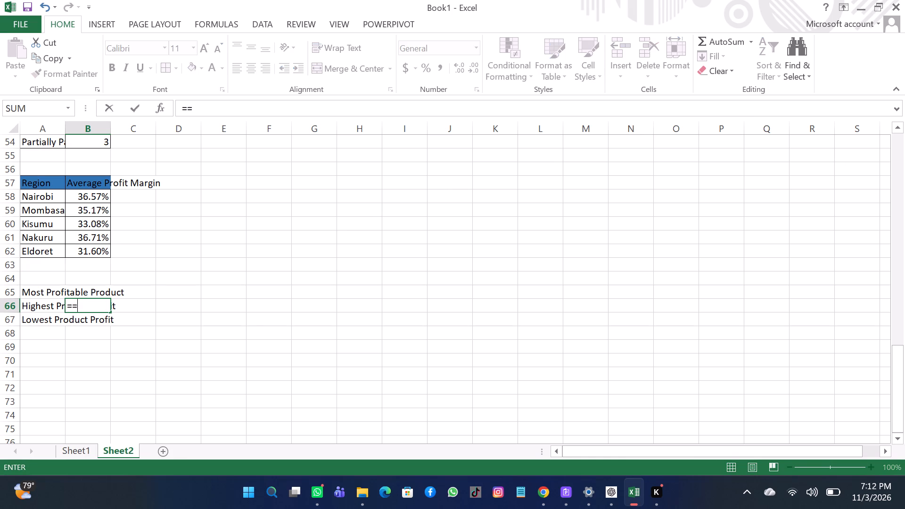
pyautogui.press('BackSpace')
pyautogui.write('INDEX')
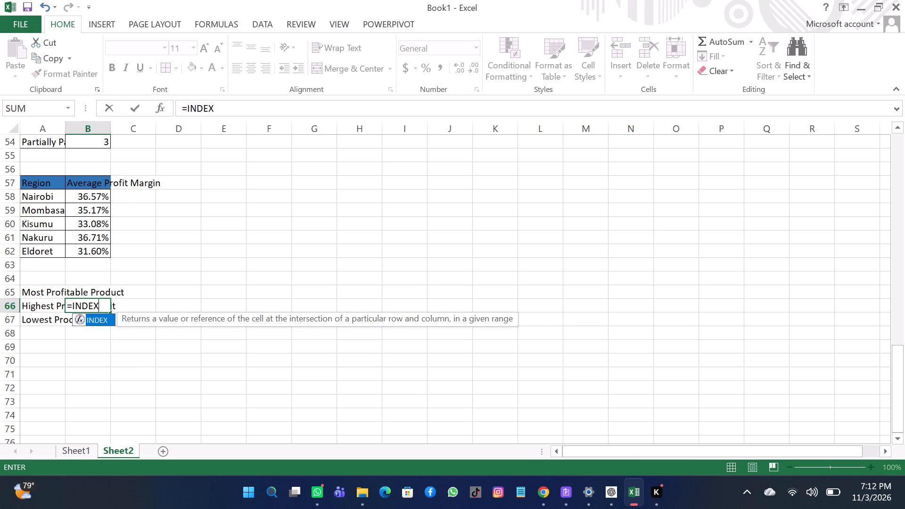
pyautogui.hotkey('shift', '(')
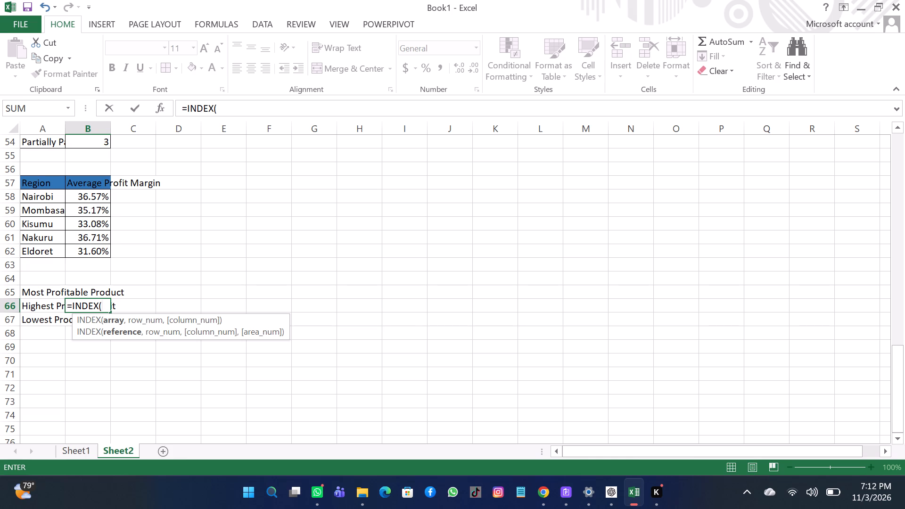
pyautogui.press('s')
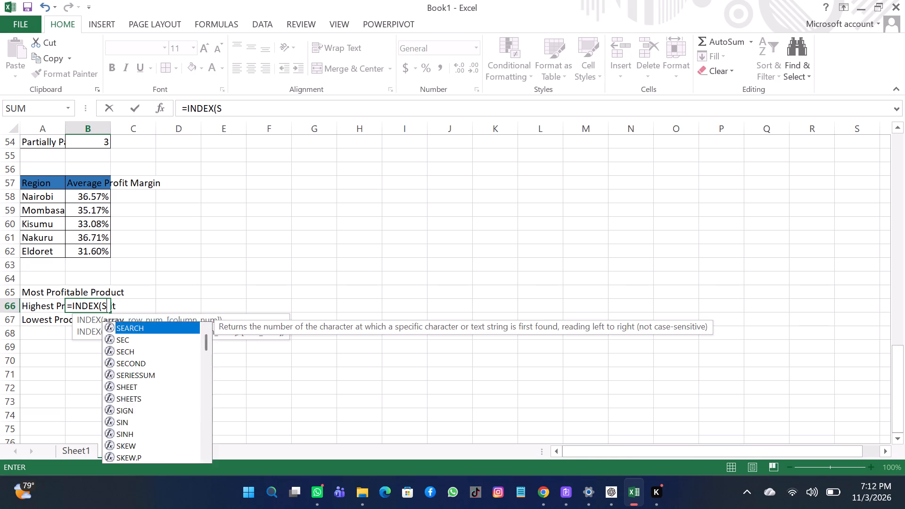
pyautogui.write('heet')
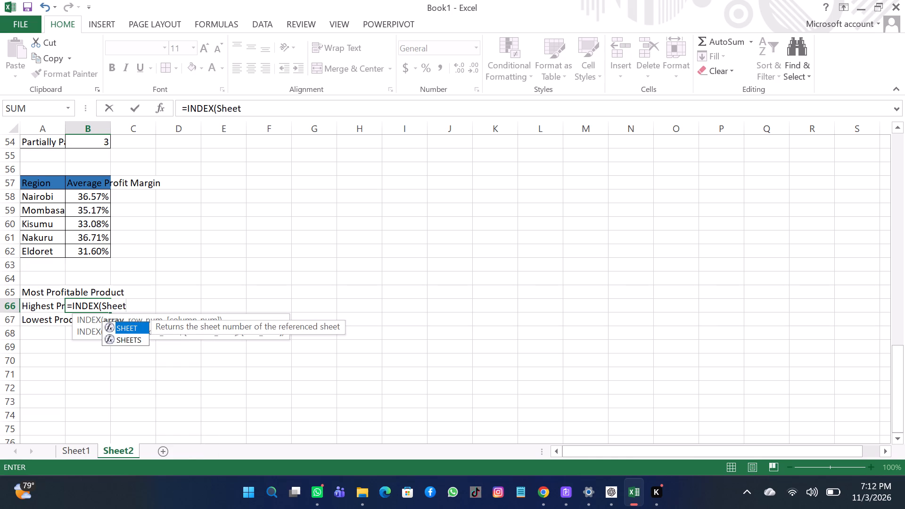
pyautogui.press('1')
pyautogui.hotkey('shift', '!')
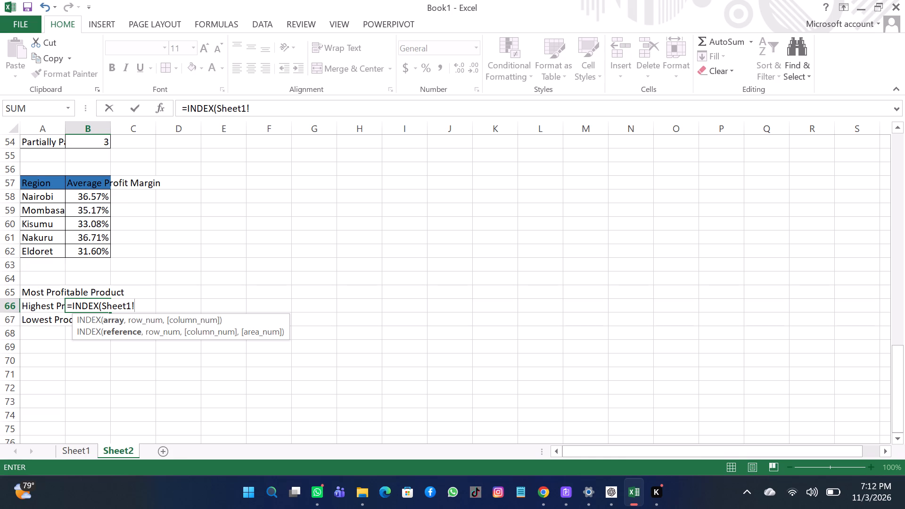
pyautogui.press('e')
pyautogui.write('$2')
pyautogui.hotkey('shift', ':')
pyautogui.press('e')
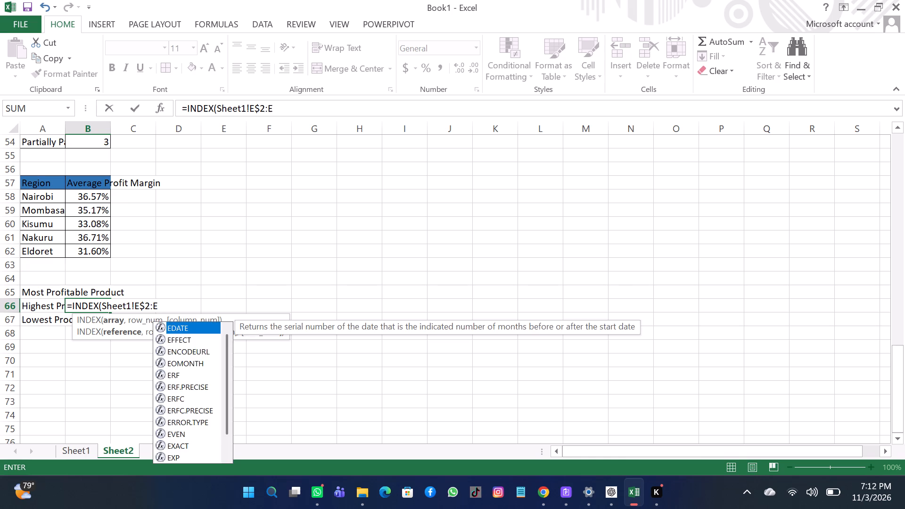
pyautogui.hotkey('shift', '$')
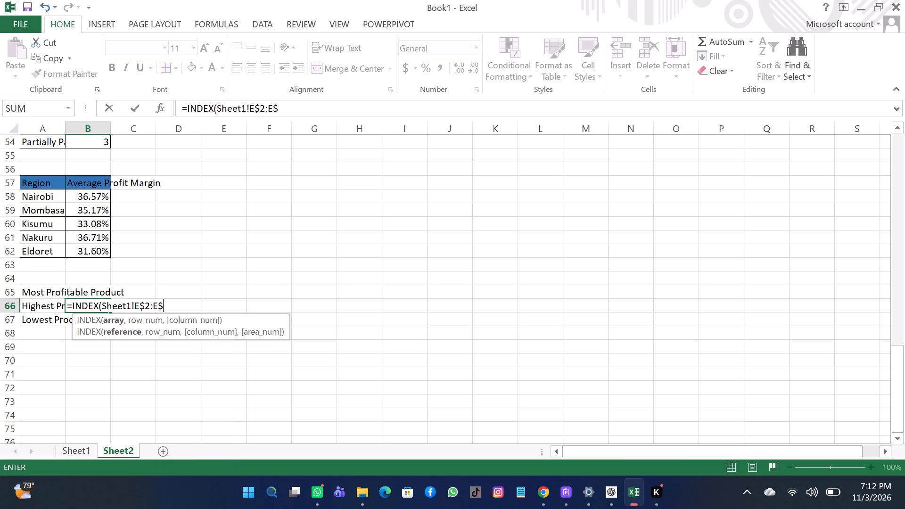
pyautogui.write('51')
# Add a MATCH function as the INDEX row argument, using MAX(Sheet1!S$2:S$51) as its lookup value.
pyautogui.write(',M')
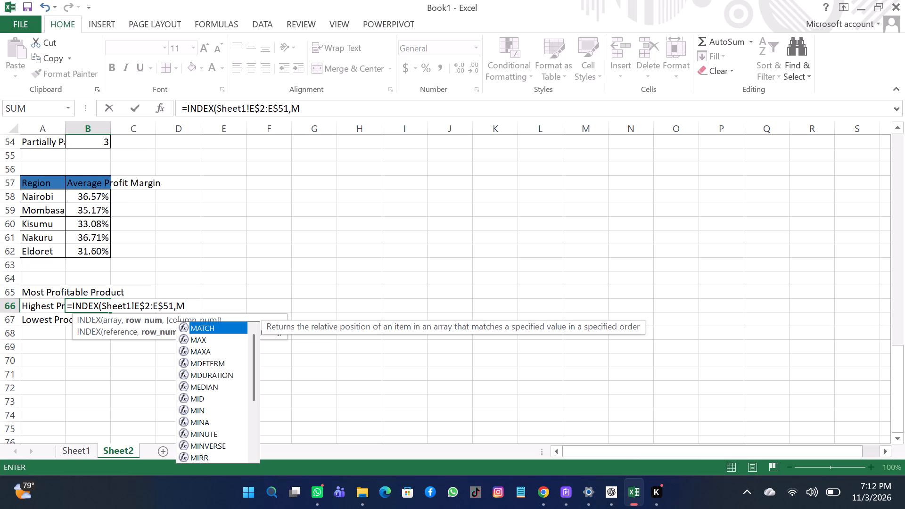
pyautogui.write('ATCH')
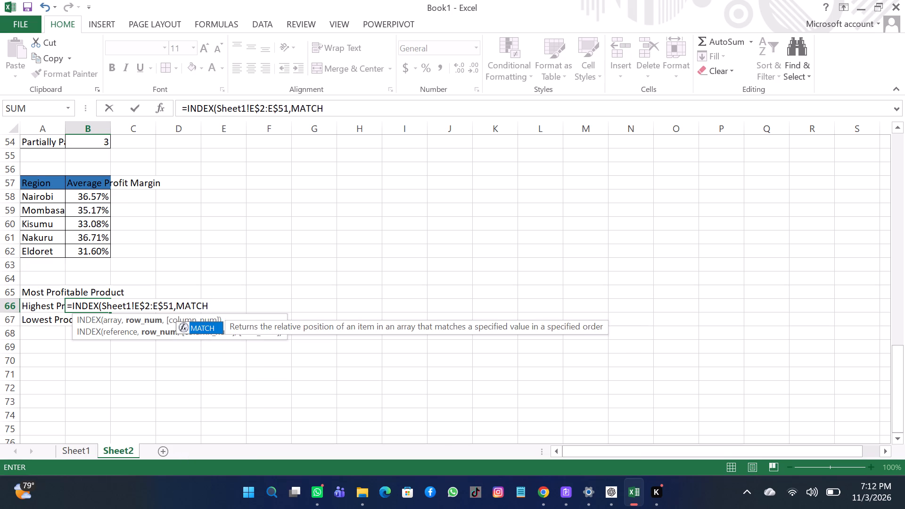
pyautogui.write('(MAX')
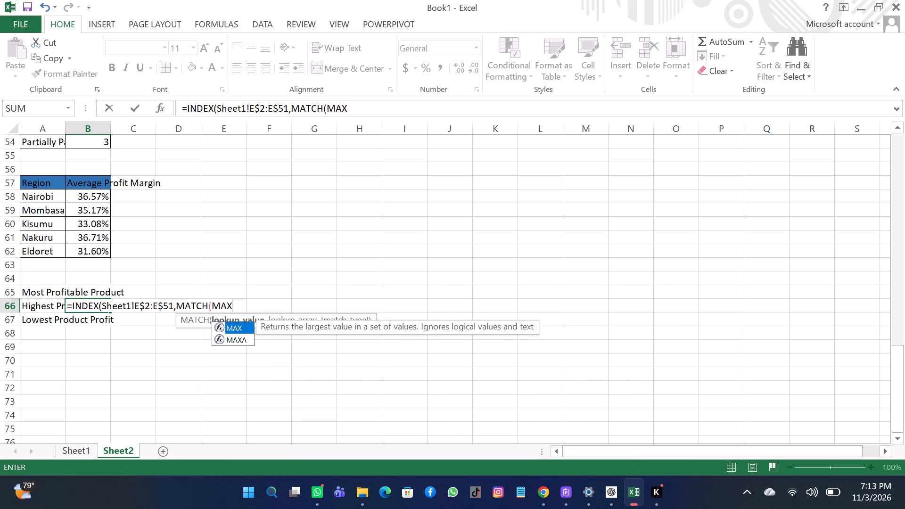
pyautogui.hotkey('shift', '(')
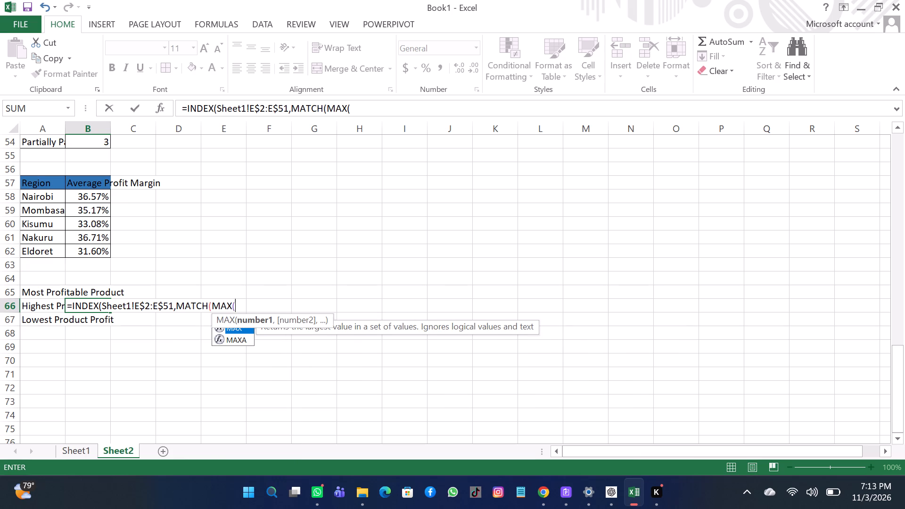
pyautogui.press('s')
pyautogui.write('heet1')
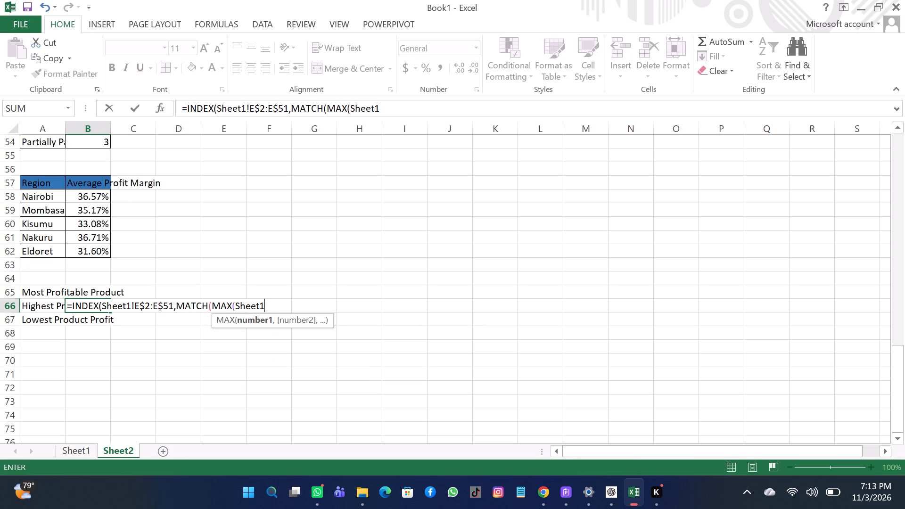
pyautogui.hotkey('shift', '!')
pyautogui.press('s')
pyautogui.write('$2')
pyautogui.hotkey('shift', ':')
pyautogui.press('s')
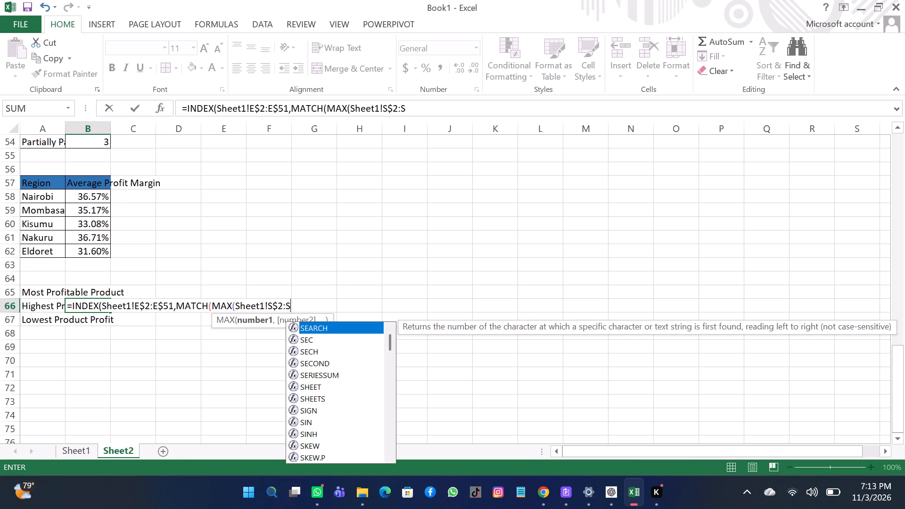
pyautogui.hotkey('shift', '$')
pyautogui.write('51')
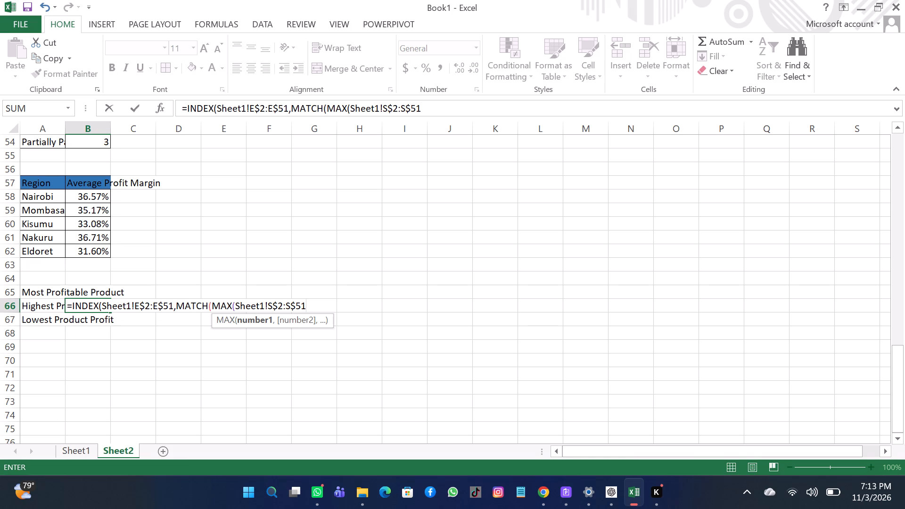
pyautogui.hotkey('shift', ')')
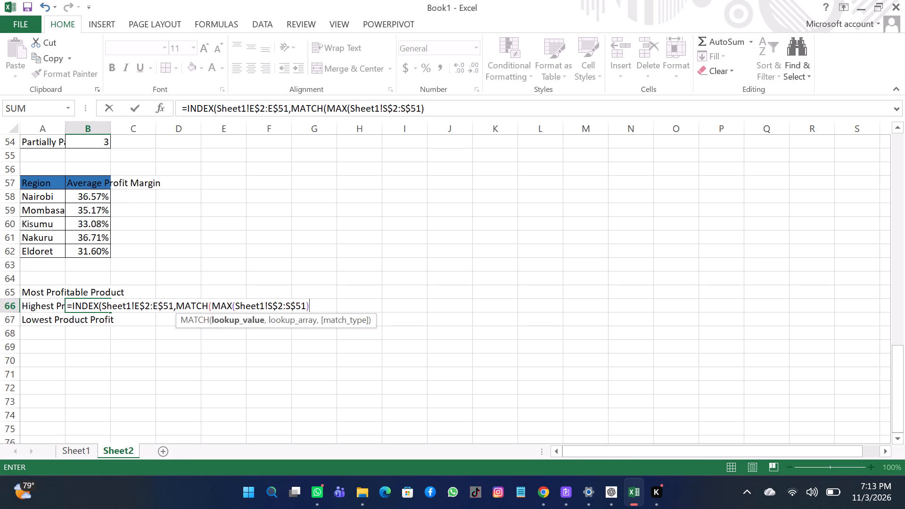
# Add Sheet1!S$2:S$51 as the lookup array of the MATCH function in B66's INDEX formula.
pyautogui.press(',')
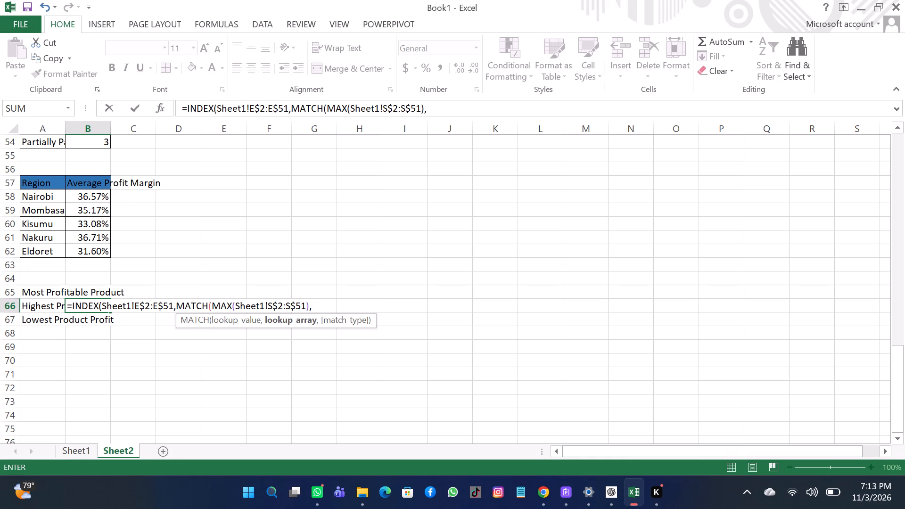
pyautogui.press('s')
pyautogui.write('heet')
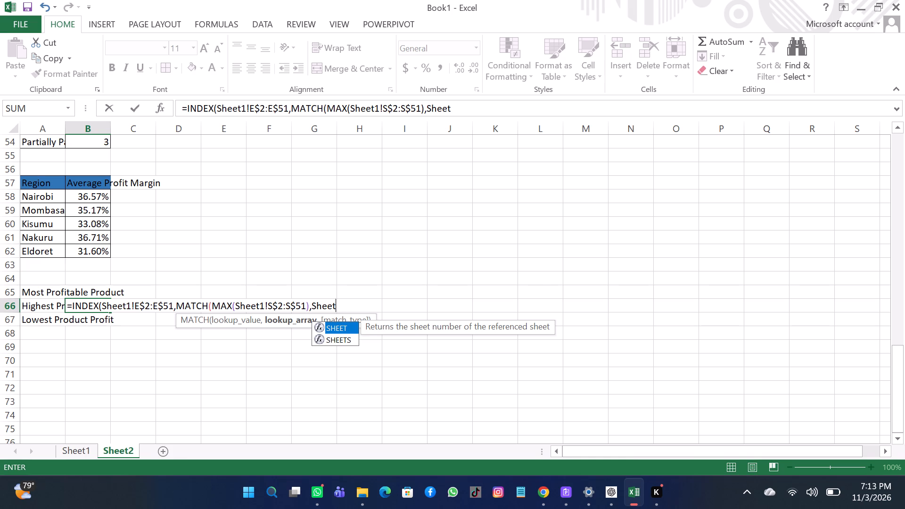
pyautogui.press('1')
pyautogui.hotkey('shift', '!')
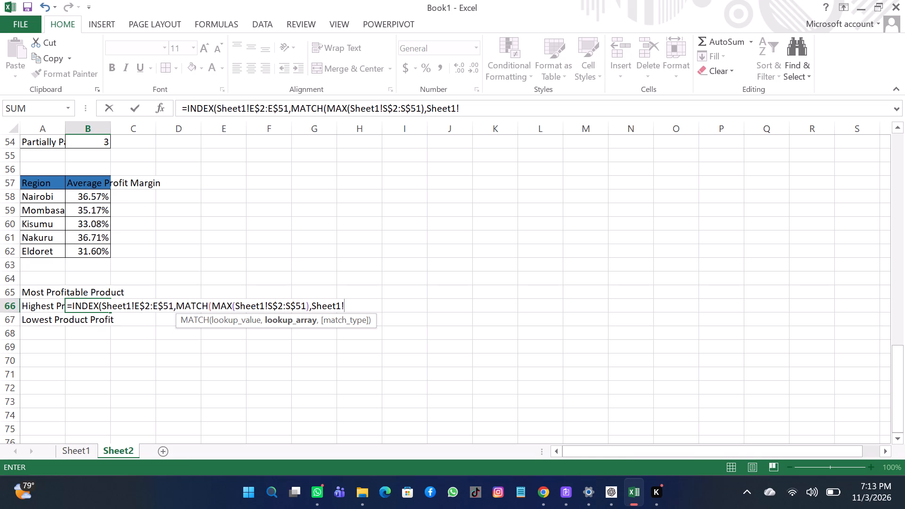
pyautogui.press('s')
pyautogui.hotkey('shift', '$')
pyautogui.press('2')
pyautogui.hotkey('shift', ':')
pyautogui.press('s')
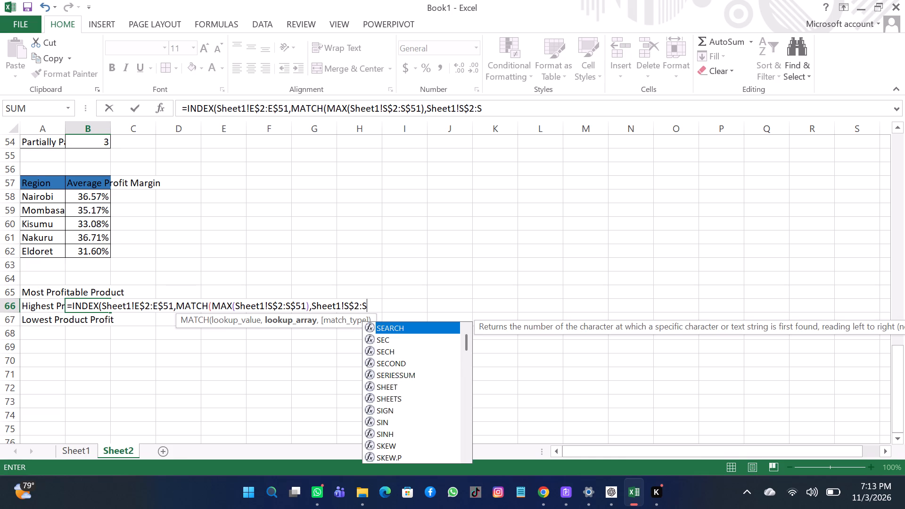
pyautogui.hotkey('shift', '$')
pyautogui.write('51')
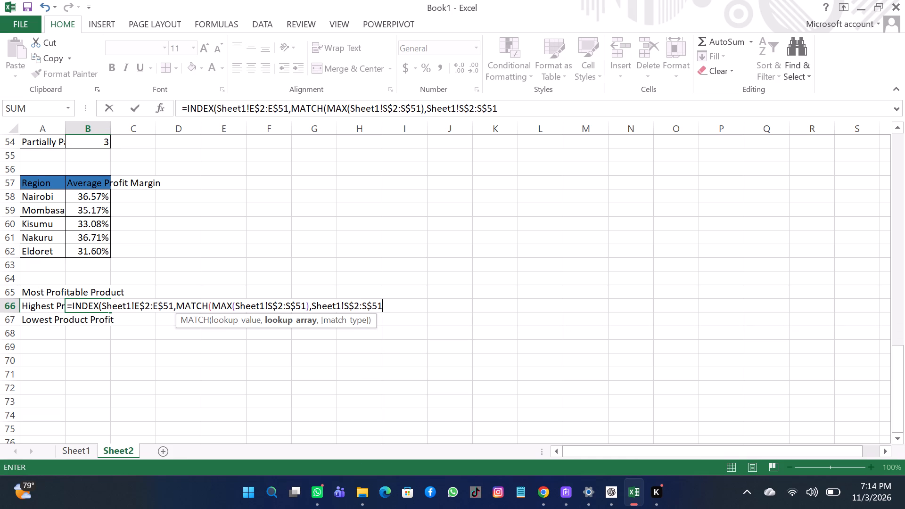
# Set the MATCH type to 0 and commit B66's INDEX formula, accepting the closing-parenthesis correction.
pyautogui.press(',')
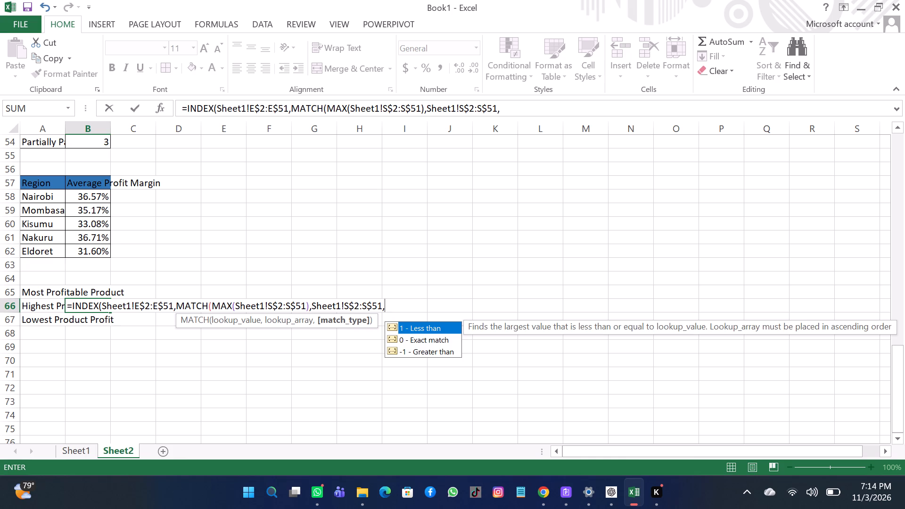
pyautogui.press('0')
pyautogui.hotkey('shift', ')')
pyautogui.press('Return')
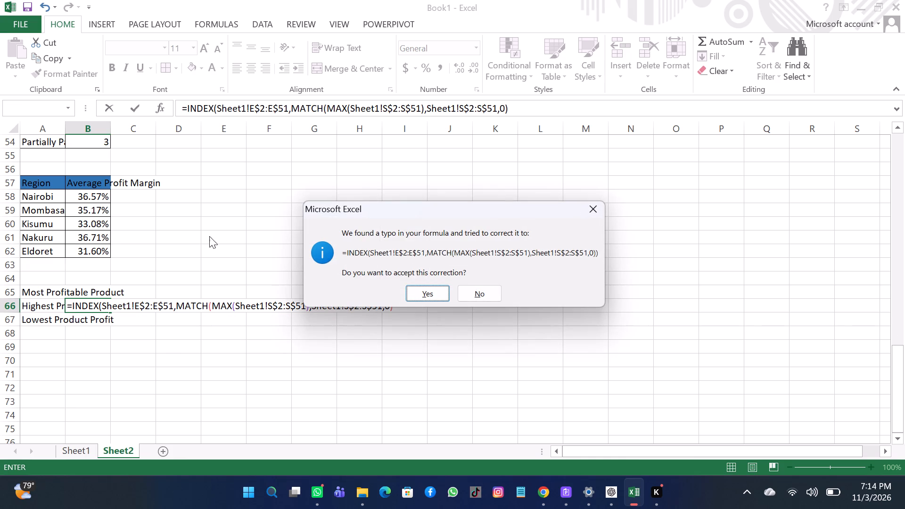
pyautogui.click(433, 294)
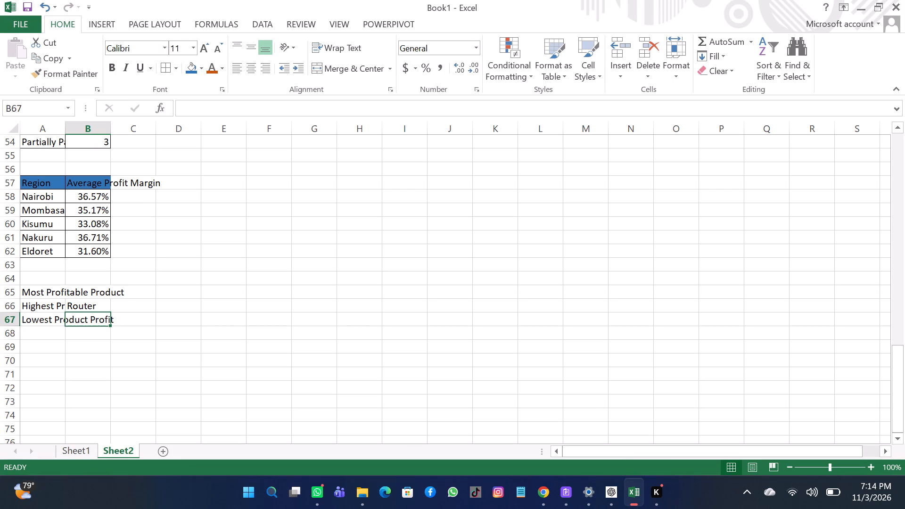
# Copy the complete INDEX and MATCH formula text from B66, beside "Highest Product Profit".
pyautogui.click(35, 306)
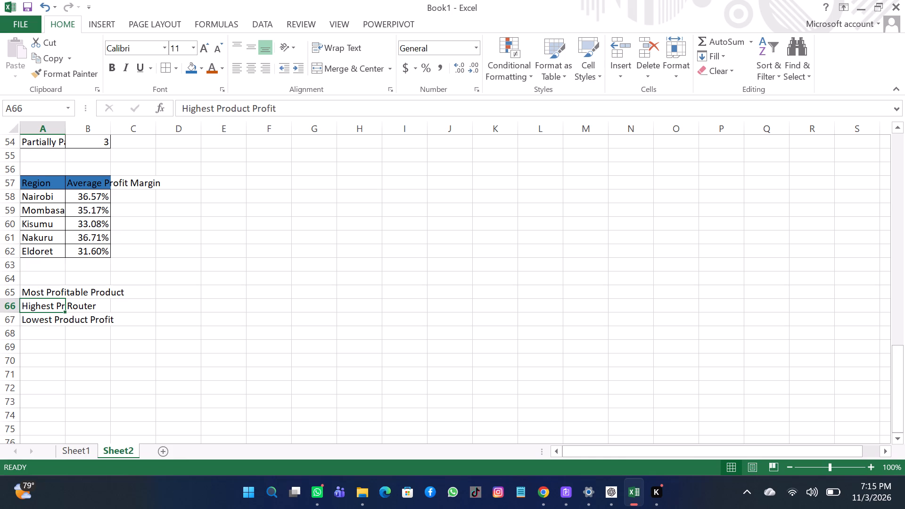
pyautogui.click(95, 304)
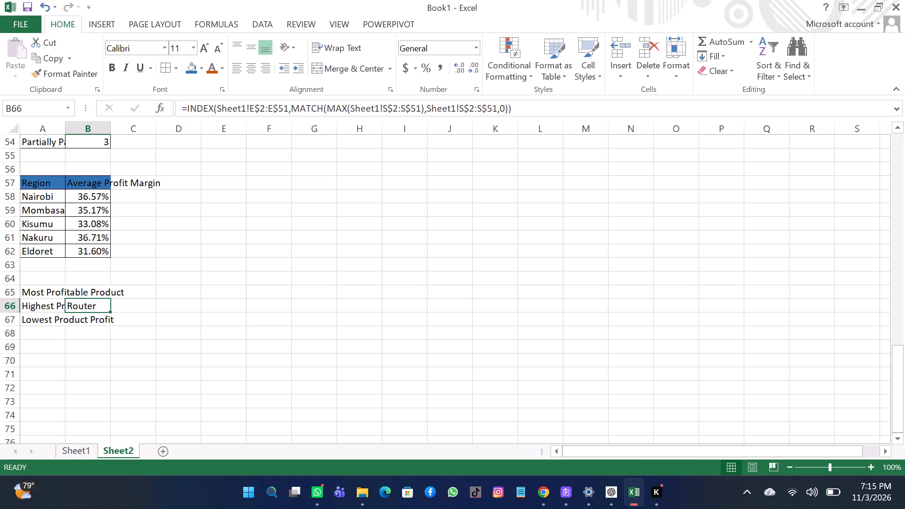
pyautogui.moveTo(183, 107); pyautogui.dragTo(203, 107)
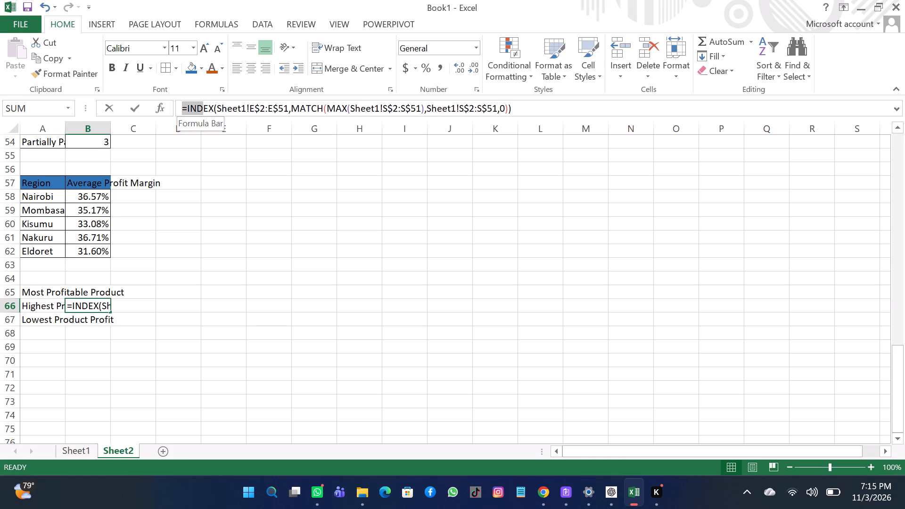
pyautogui.moveTo(203, 107); pyautogui.dragTo(485, 107)
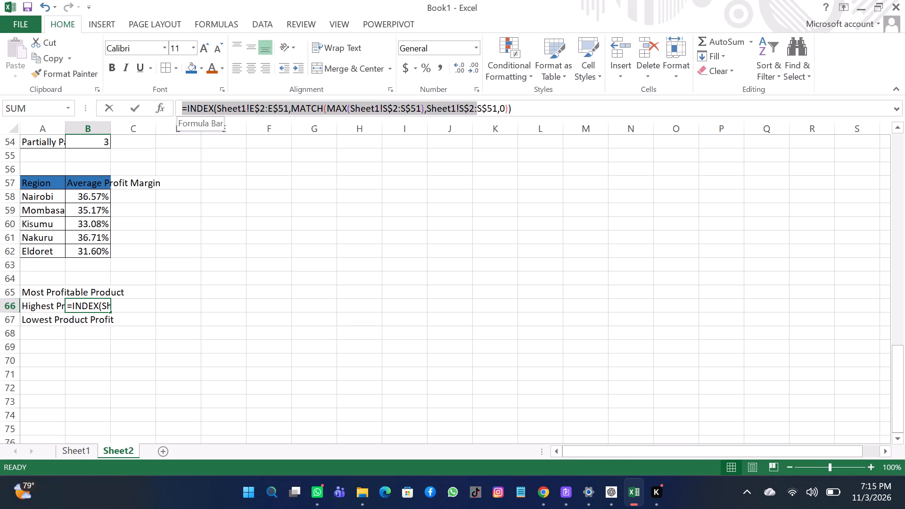
pyautogui.moveTo(485, 107); pyautogui.dragTo(477, 118)
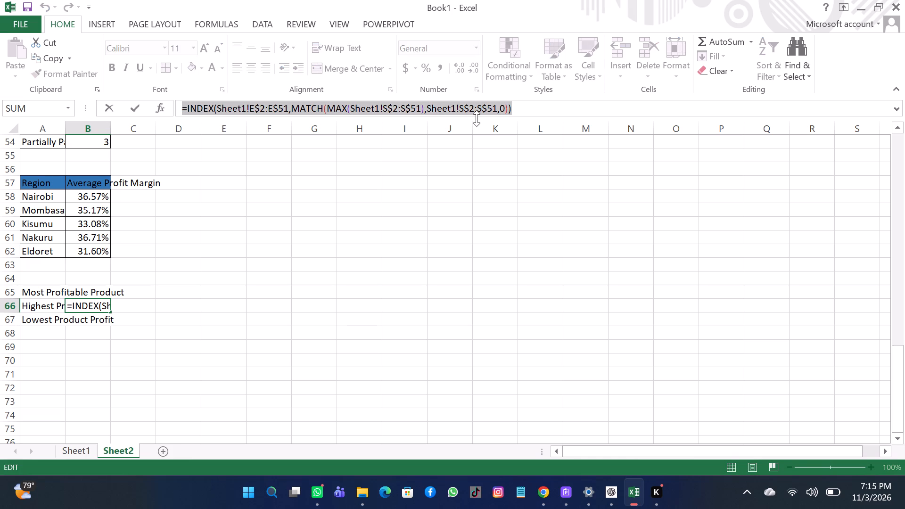
pyautogui.hotkey('ctrl', 'c')
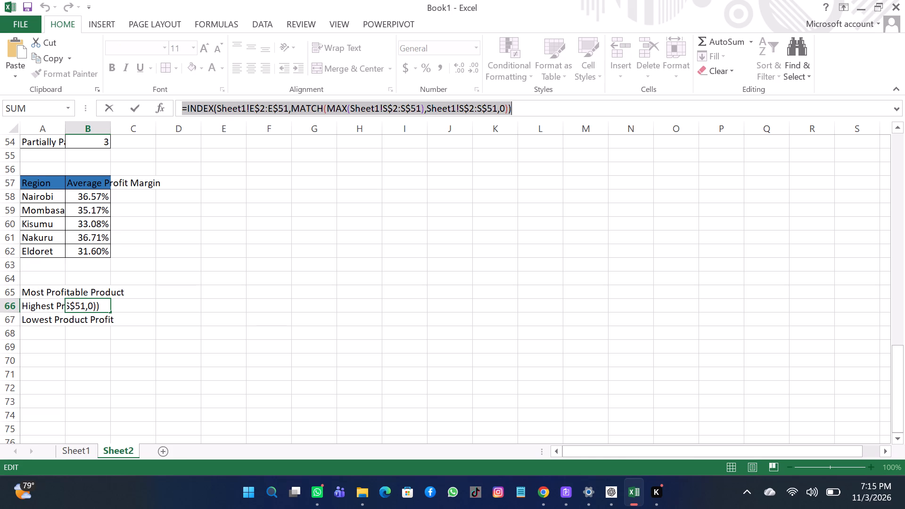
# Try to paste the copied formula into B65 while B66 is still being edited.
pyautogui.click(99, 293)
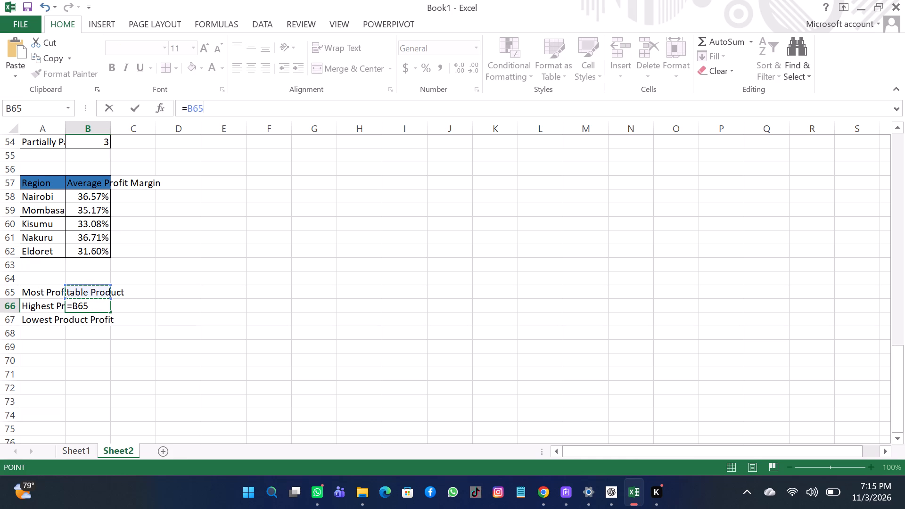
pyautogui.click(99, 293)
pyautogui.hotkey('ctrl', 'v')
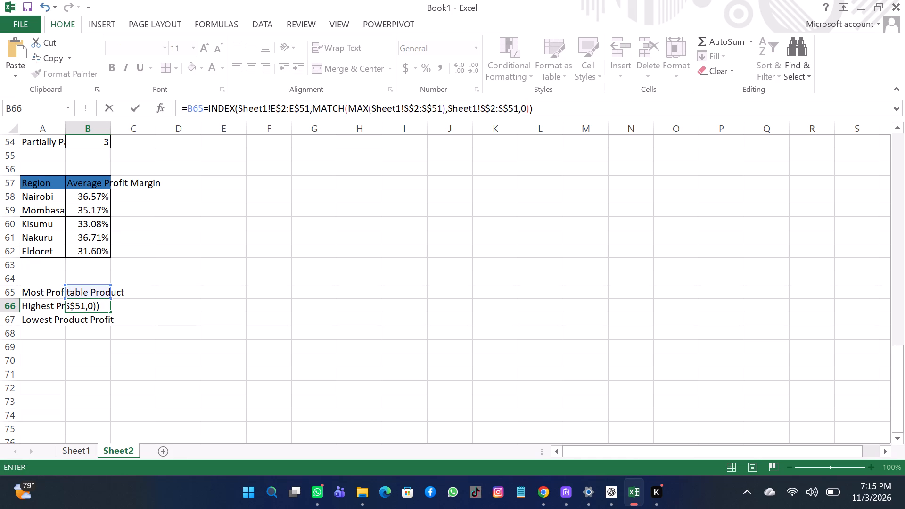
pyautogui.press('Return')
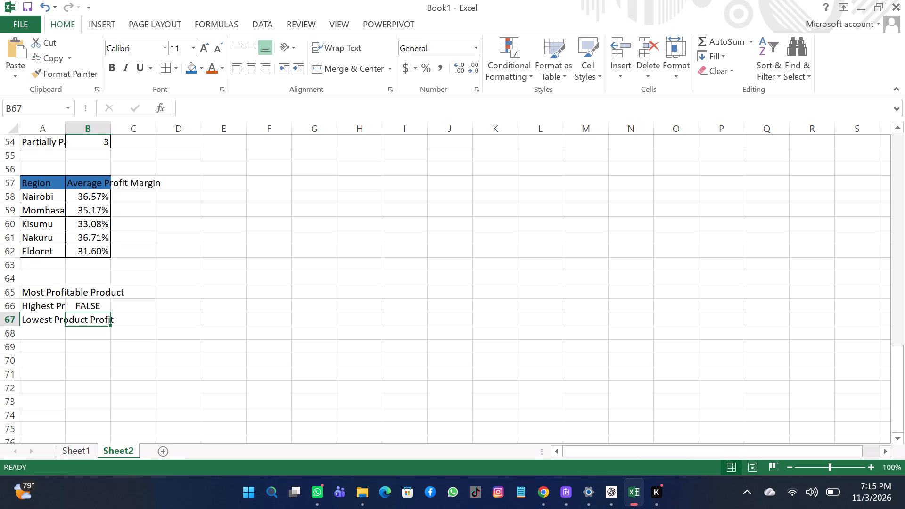
# Paste the copied INDEX and MATCH formula into B65, beside "Most Profitable Product".
pyautogui.click(99, 293)
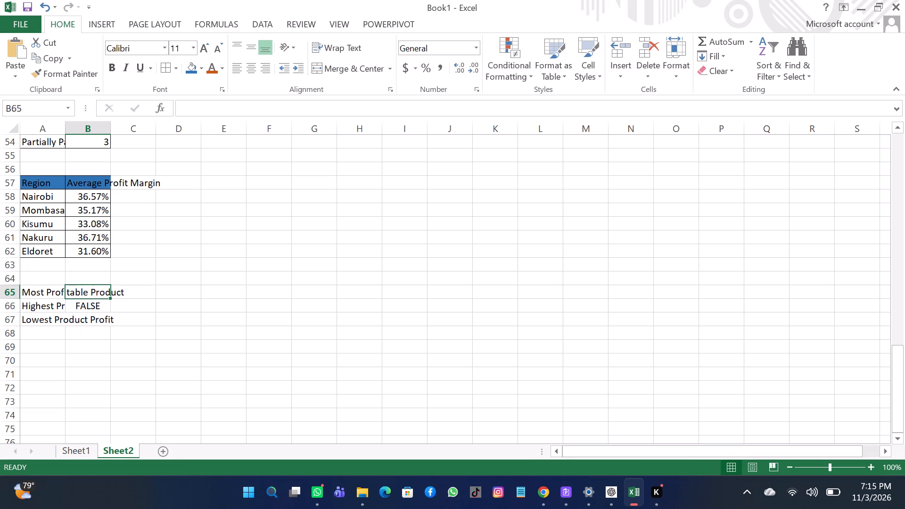
pyautogui.click(99, 293)
pyautogui.hotkey('ctrl', 'v')
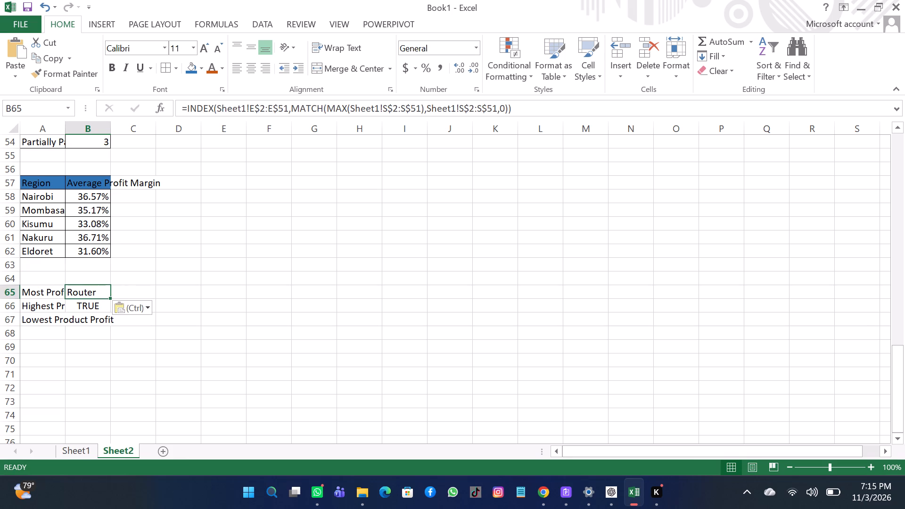
# Delete the mistaken formula text in B66, beside "Highest Product Profit".
pyautogui.click(97, 306)
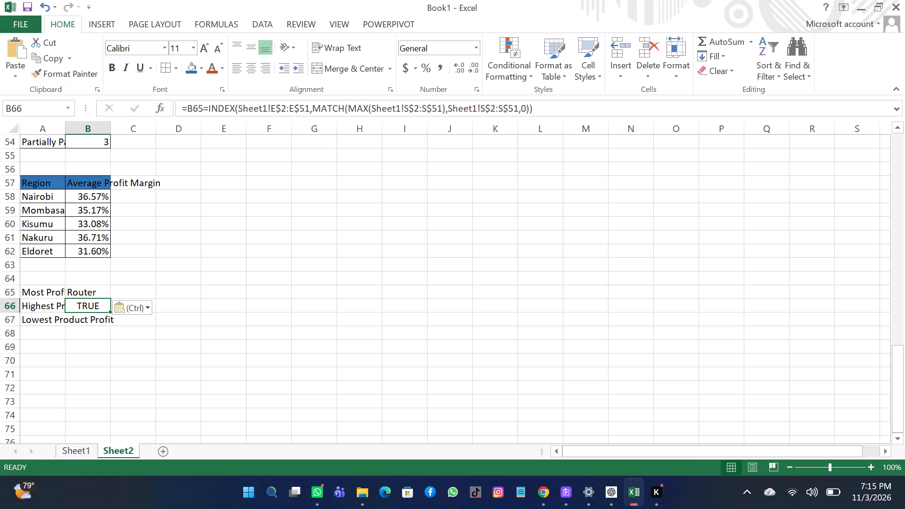
pyautogui.click(88, 291)
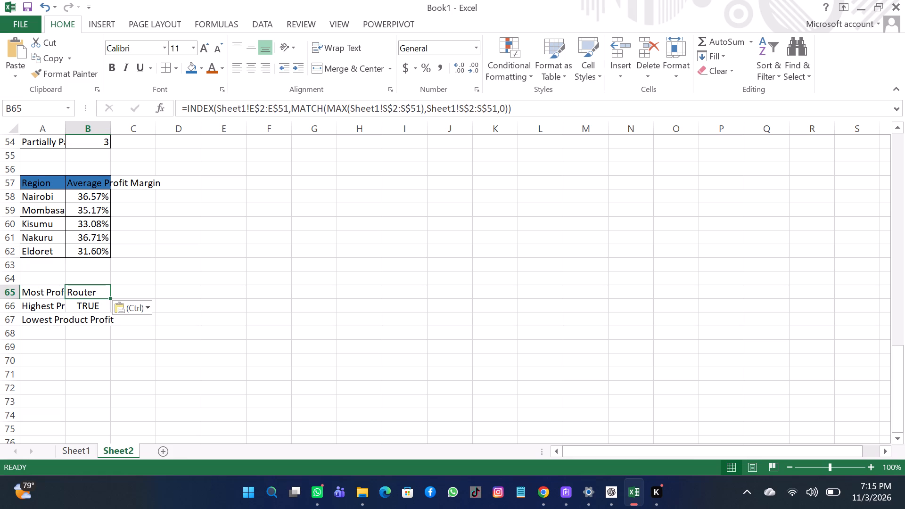
pyautogui.click(87, 305)
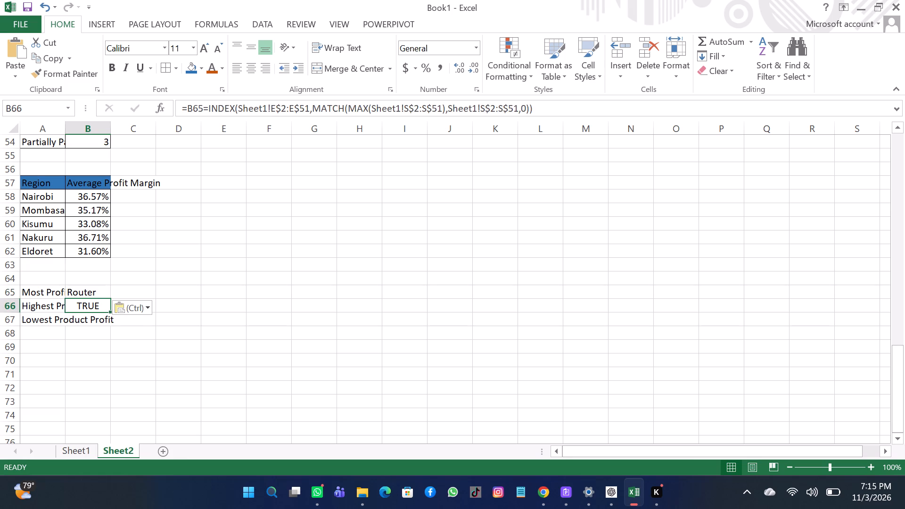
pyautogui.click(545, 111)
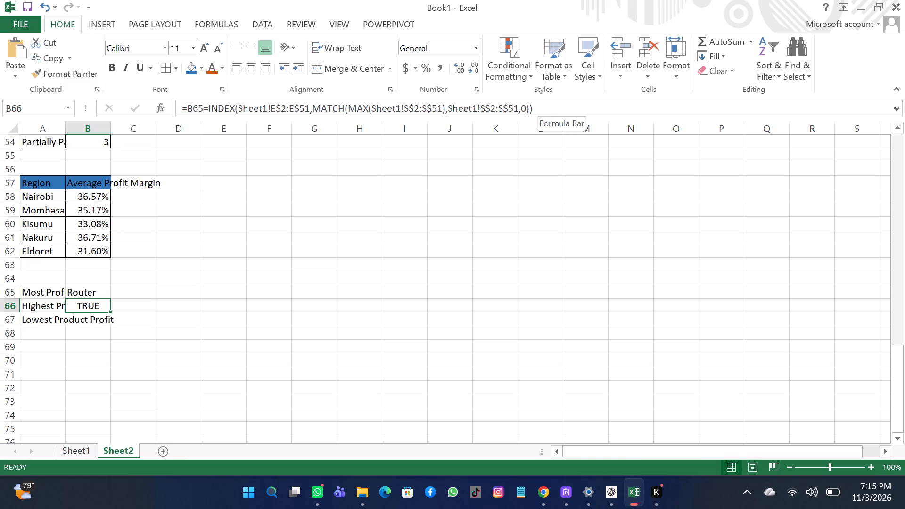
pyautogui.press('BackSpace')
pyautogui.press('BackSpace')
pyautogui.press('BackSpace')
pyautogui.press('BackSpace')
pyautogui.press('BackSpace')
pyautogui.press('BackSpace')
pyautogui.press('BackSpace')
pyautogui.press('BackSpace')
pyautogui.press('BackSpace')
pyautogui.press('BackSpace')
pyautogui.press('BackSpace')
pyautogui.press('BackSpace')
pyautogui.press('BackSpace')
pyautogui.press('BackSpace')
pyautogui.press('BackSpace')
pyautogui.press('BackSpace')
pyautogui.press('BackSpace')
pyautogui.press('BackSpace')
pyautogui.press('BackSpace')
pyautogui.press('BackSpace')
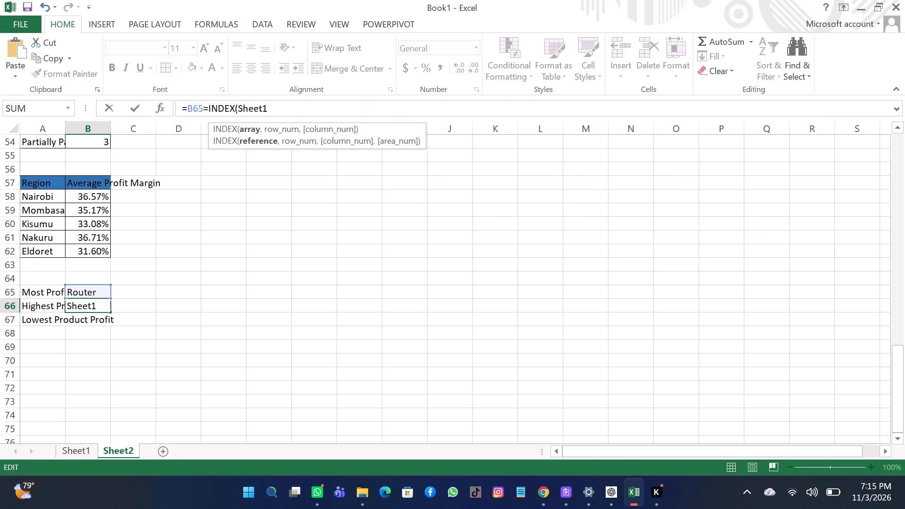
# Enter the formula =MAX(Sheet1!S$2:S$51) in B66, beside "Highest Product Profit".
pyautogui.press('=')
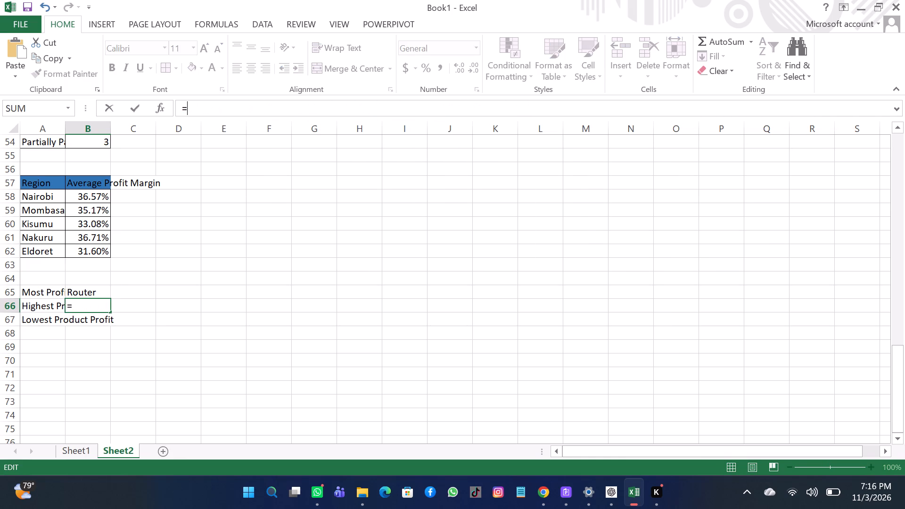
pyautogui.write('MAX')
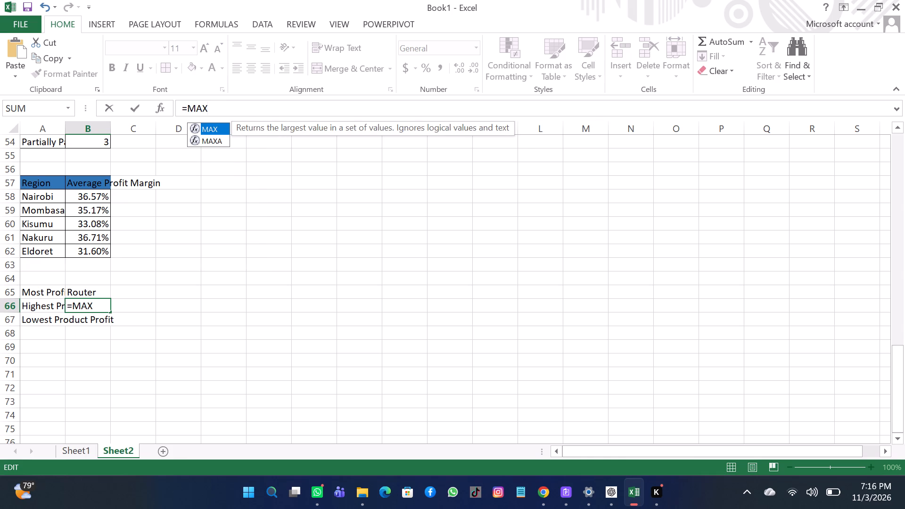
pyautogui.write('(S')
pyautogui.write('heet1')
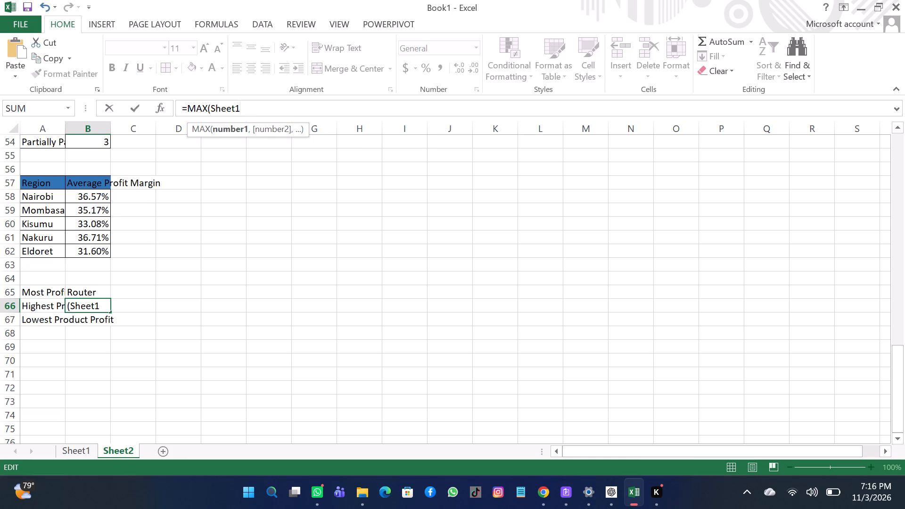
pyautogui.hotkey('shift', '!')
pyautogui.press('s')
pyautogui.write('$2')
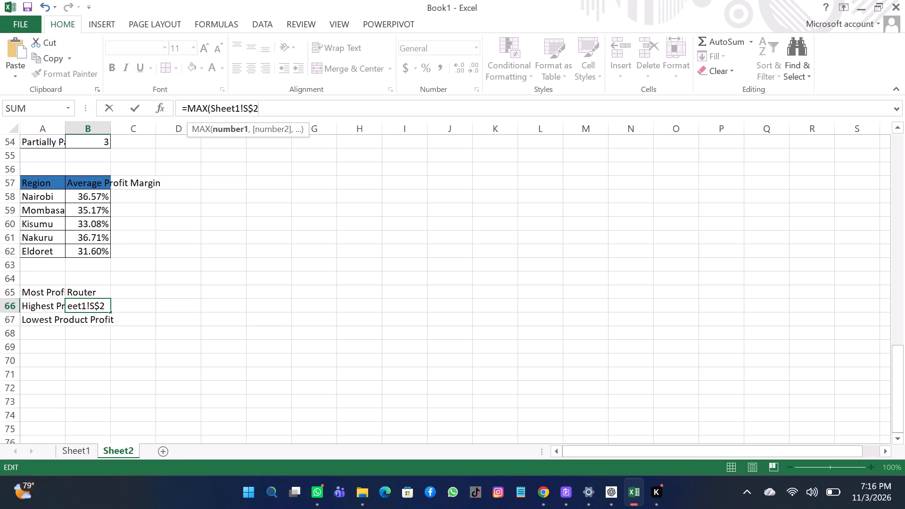
pyautogui.hotkey('shift', ':')
pyautogui.press('s')
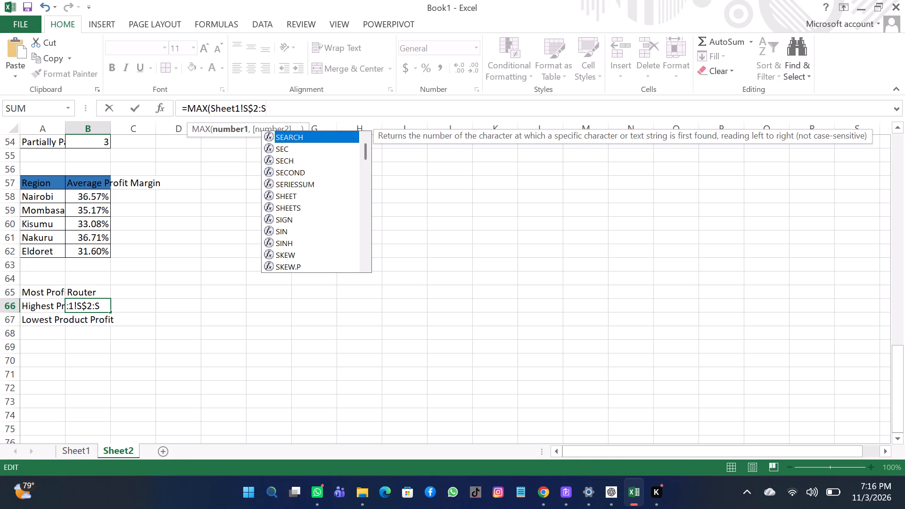
pyautogui.hotkey('shift', '$')
pyautogui.write('51')
pyautogui.hotkey('shift', ')')
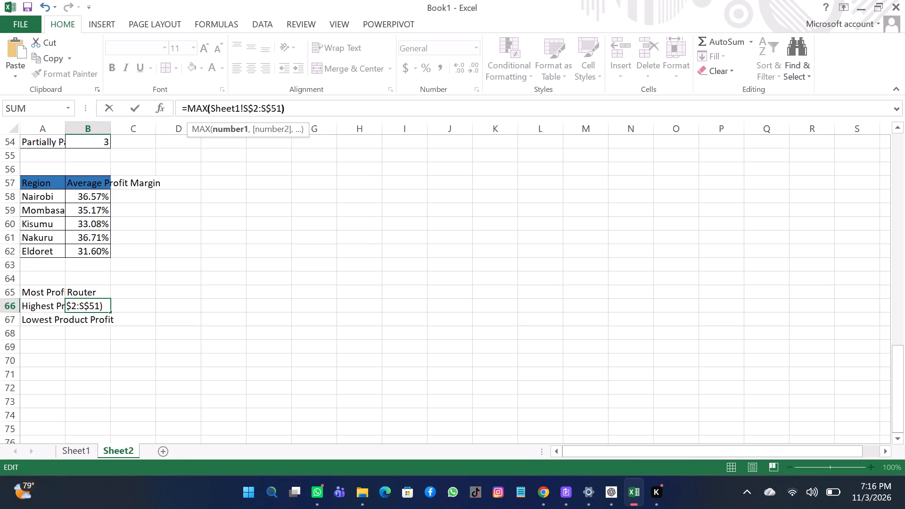
pyautogui.press('Return')
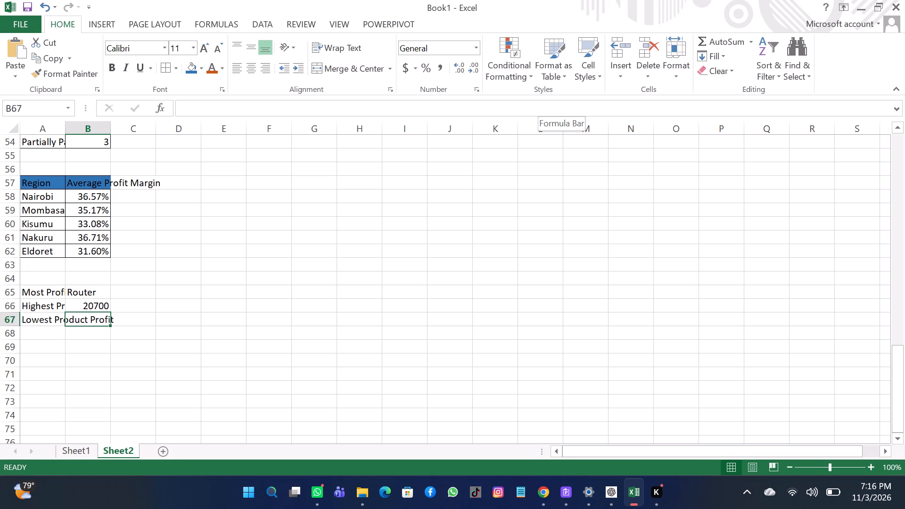
# Enter the formula =MIN(Sheet1!S$2:S$51) in B67, beside "Lowest Product Profit".
pyautogui.press('=')
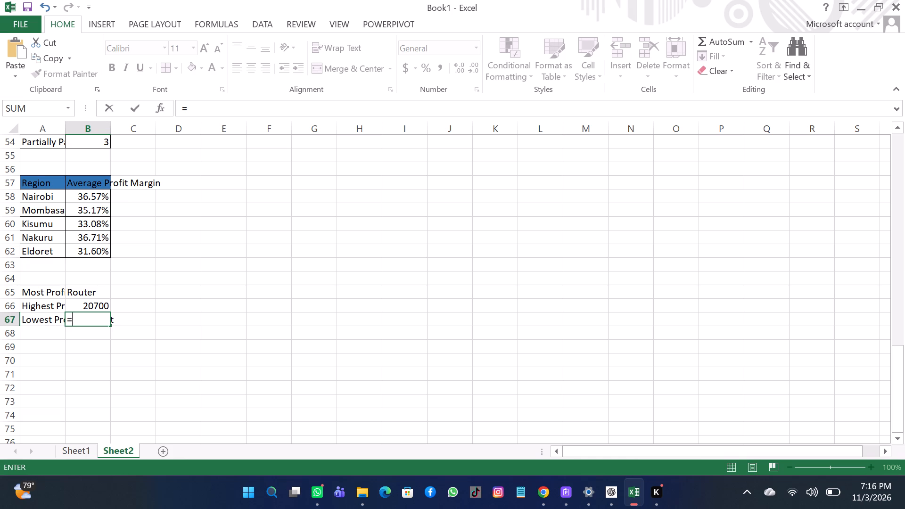
pyautogui.write('MIN')
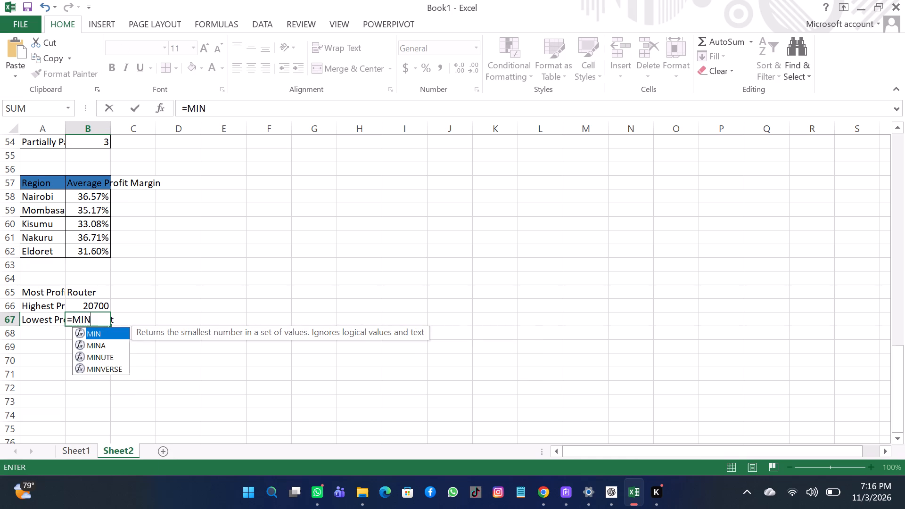
pyautogui.hotkey('shift', '(')
pyautogui.press('s')
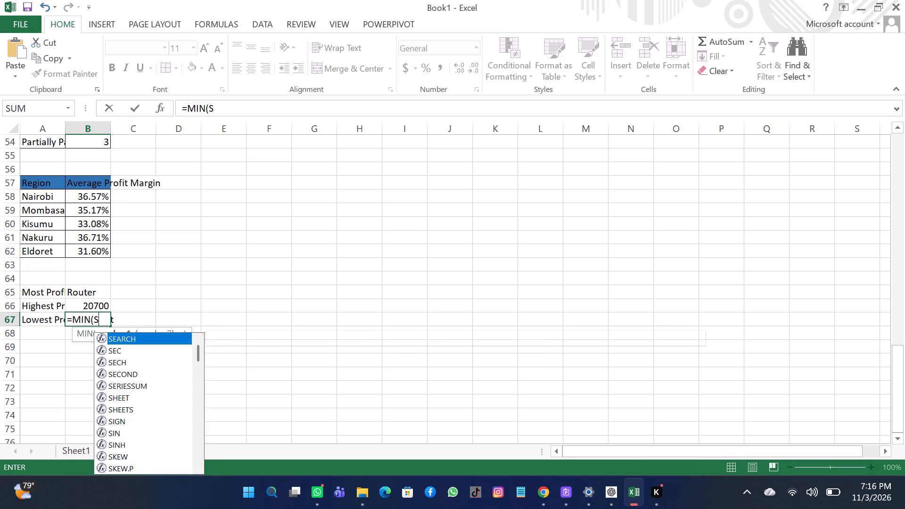
pyautogui.press('h')
pyautogui.write('ee')
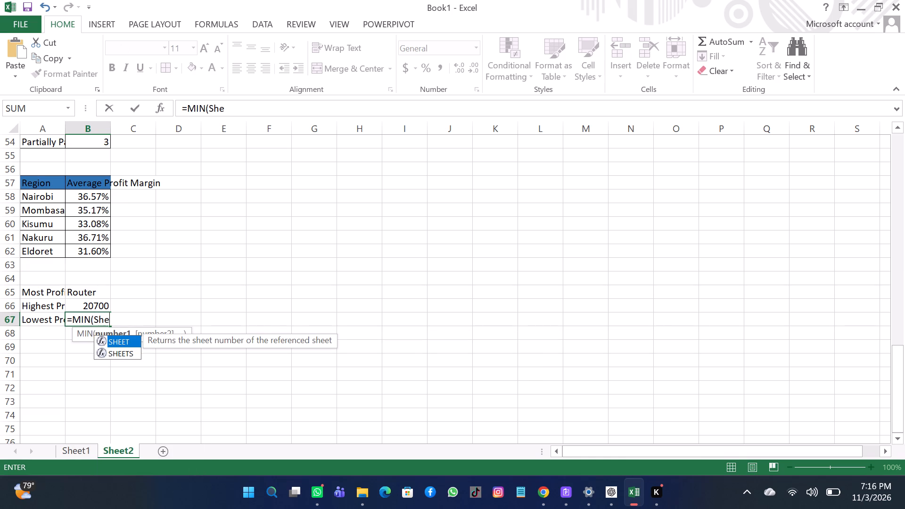
pyautogui.write('t1')
pyautogui.hotkey('shift', '!')
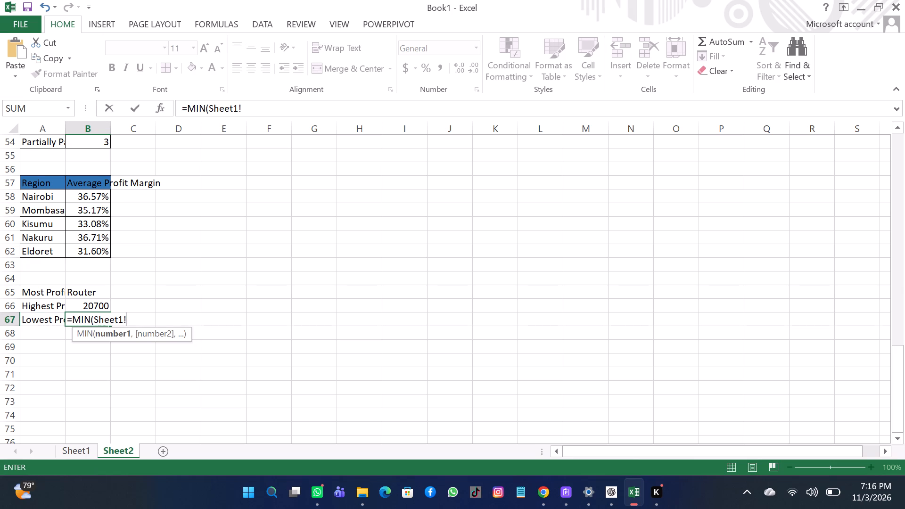
pyautogui.press('s')
pyautogui.hotkey('shift', '$')
pyautogui.press('2')
pyautogui.hotkey('shift', ':')
pyautogui.press('s')
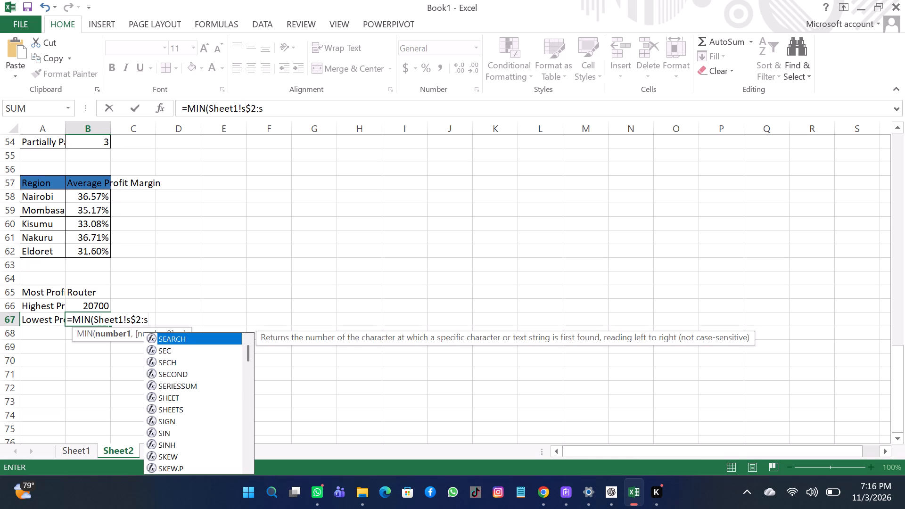
pyautogui.hotkey('shift', '$')
pyautogui.write('51')
pyautogui.hotkey('shift', ')')
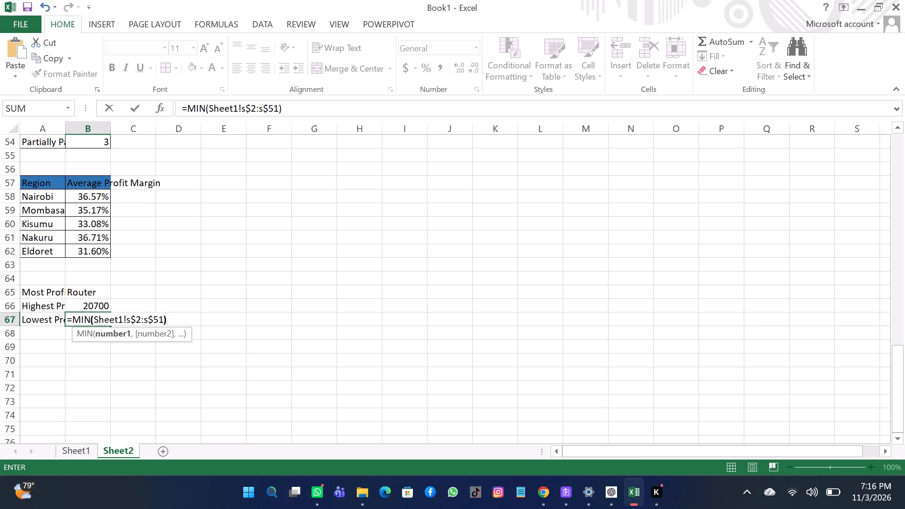
pyautogui.press('Return')
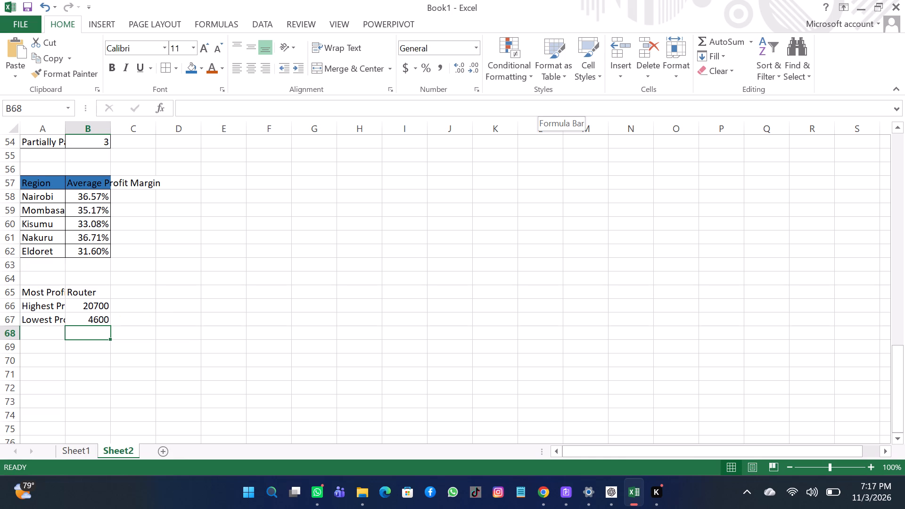
# AutoFit the width of column A to the "Lowest Product Profit" label in A67.
pyautogui.click(56, 319)
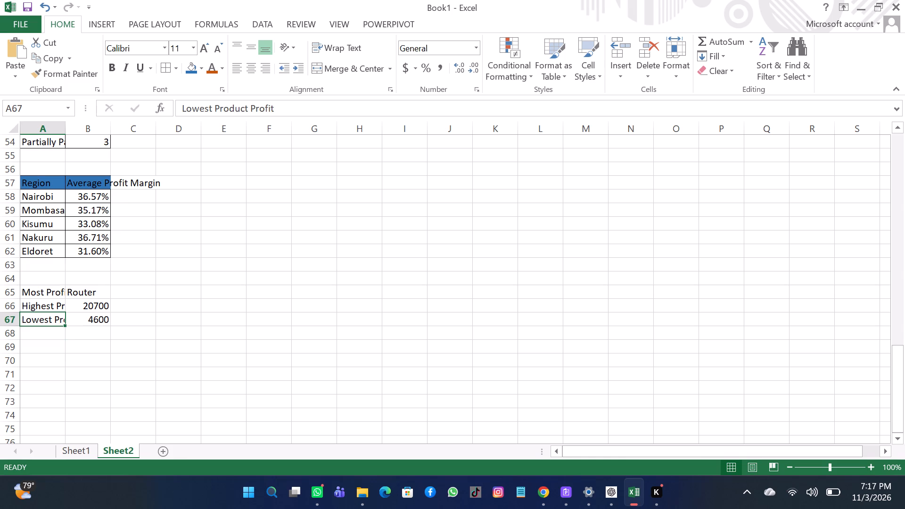
pyautogui.click(681, 52)
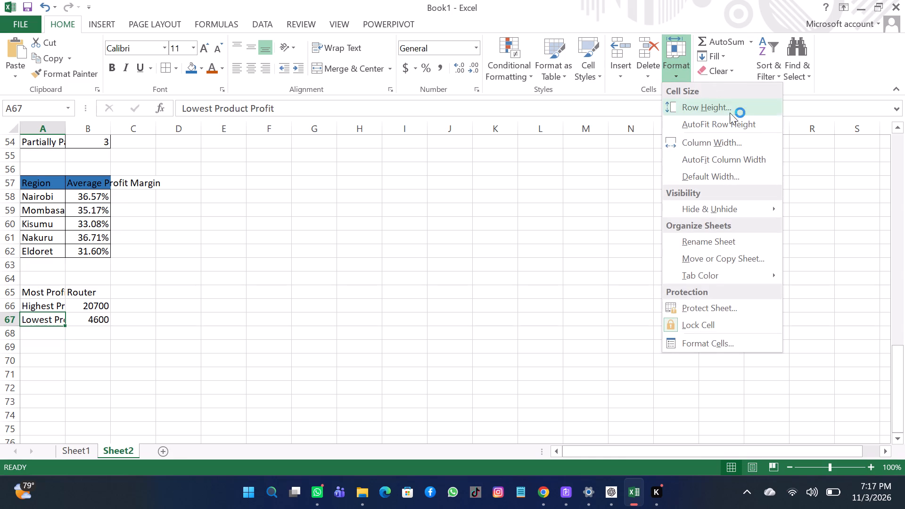
pyautogui.click(742, 158)
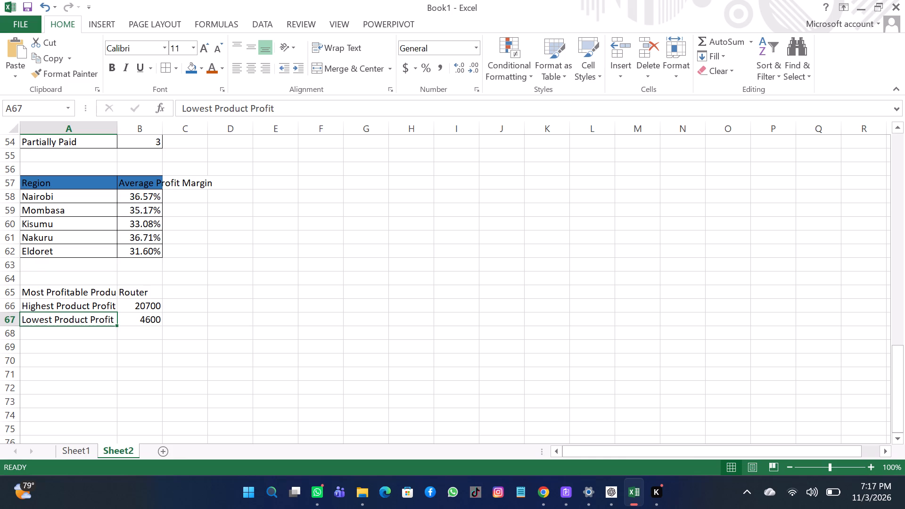
# Review the Sheet2 summary tables above the product profit block with the widened column A.
pyautogui.scroll(1, 71, 318)
pyautogui.hscroll(3, 71, 318)
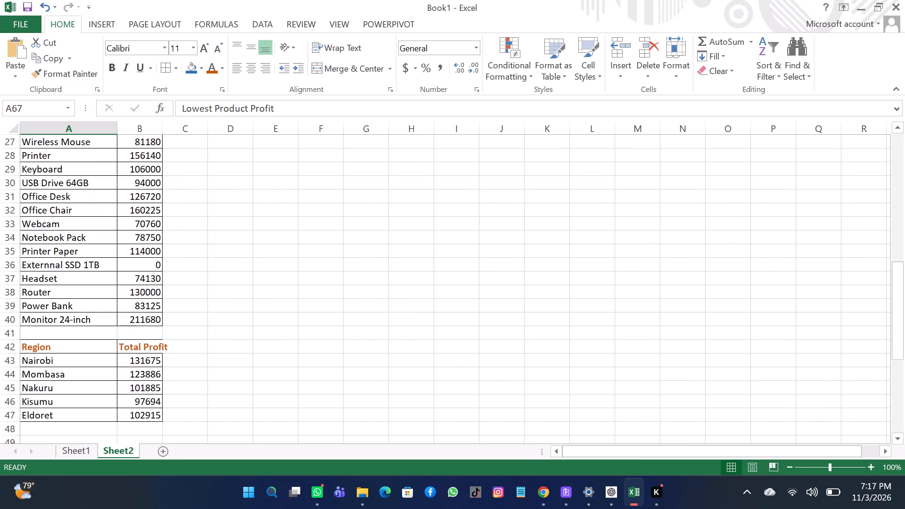
pyautogui.scroll(1, 71, 318)
pyautogui.scroll(-1, 71, 318)
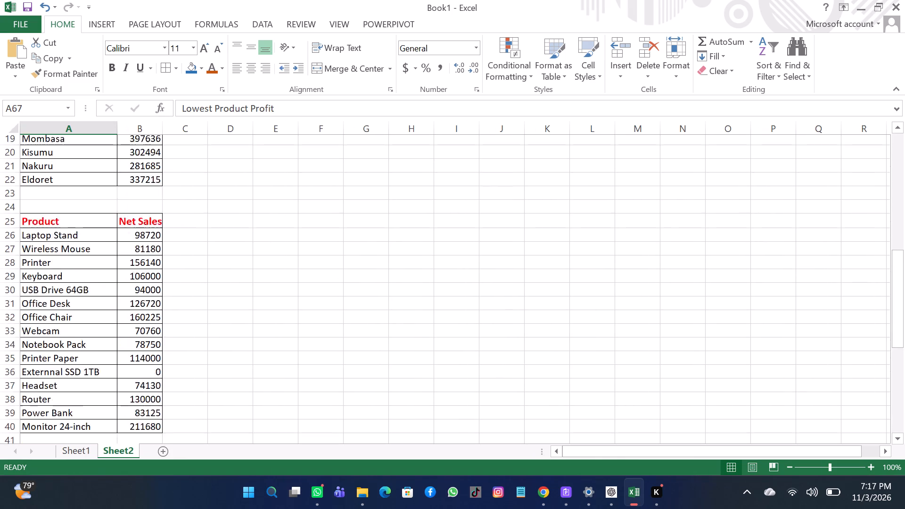
pyautogui.scroll(2, 71, 318)
pyautogui.scroll(-3, 71, 318)
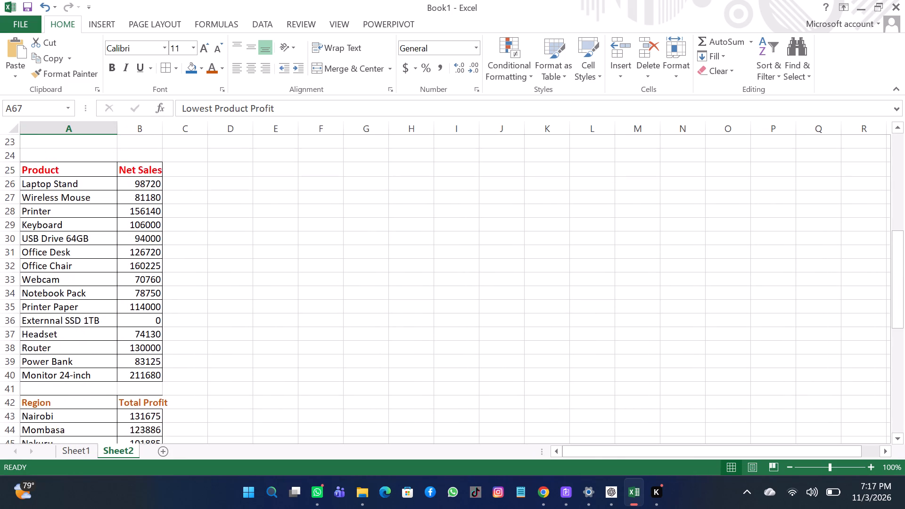
pyautogui.scroll(-5, 71, 318)
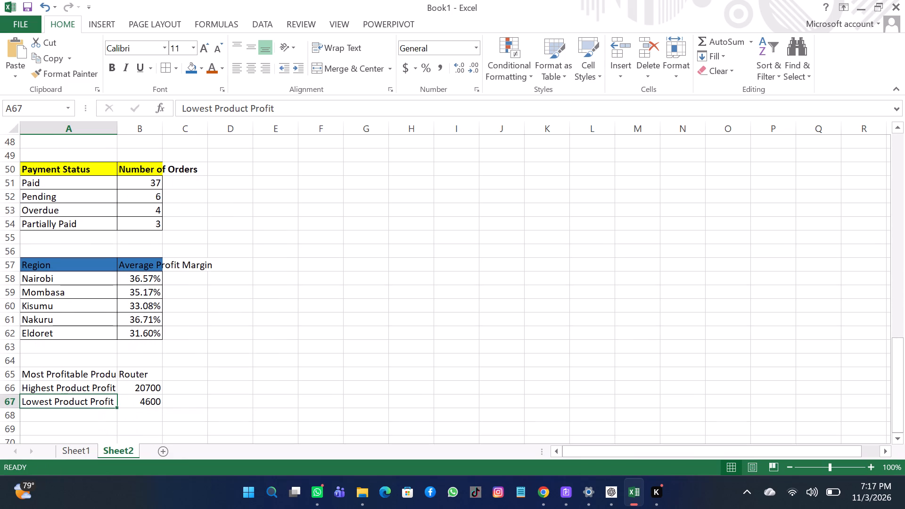
# Apply all borders to the product profit block A65:B67.
pyautogui.hotkey('ctrl', 'a')
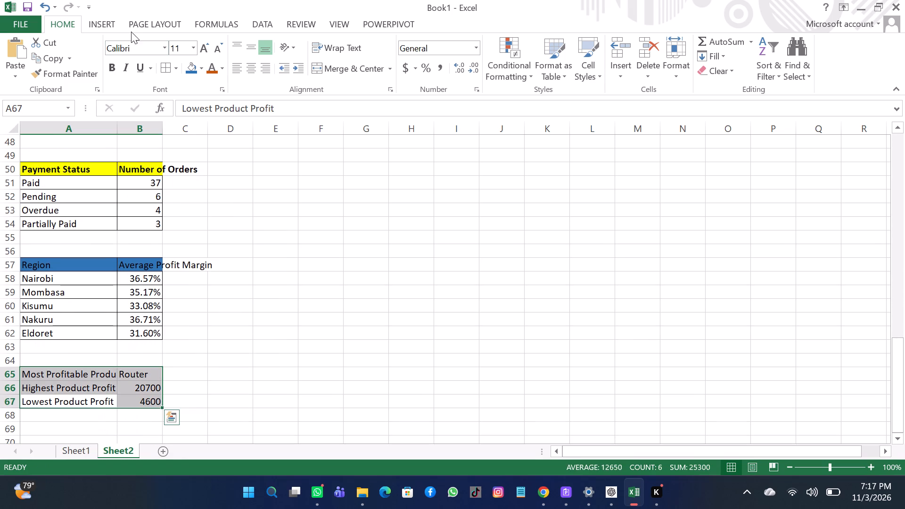
pyautogui.click(167, 74)
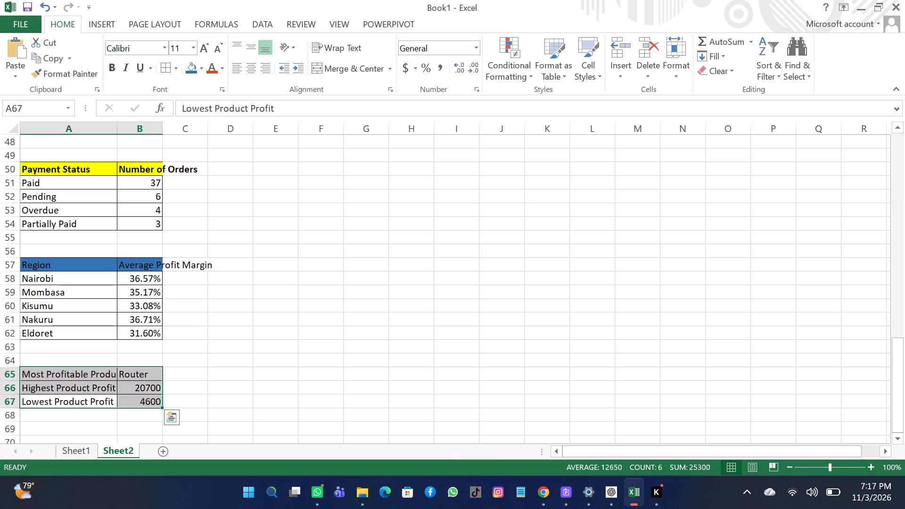
# Make the three product profit labels in A65:A67 bold.
pyautogui.click(43, 378)
pyautogui.moveTo(43, 378); pyautogui.dragTo(47, 374)
pyautogui.click(47, 374)
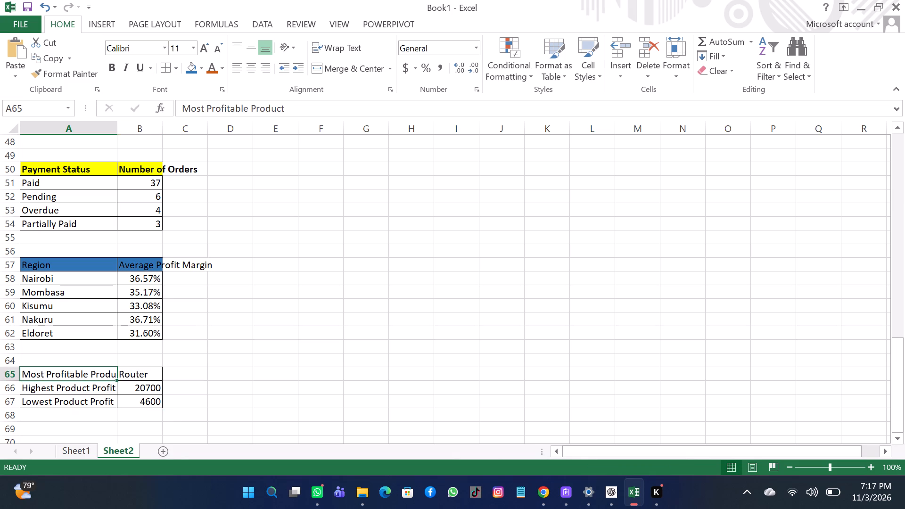
pyautogui.moveTo(47, 374); pyautogui.dragTo(47, 398)
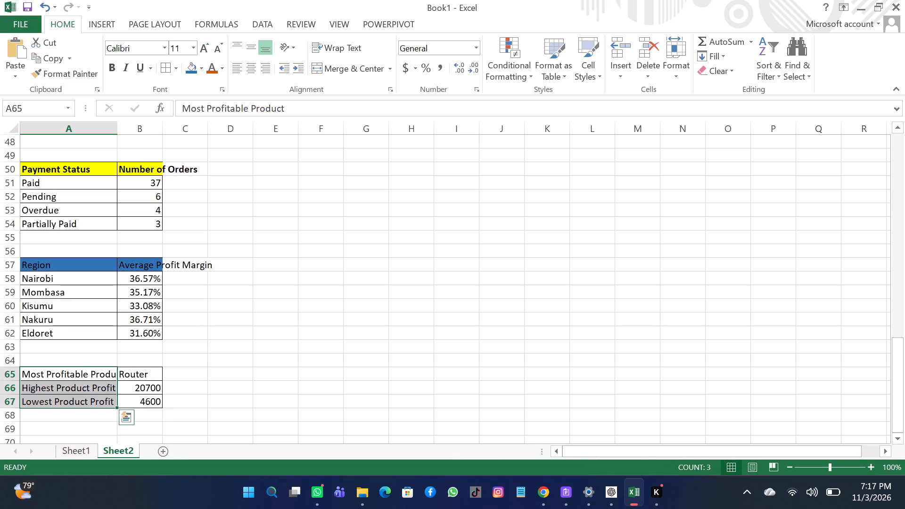
pyautogui.click(115, 66)
pyautogui.click(278, 250)
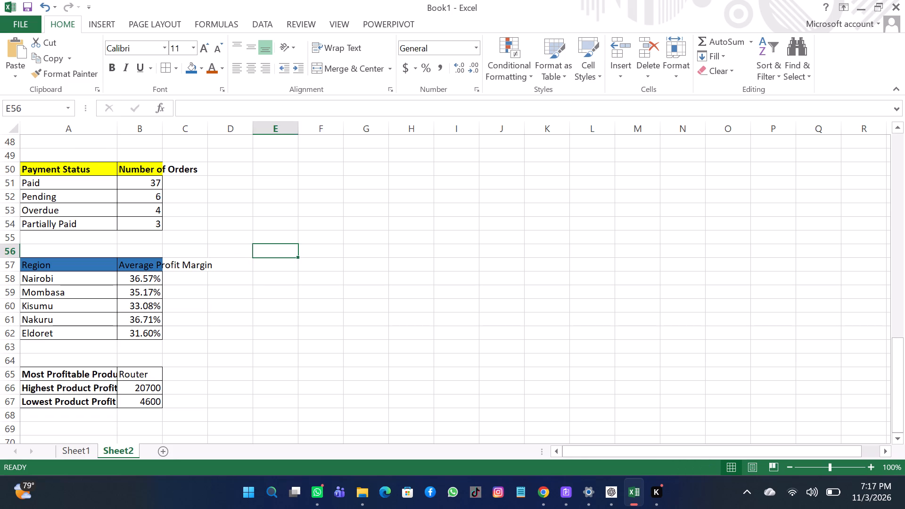
pyautogui.click(259, 320)
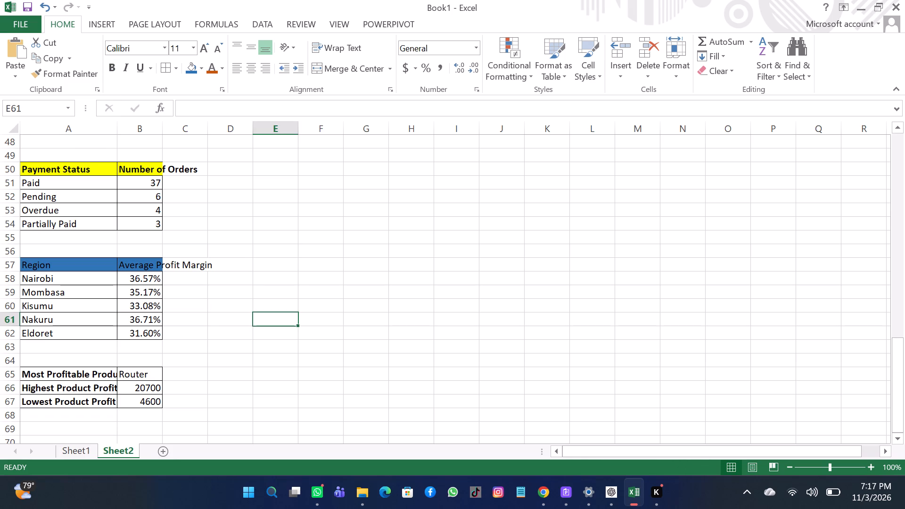
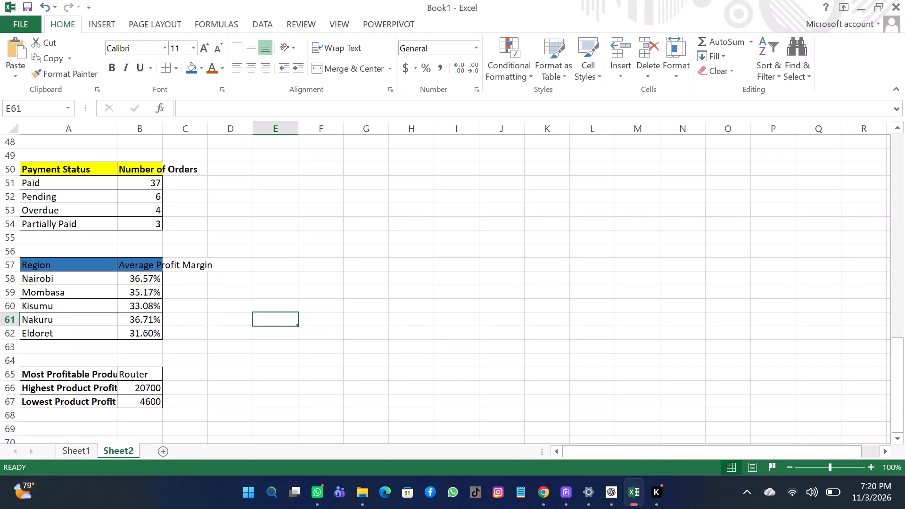
# Enter the header "Salesperson" in A70 of Sheet2, below the product profit block.
pyautogui.scroll(-1, 58, 409)
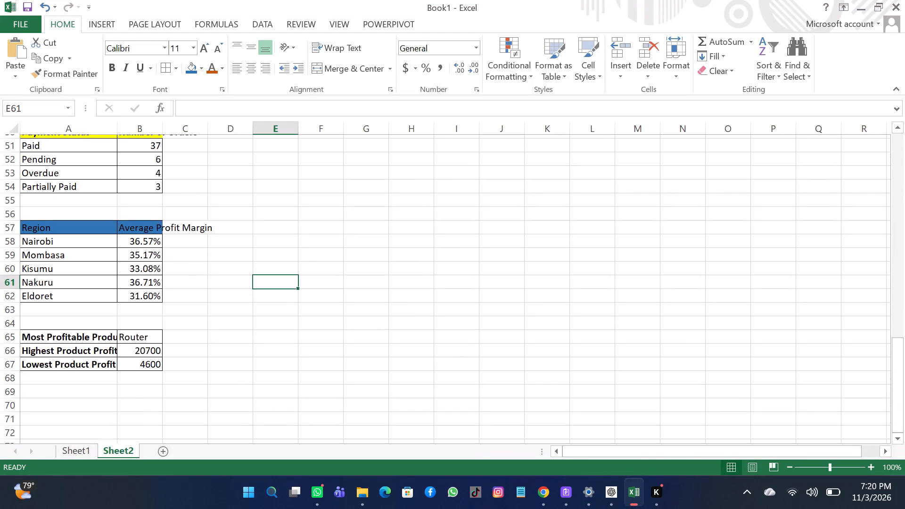
pyautogui.scroll(-2, 58, 409)
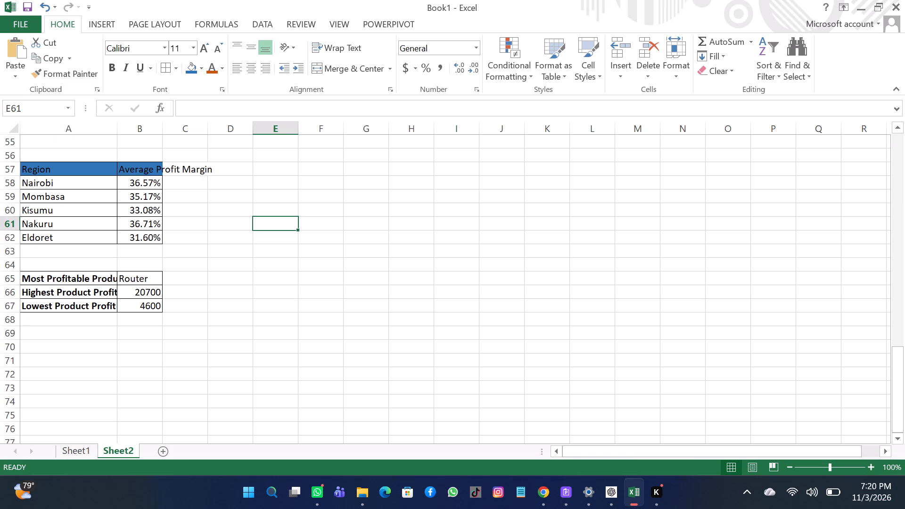
pyautogui.click(47, 353)
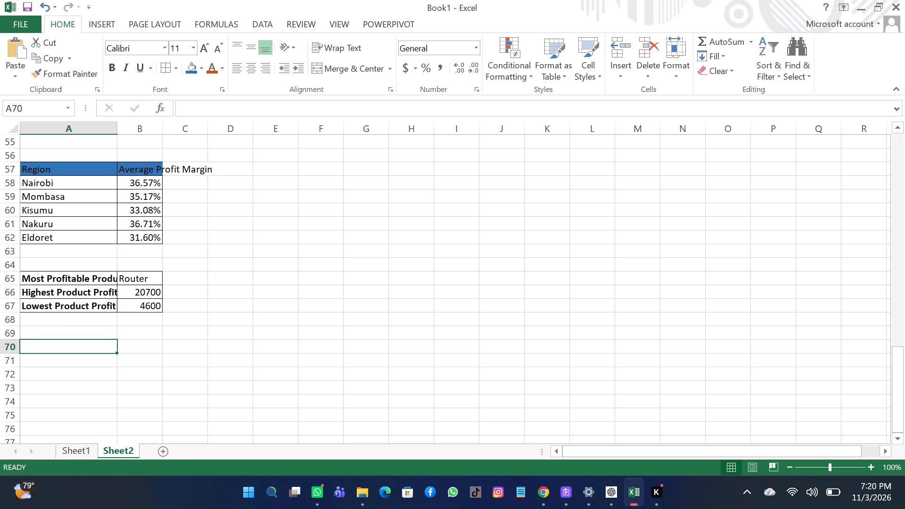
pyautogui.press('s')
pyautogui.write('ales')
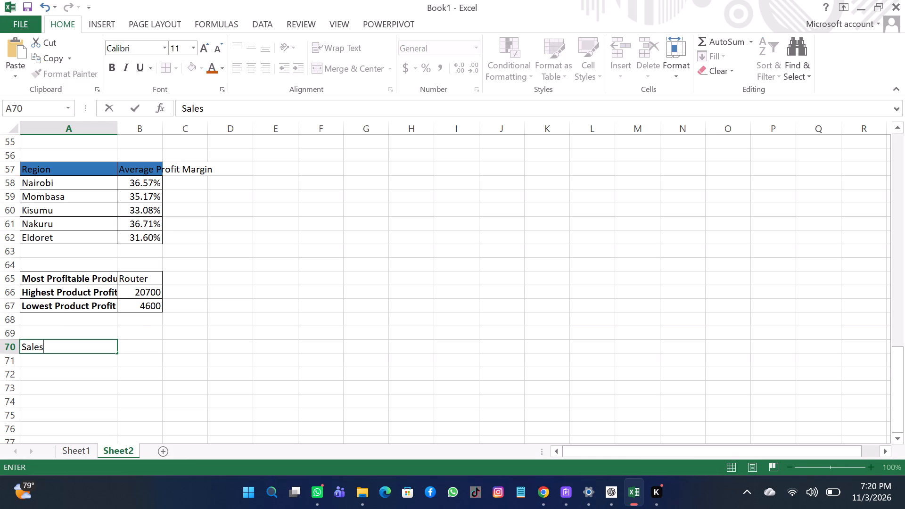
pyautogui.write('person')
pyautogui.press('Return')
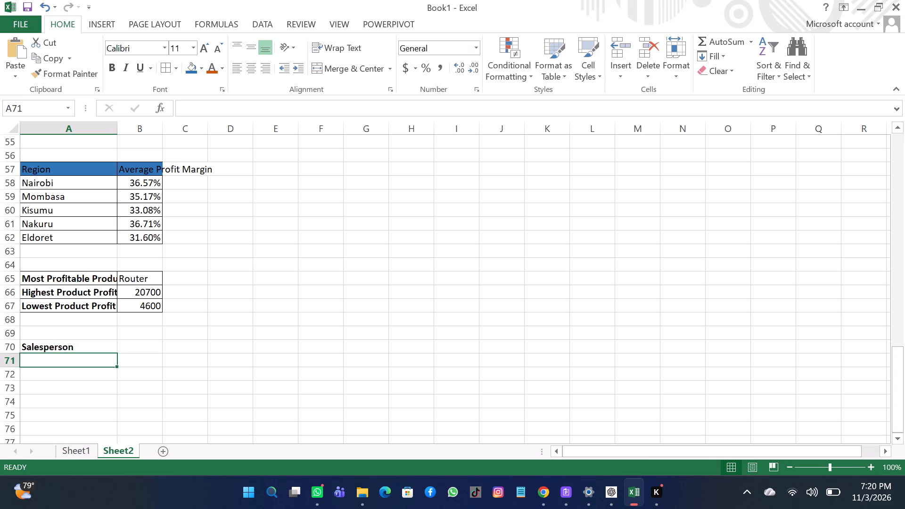
# Enter the header "Total Net Sales" in B70, beside the Salesperson header.
pyautogui.click(130, 346)
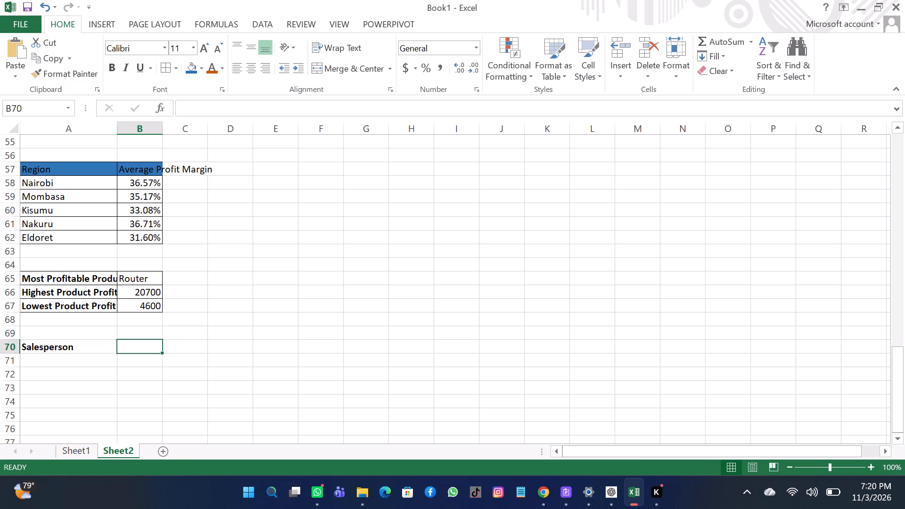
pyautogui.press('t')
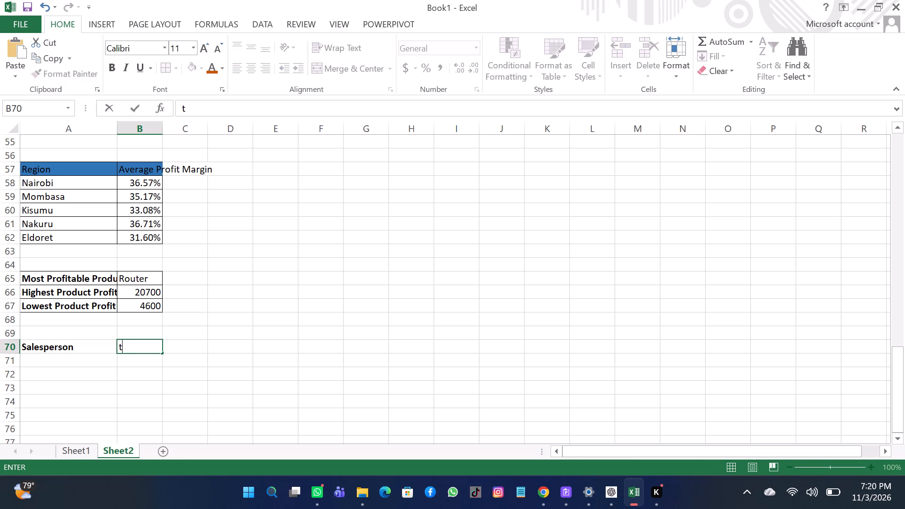
pyautogui.press('BackSpace')
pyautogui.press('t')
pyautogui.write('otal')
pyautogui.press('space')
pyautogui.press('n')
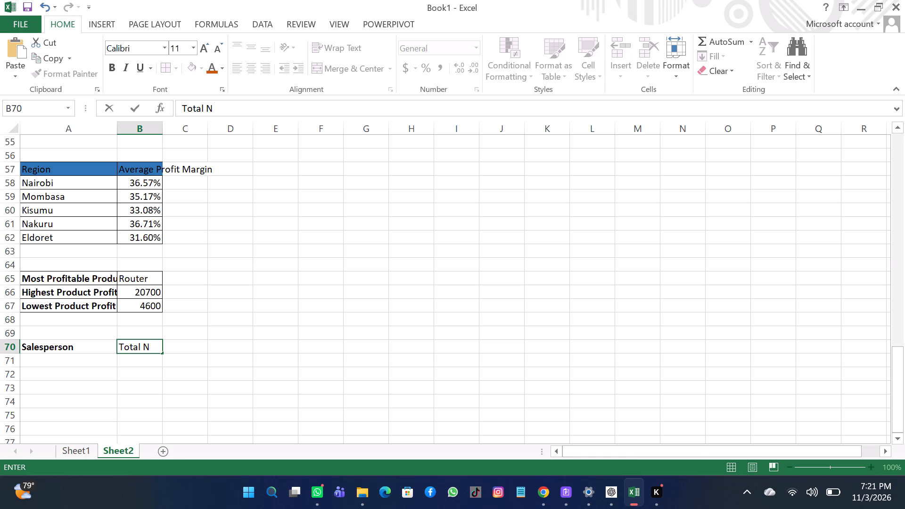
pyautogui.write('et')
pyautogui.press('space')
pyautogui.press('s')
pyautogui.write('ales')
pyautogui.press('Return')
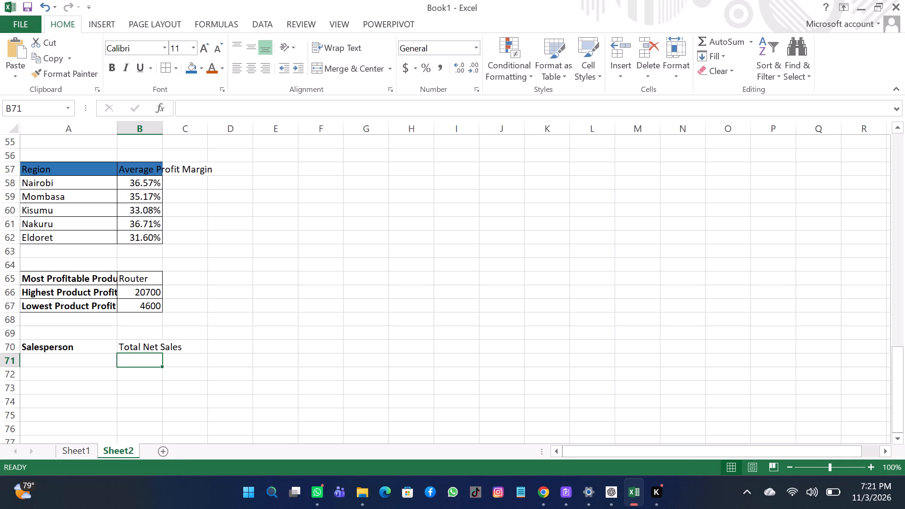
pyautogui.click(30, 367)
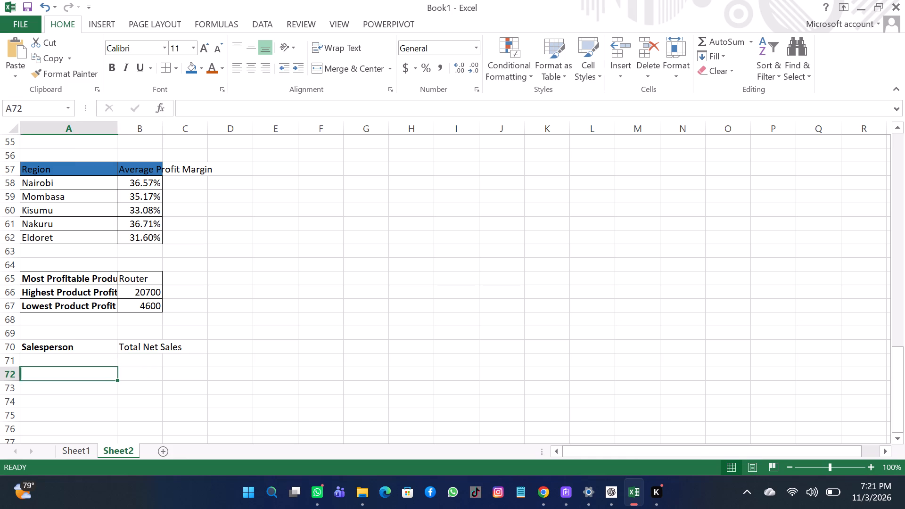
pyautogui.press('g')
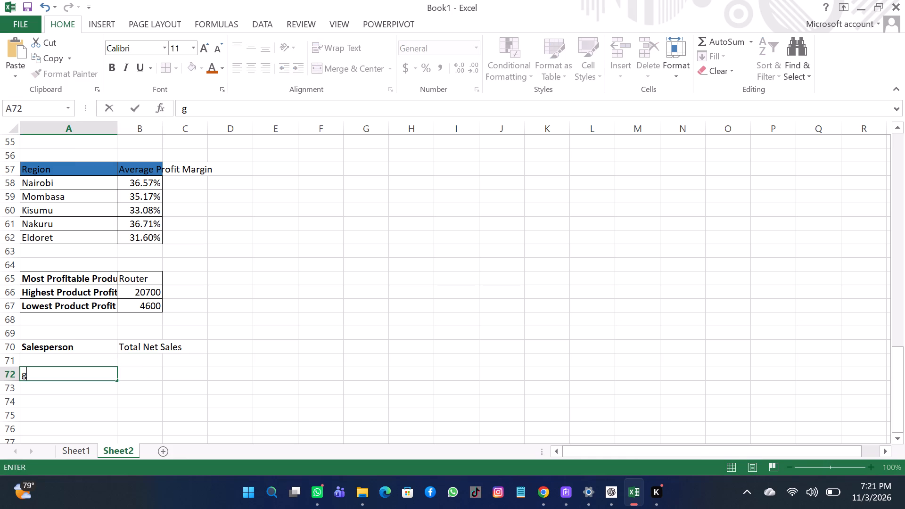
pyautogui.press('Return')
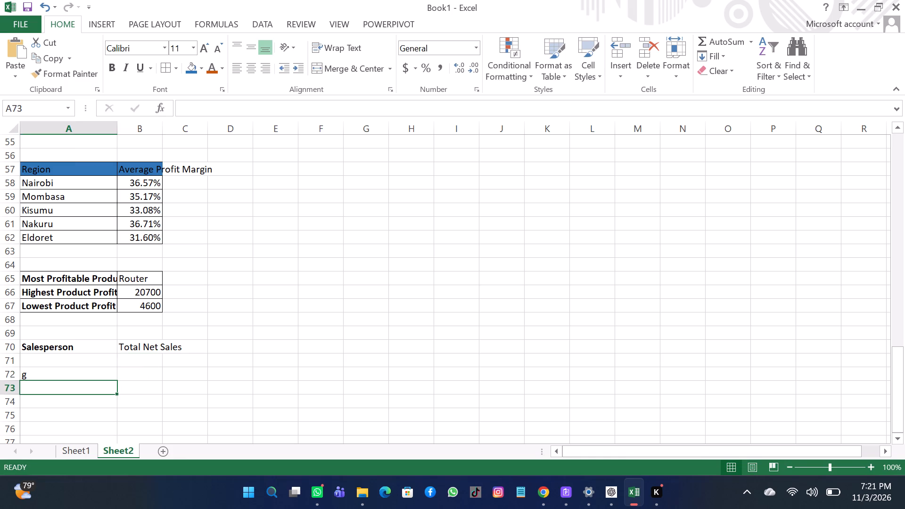
# Check the names in Sheet1 and enter Ali's full name as the first salesperson in A71 of Sheet2.
pyautogui.click(30, 362)
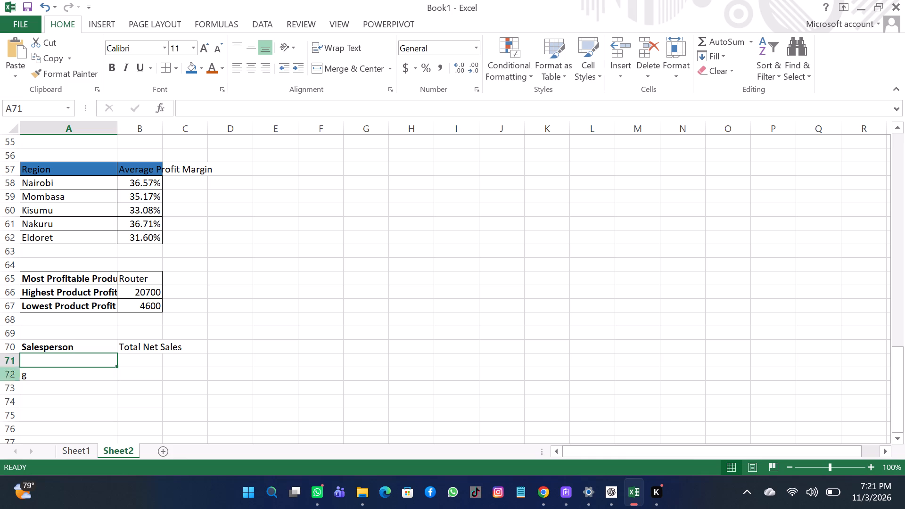
pyautogui.click(80, 451)
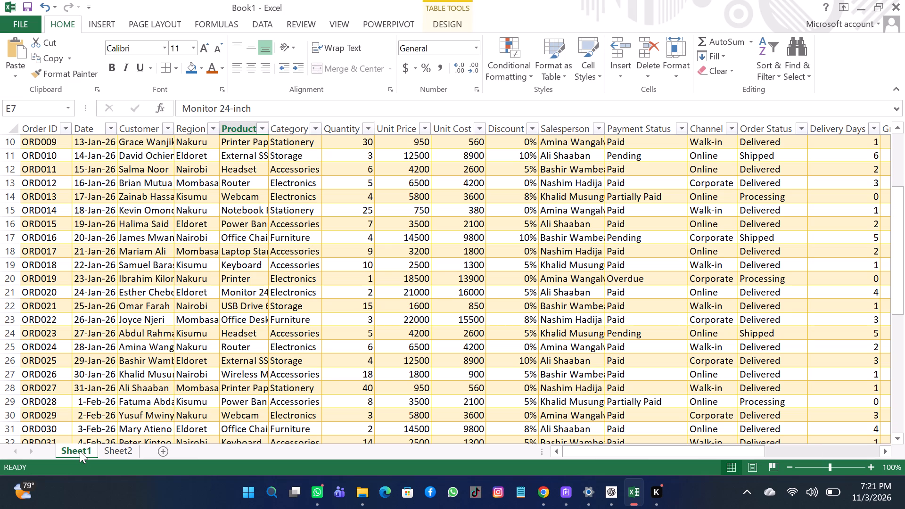
pyautogui.scroll(2, 252, 287)
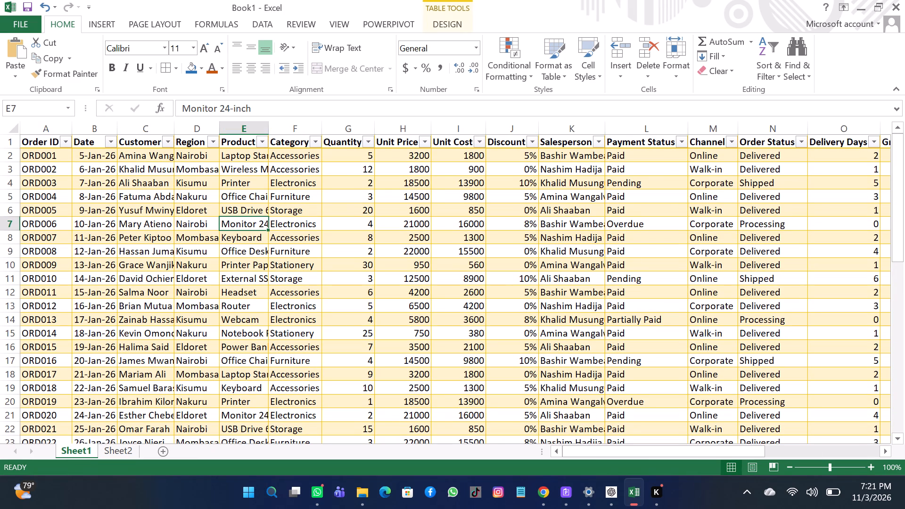
pyautogui.click(155, 170)
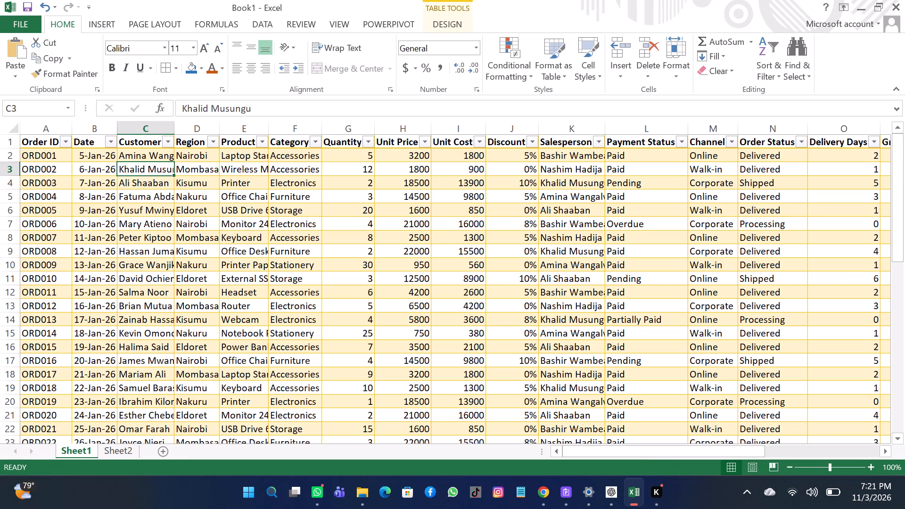
pyautogui.click(132, 454)
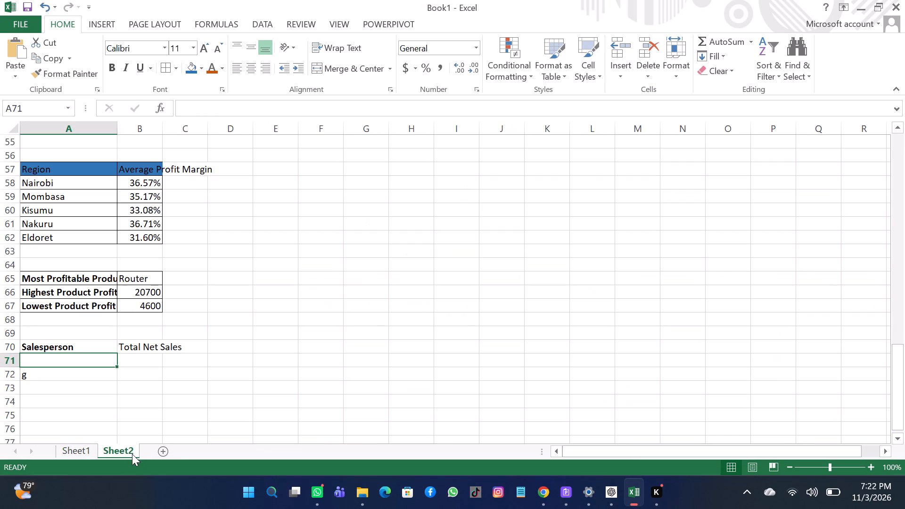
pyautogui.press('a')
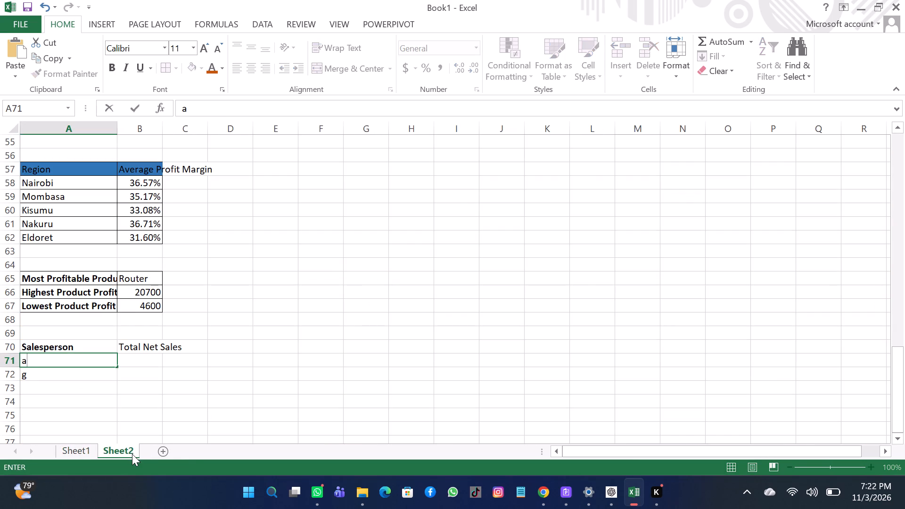
pyautogui.press('BackSpace')
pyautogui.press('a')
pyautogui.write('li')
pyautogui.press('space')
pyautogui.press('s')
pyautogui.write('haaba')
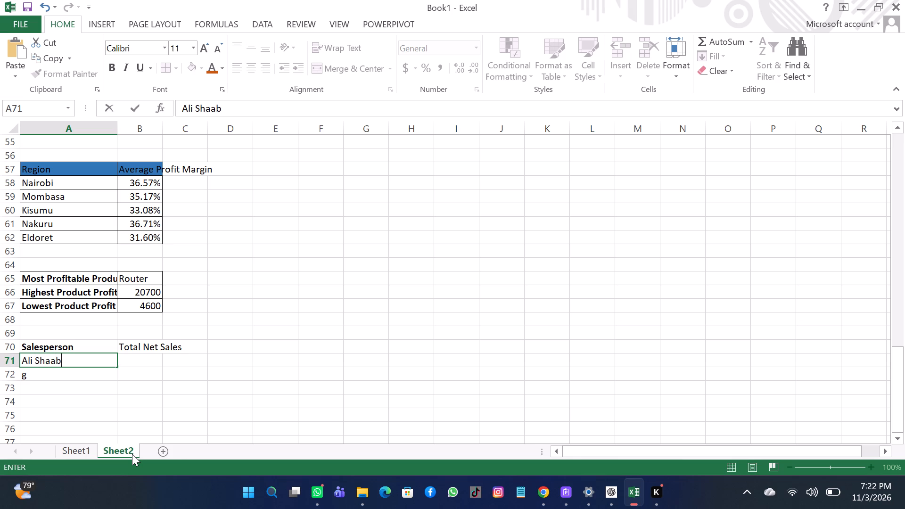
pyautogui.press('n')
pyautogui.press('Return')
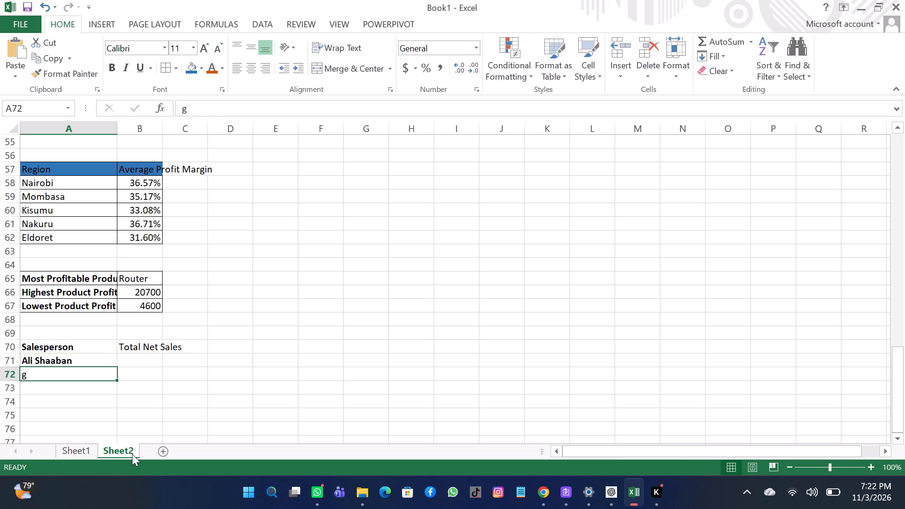
# Replace the stray letter in A72 with Khalid's full name as the second salesperson.
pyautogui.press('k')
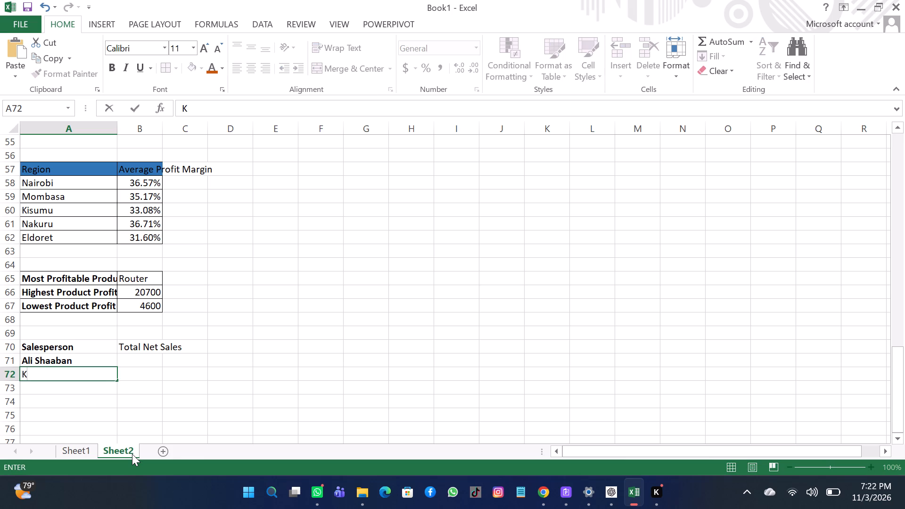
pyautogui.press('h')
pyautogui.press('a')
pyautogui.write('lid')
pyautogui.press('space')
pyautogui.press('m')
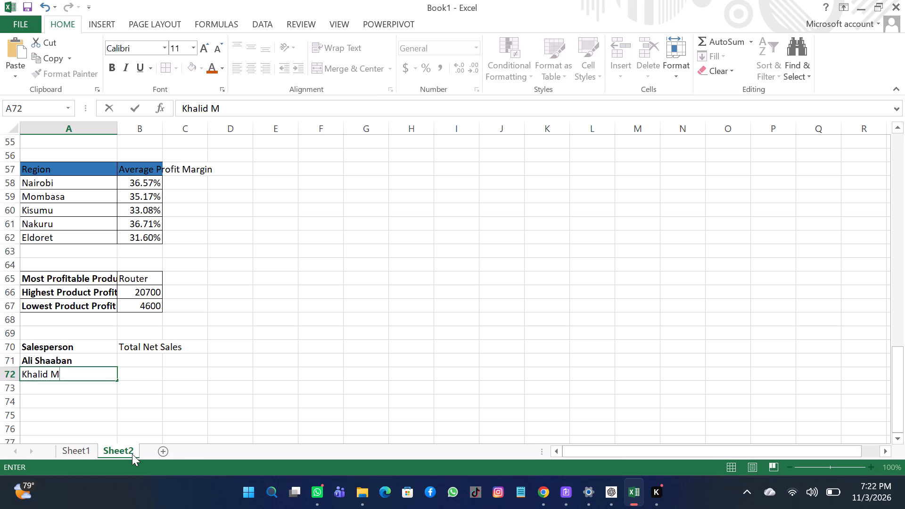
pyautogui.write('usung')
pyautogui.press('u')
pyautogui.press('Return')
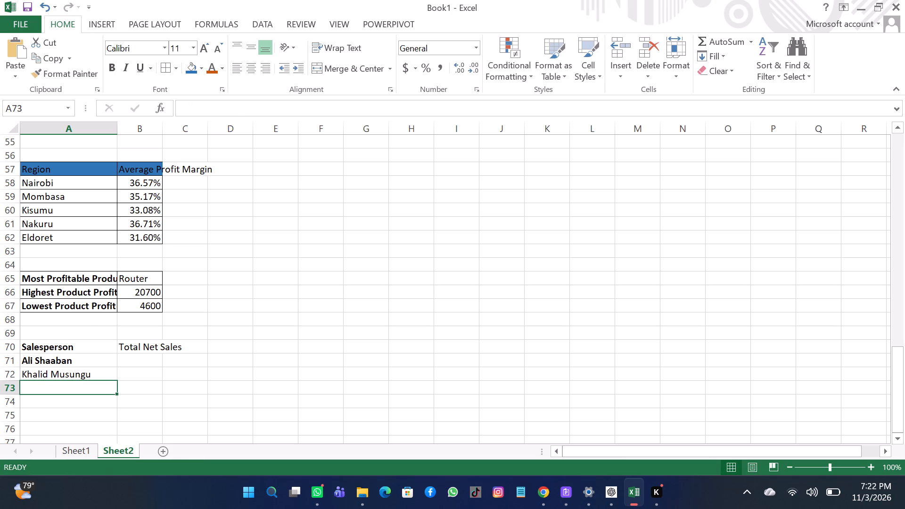
# Check the customer names in Sheet1 and enter Grace's full name as the third salesperson in A73 of Sheet2.
pyautogui.click(79, 443)
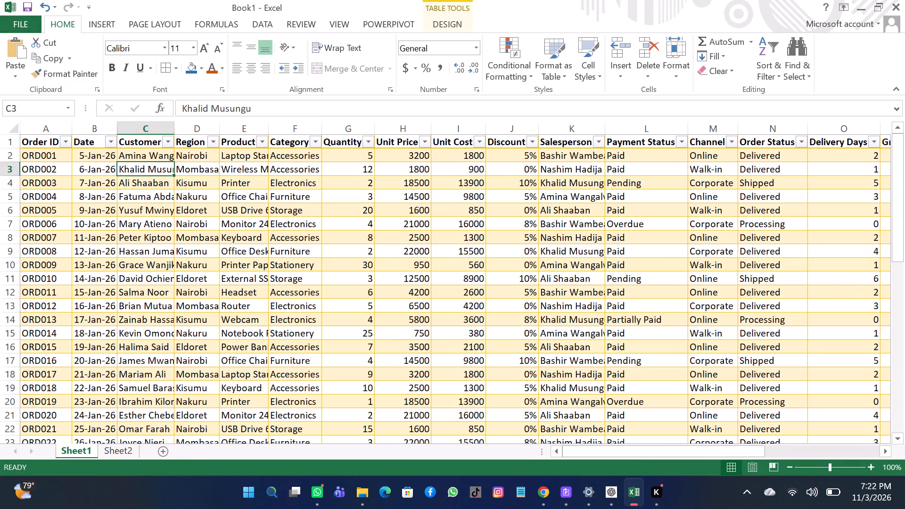
pyautogui.click(147, 254)
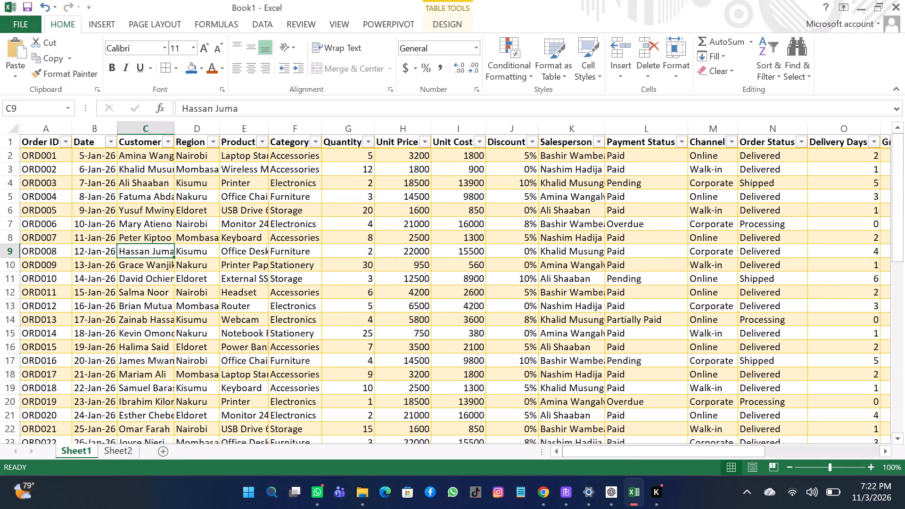
pyautogui.click(149, 266)
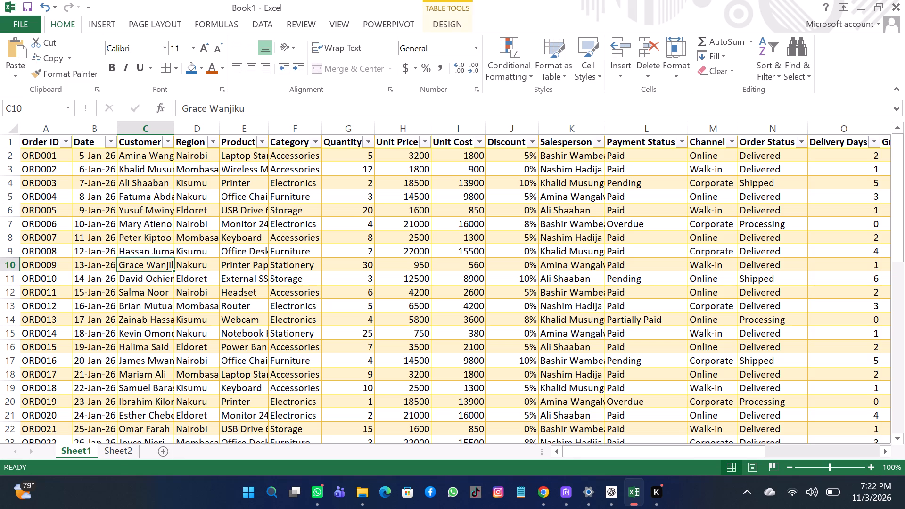
pyautogui.click(164, 253)
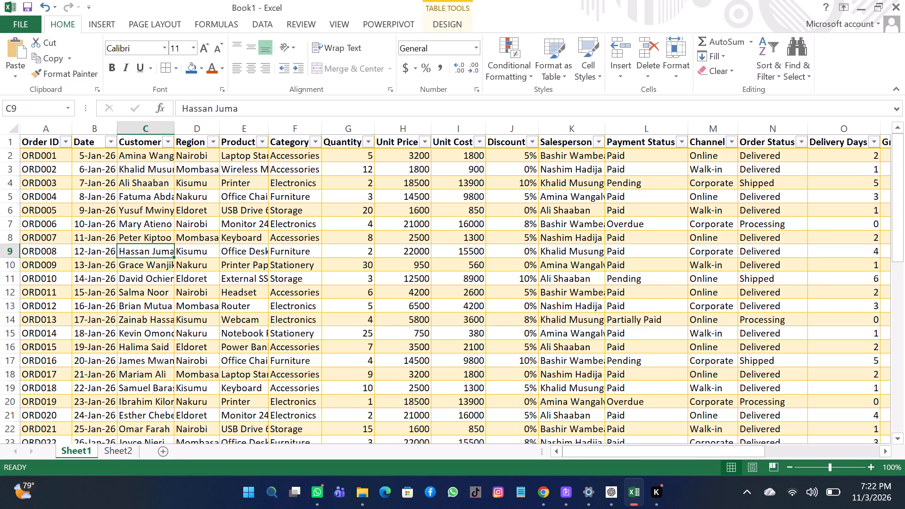
pyautogui.click(132, 457)
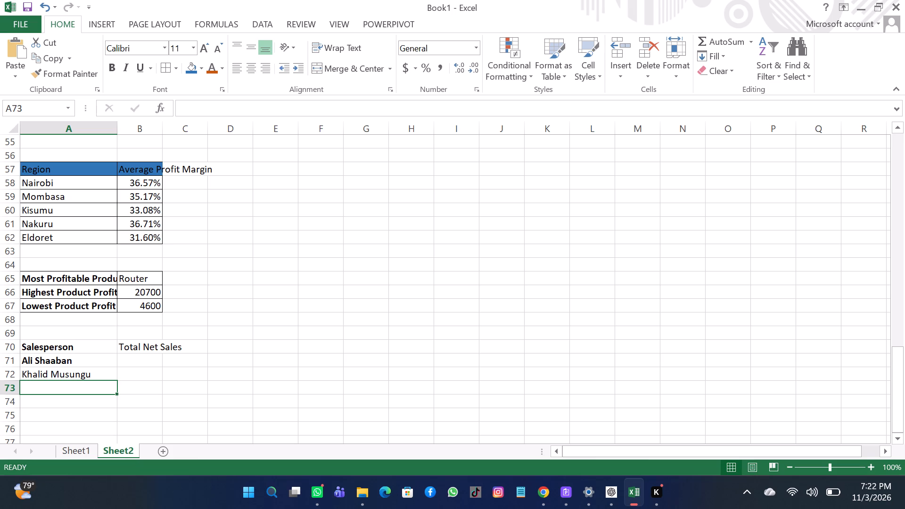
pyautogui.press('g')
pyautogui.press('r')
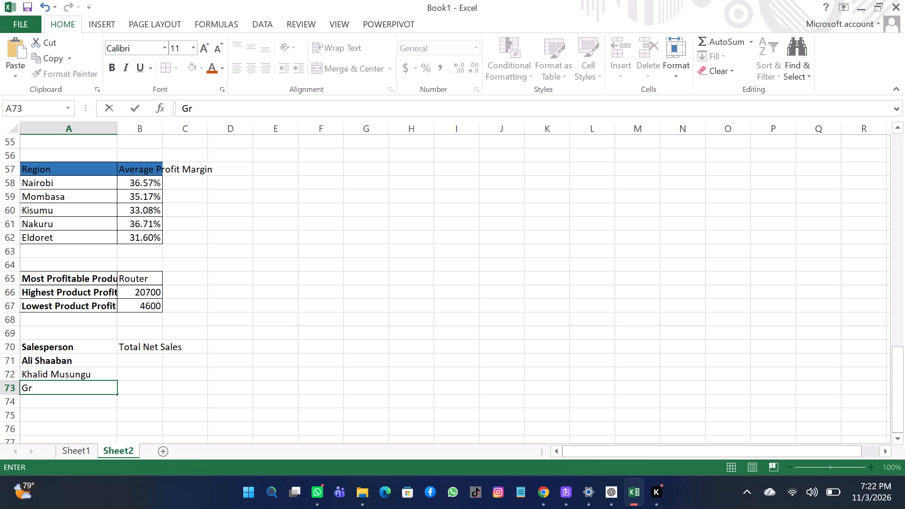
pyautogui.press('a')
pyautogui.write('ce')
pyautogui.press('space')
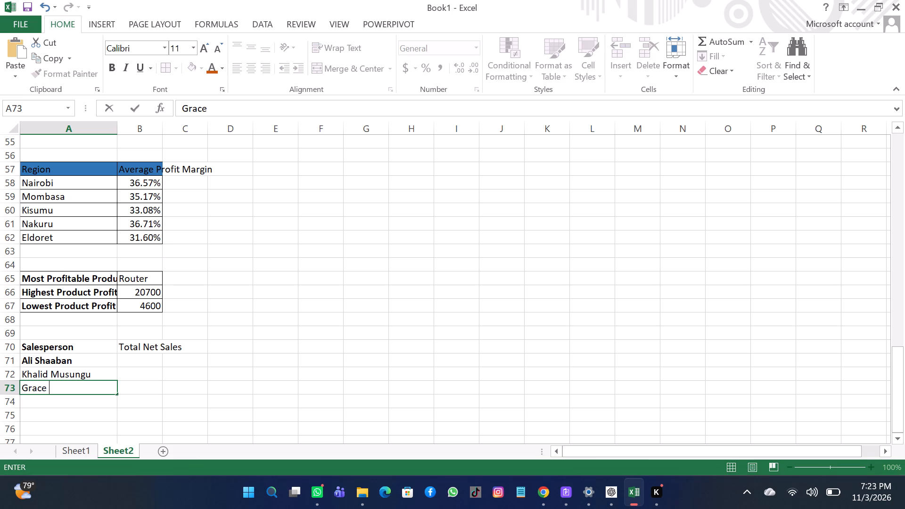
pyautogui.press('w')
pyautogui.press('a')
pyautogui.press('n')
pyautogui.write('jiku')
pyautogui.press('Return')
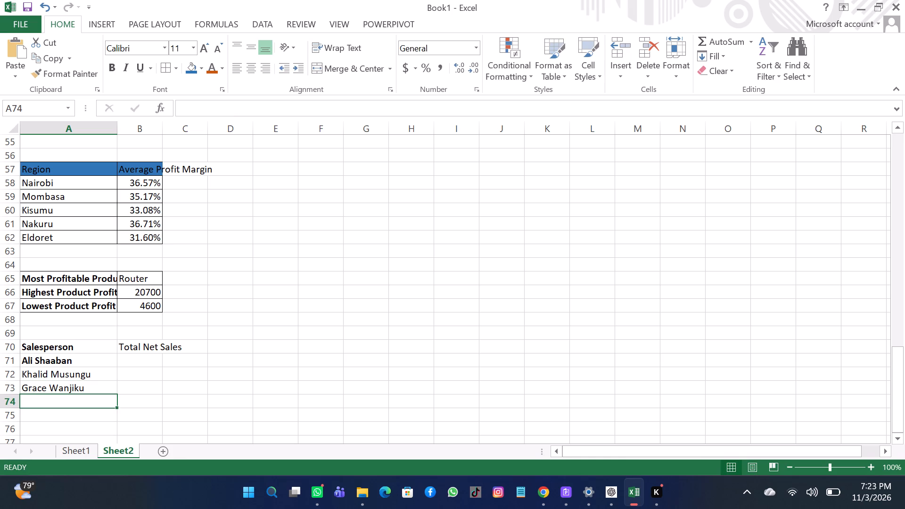
# Enter Hassan's full name, with a capitalised surname, as the fourth salesperson in A74.
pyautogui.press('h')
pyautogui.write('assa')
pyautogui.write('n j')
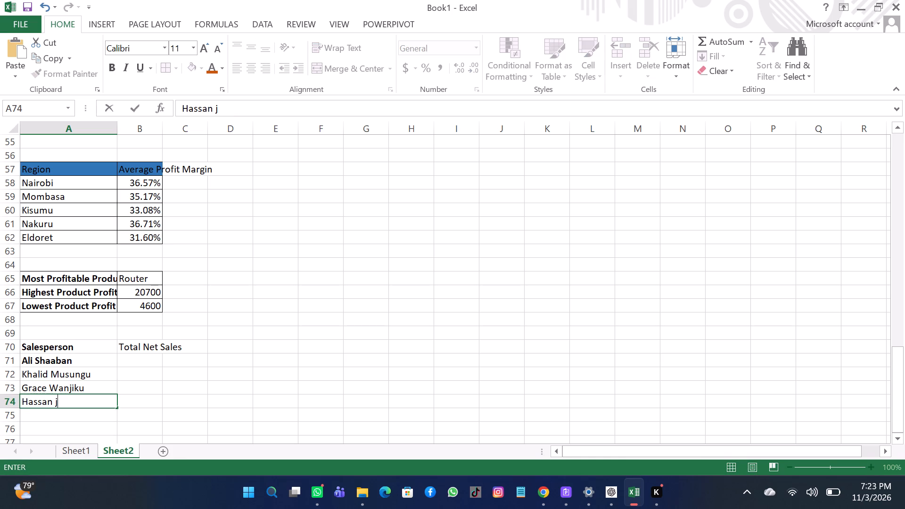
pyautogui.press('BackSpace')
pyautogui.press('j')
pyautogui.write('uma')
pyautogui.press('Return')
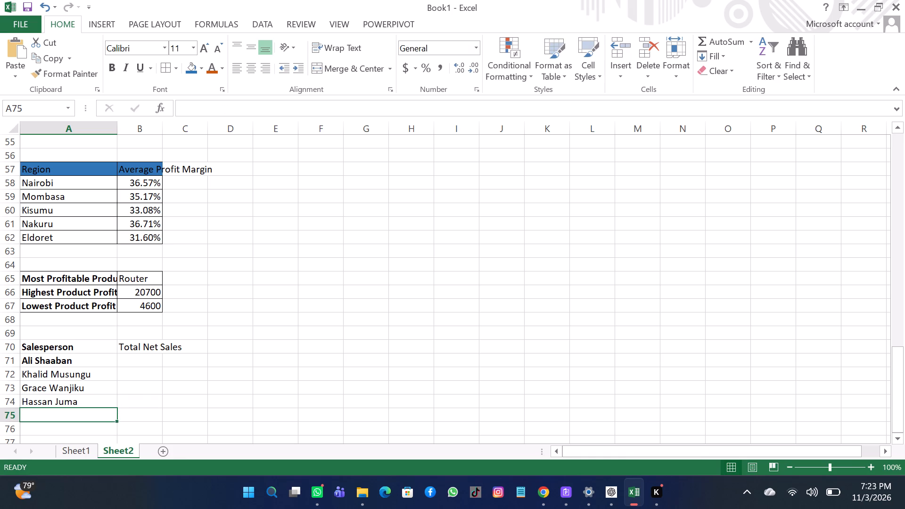
# Check the customer names in Sheet1 and enter Zainab's full name as the fifth salesperson in A75 of Sheet2.
pyautogui.click(77, 452)
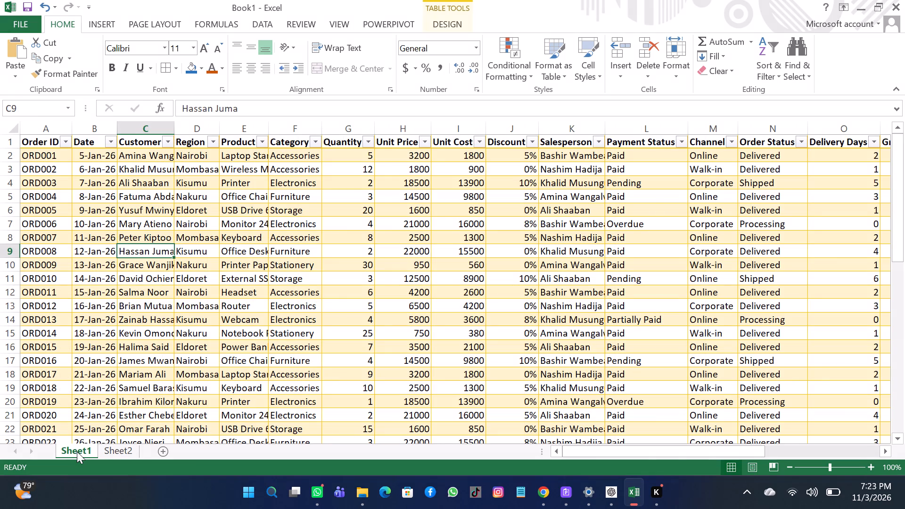
pyautogui.click(142, 315)
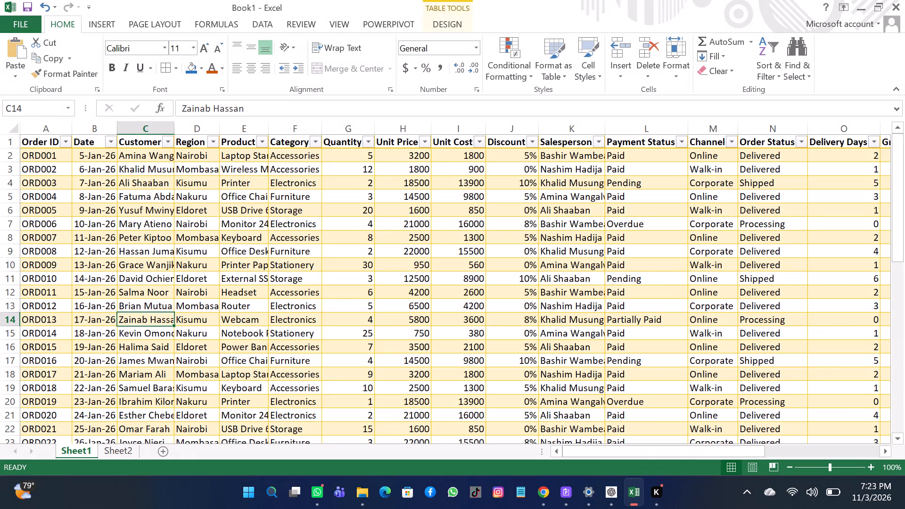
pyautogui.click(146, 337)
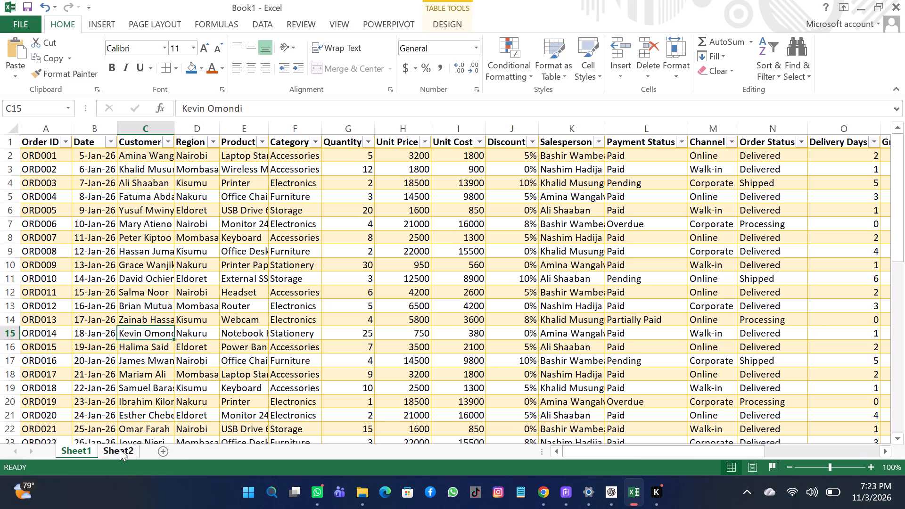
pyautogui.click(120, 449)
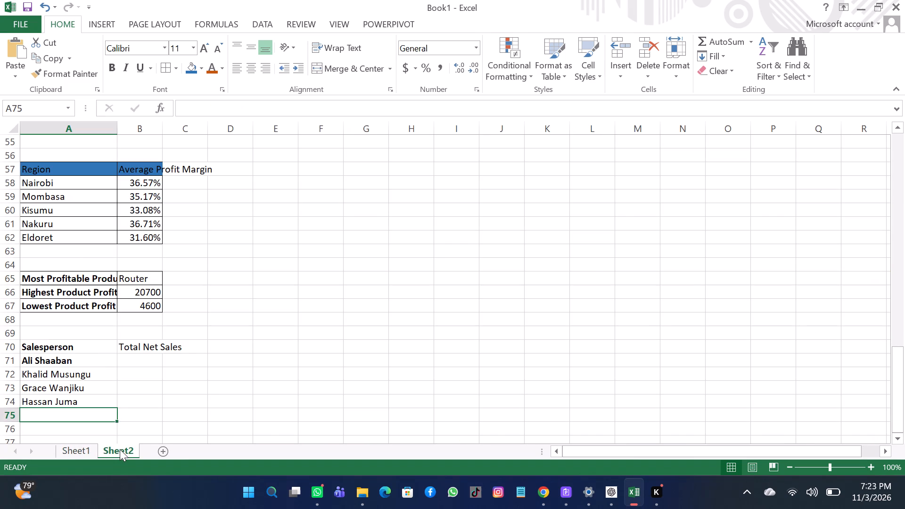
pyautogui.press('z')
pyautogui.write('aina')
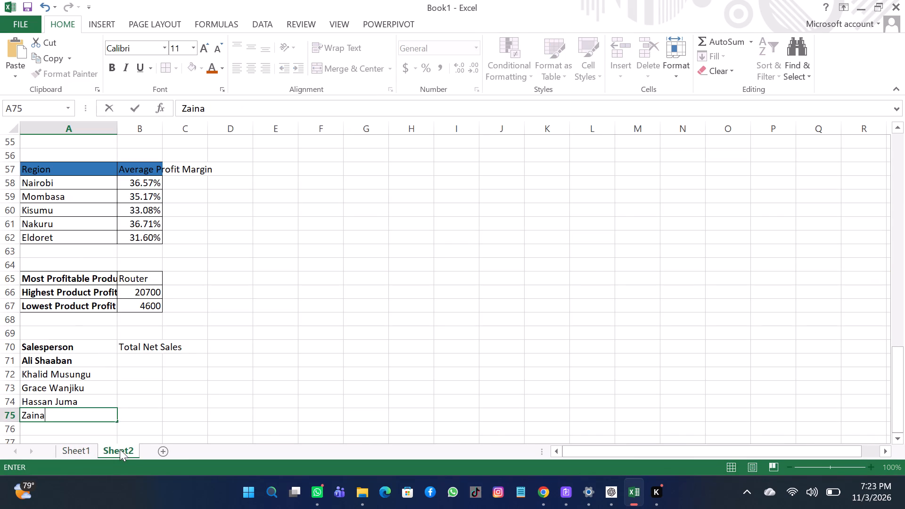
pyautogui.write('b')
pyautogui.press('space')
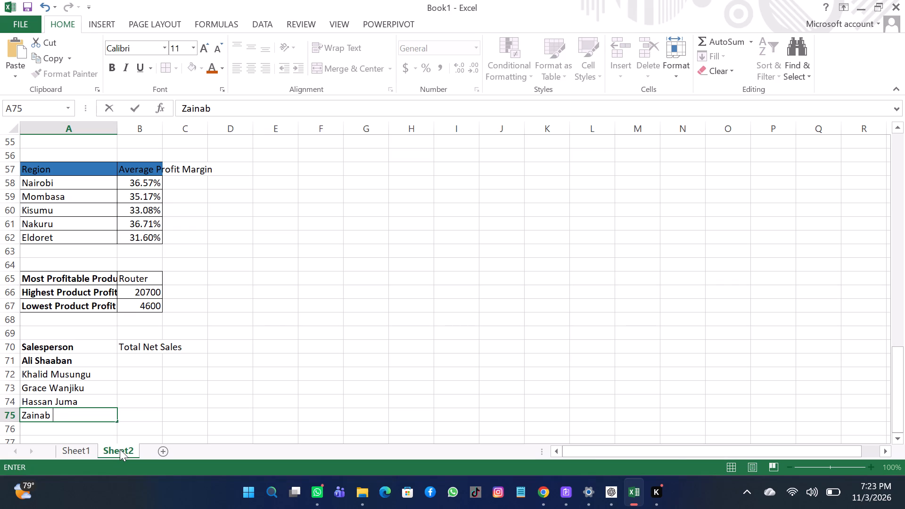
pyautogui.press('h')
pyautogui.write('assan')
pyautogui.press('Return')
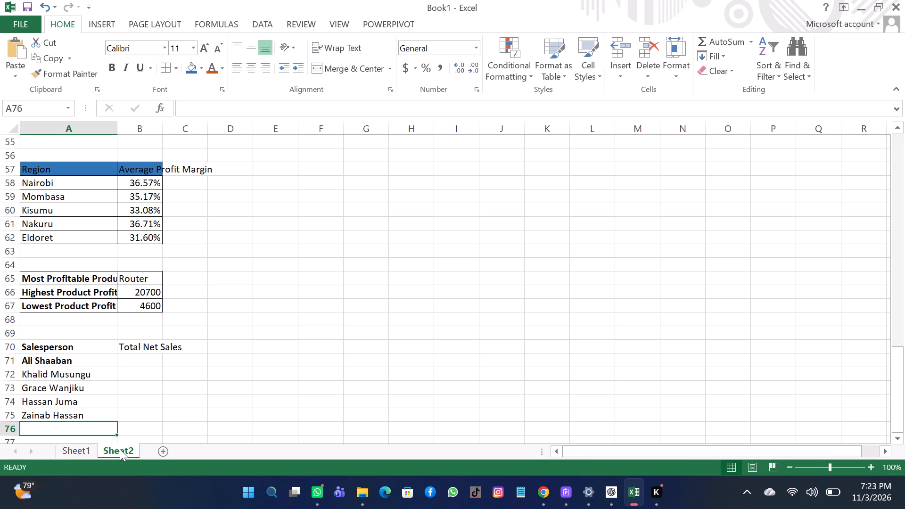
# Enter Kevin as the sixth salesperson in A76 of Sheet2, using the surname of the customer in Sheet1's C8.
pyautogui.click(74, 454)
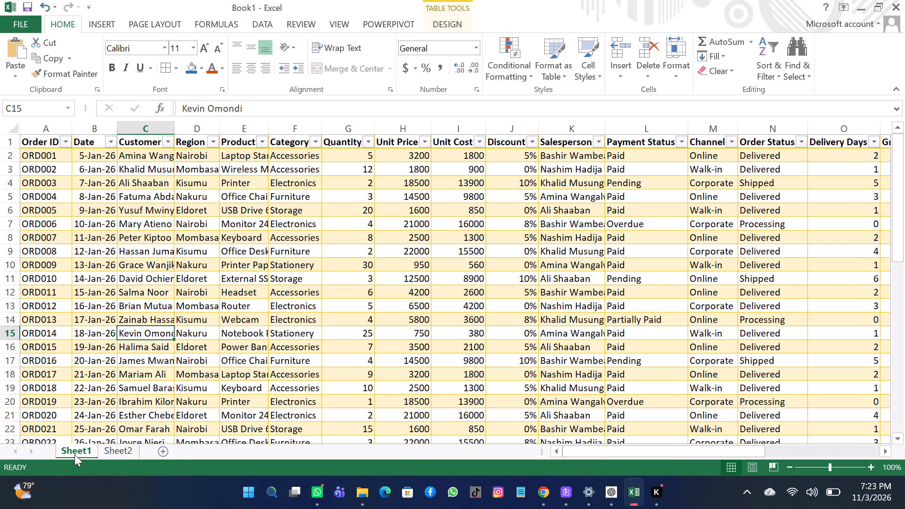
pyautogui.click(146, 240)
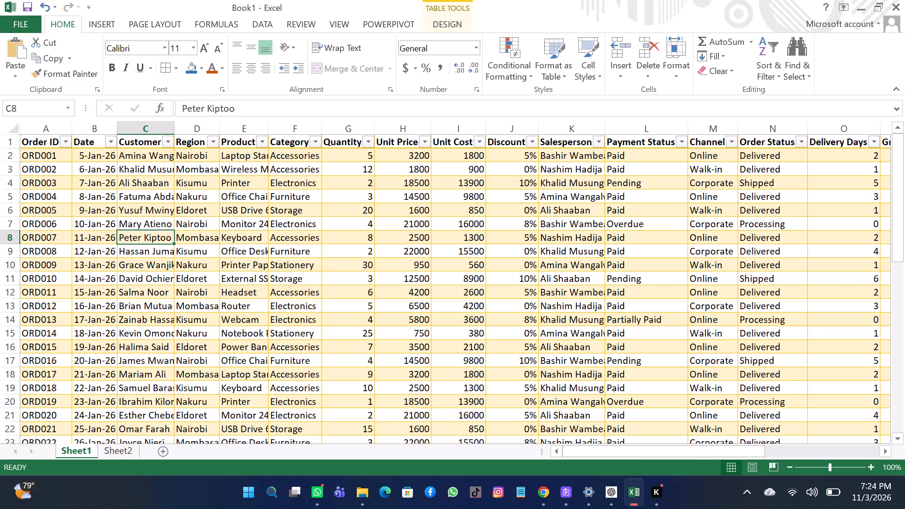
pyautogui.click(126, 445)
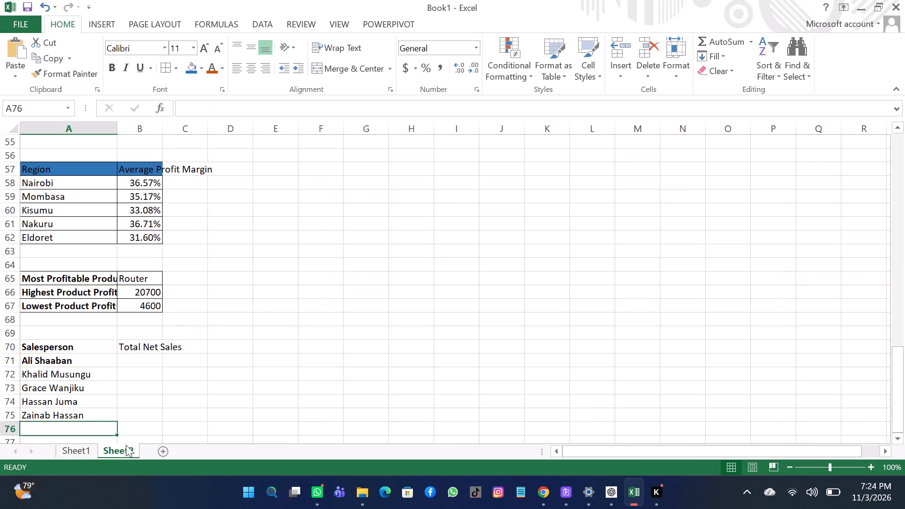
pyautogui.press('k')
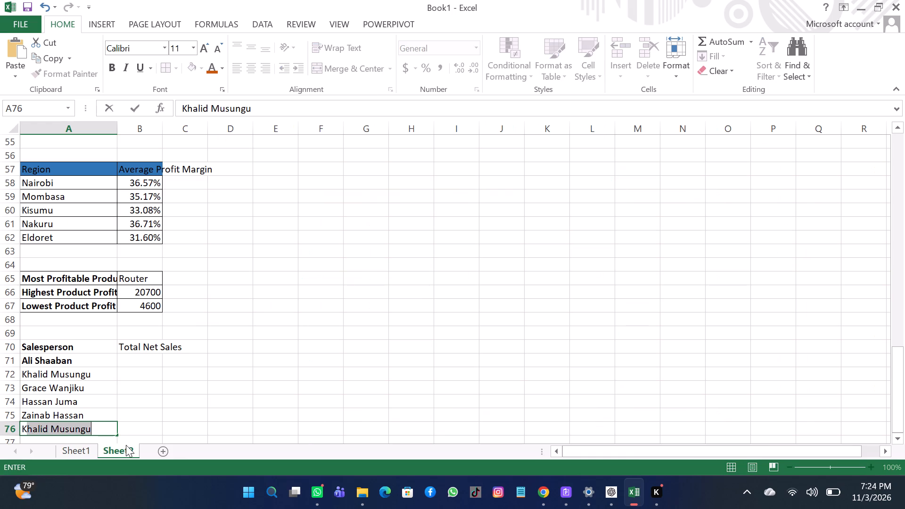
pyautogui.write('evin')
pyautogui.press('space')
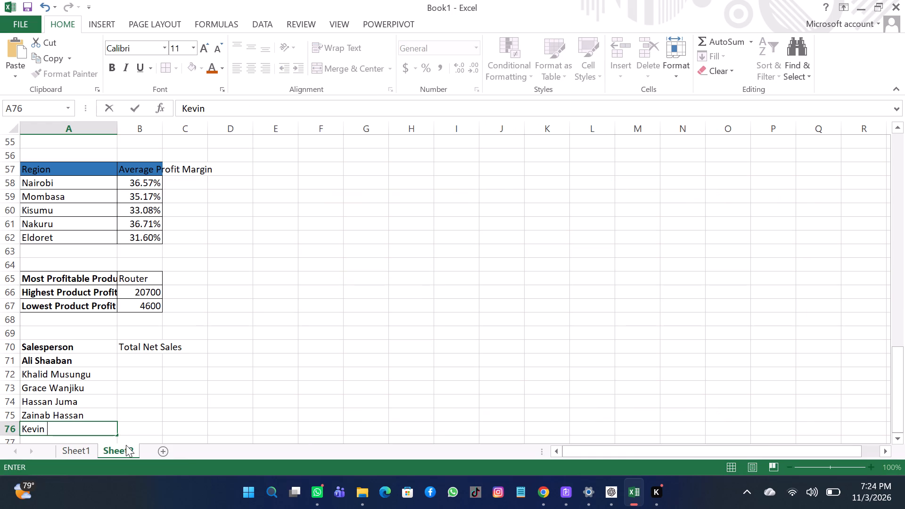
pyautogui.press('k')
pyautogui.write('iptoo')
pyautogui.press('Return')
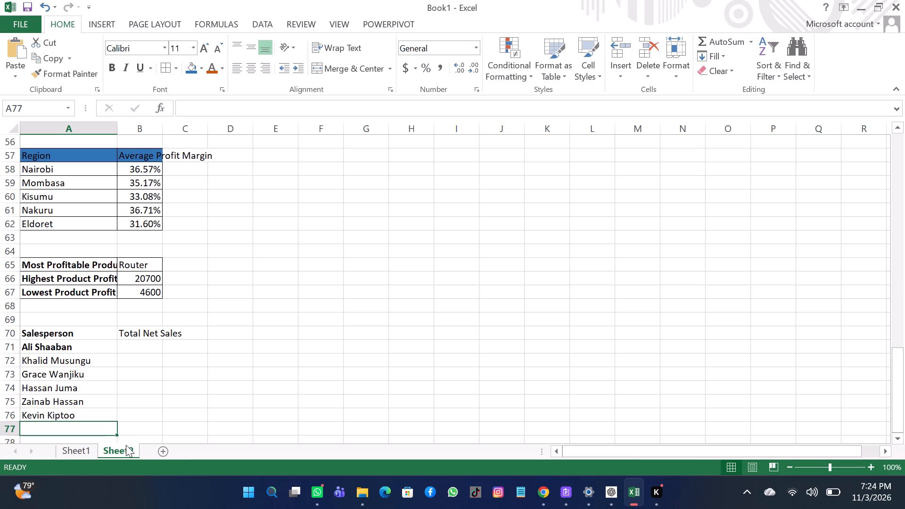
# Check the customer names in Sheet1 and correct Kevin's surname in A76 of Sheet2 to match the customer in Sheet1's C15.
pyautogui.click(89, 447)
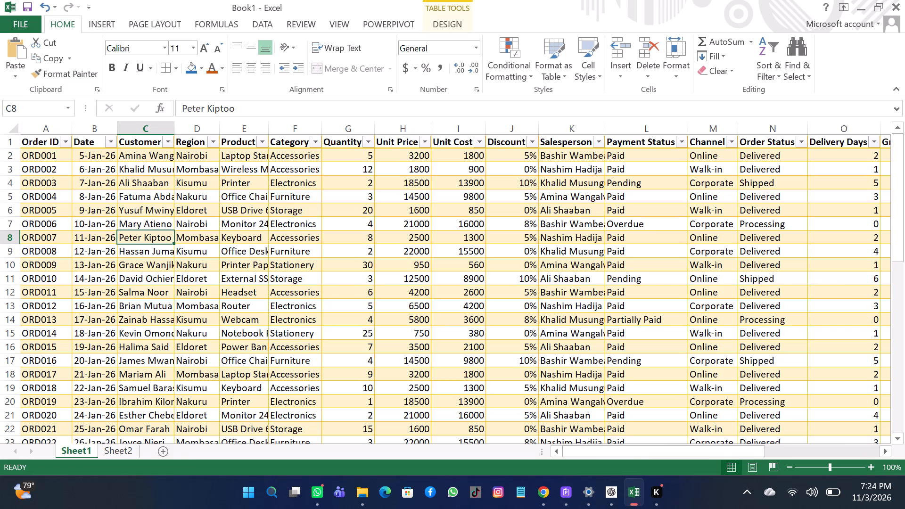
pyautogui.click(107, 449)
pyautogui.click(83, 445)
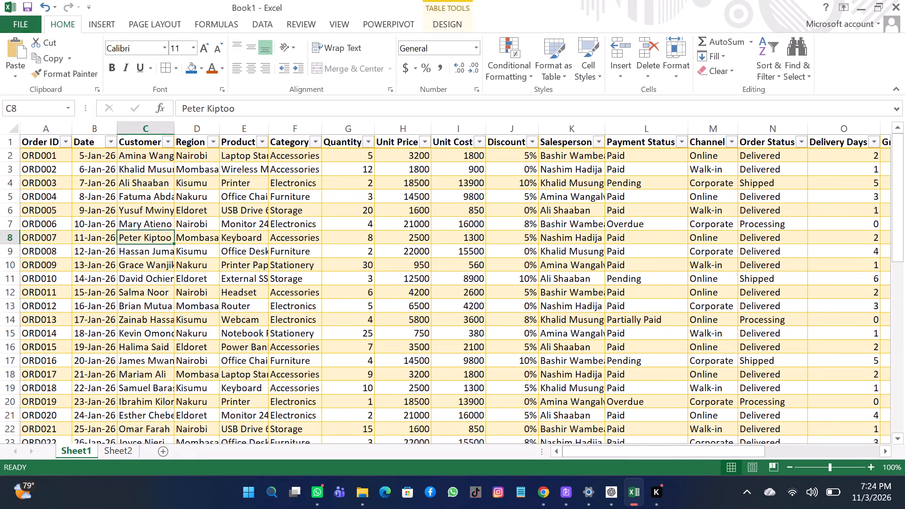
pyautogui.click(140, 448)
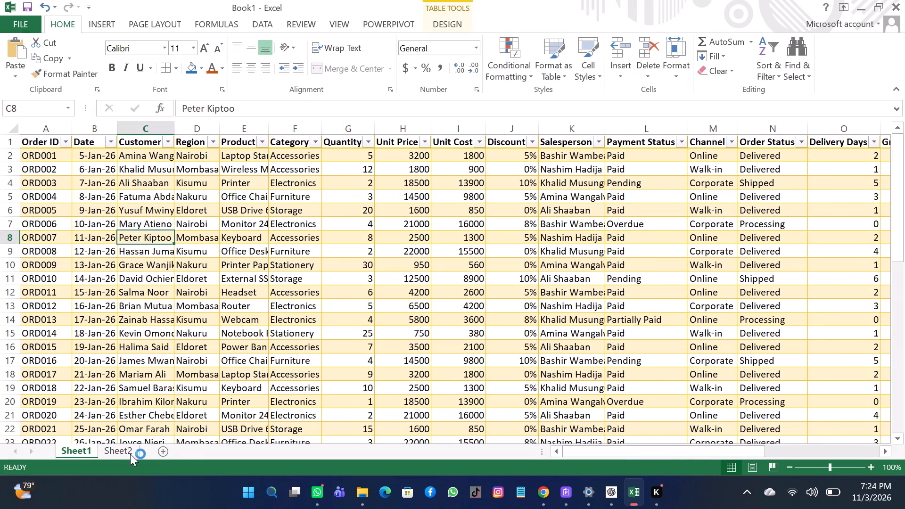
pyautogui.click(124, 450)
pyautogui.click(81, 413)
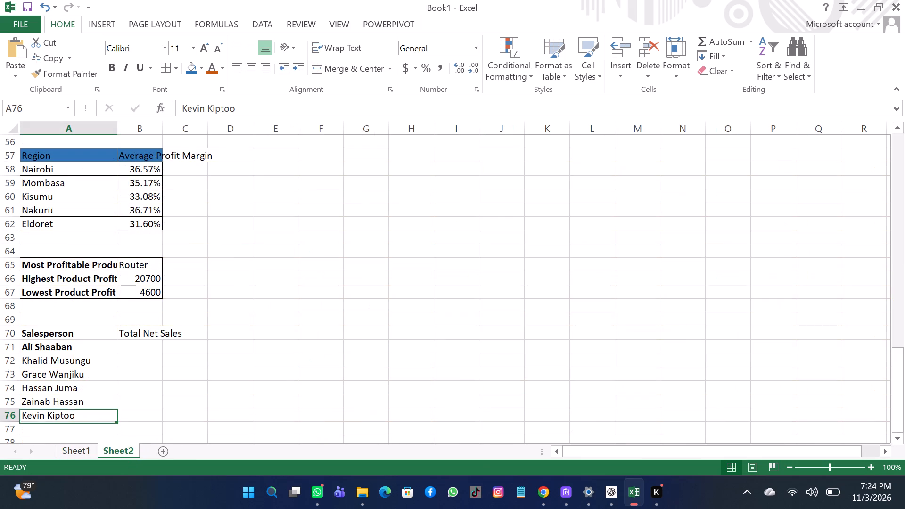
pyautogui.click(81, 413)
pyautogui.click(81, 418)
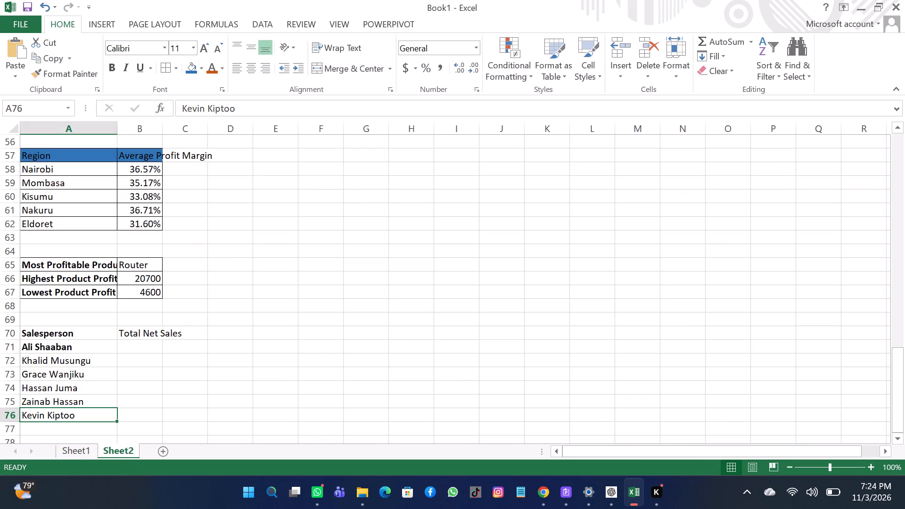
pyautogui.click(242, 110)
pyautogui.press('BackSpace')
pyautogui.press('BackSpace')
pyautogui.press('BackSpace')
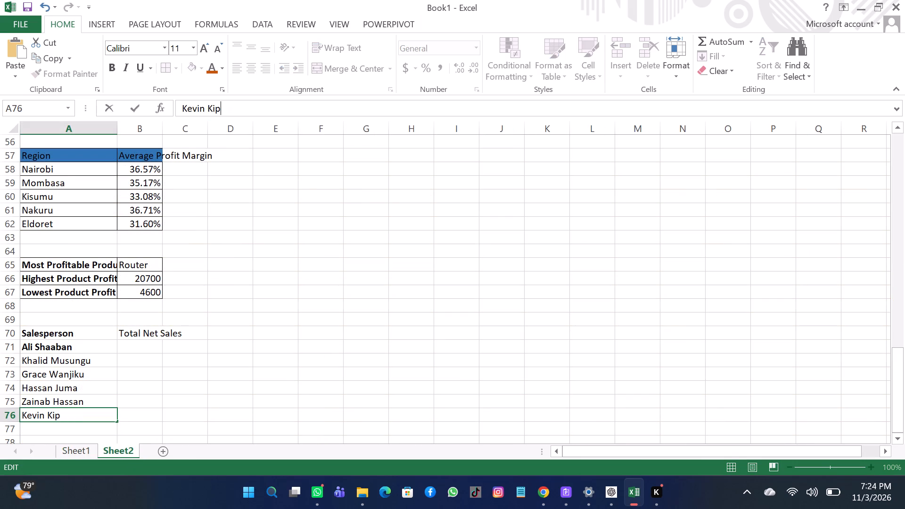
pyautogui.press('BackSpace')
pyautogui.press('BackSpace')
pyautogui.press('BackSpace')
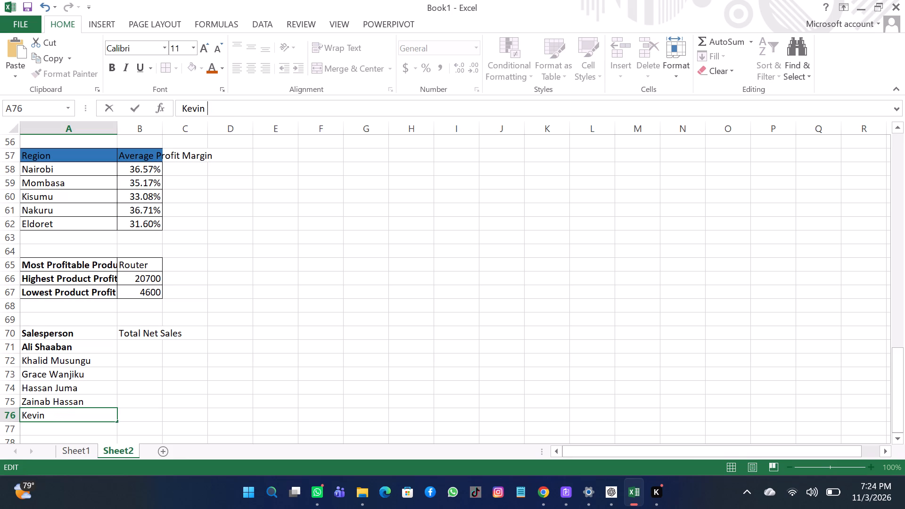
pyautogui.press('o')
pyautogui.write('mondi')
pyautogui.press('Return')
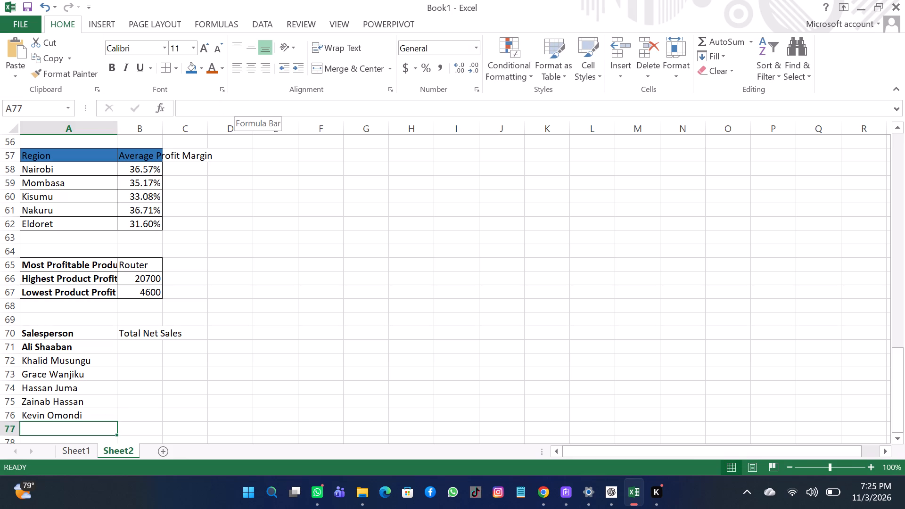
# Enter Peter's full name, as in Sheet1's C8, as the seventh salesperson in A77 of Sheet2.
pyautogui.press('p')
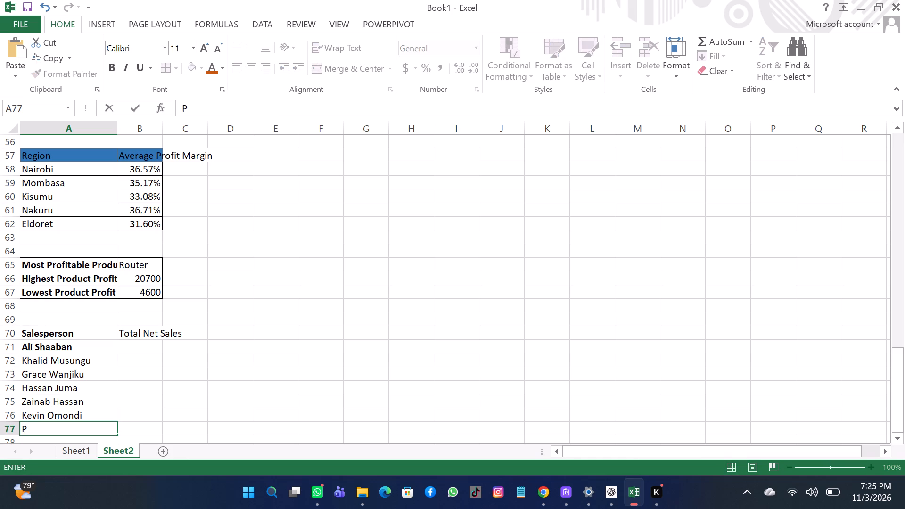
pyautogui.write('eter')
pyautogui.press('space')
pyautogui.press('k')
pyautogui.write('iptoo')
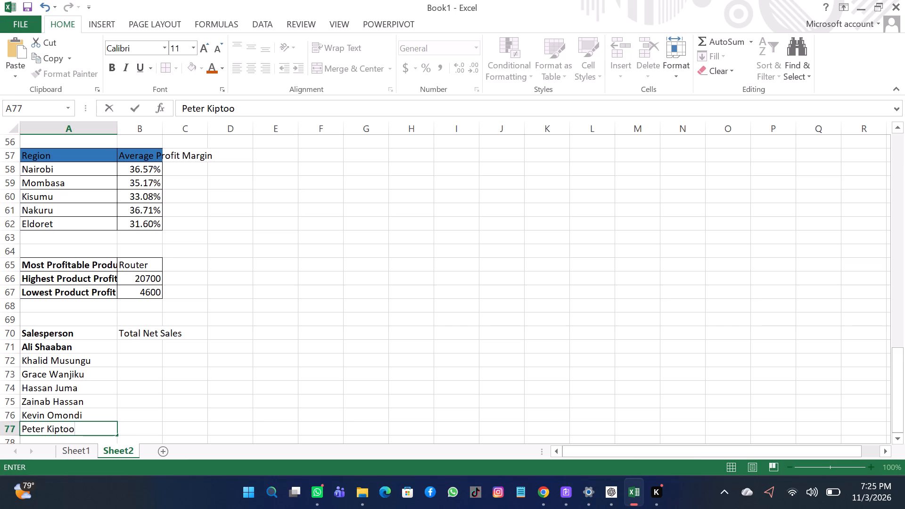
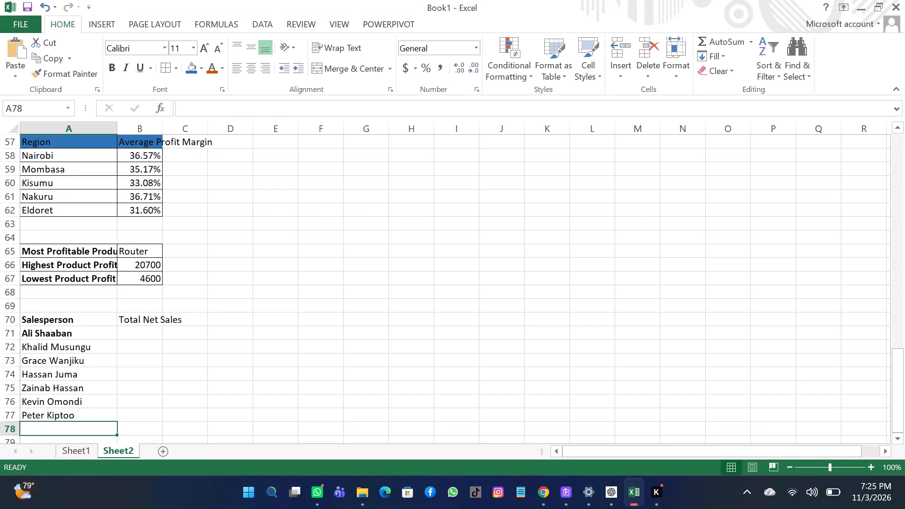
# Check the customer names in Sheet1 and enter Salima as the eighth salesperson in A78 of Sheet2, with the surname from Sheet1's C12.
pyautogui.click(79, 450)
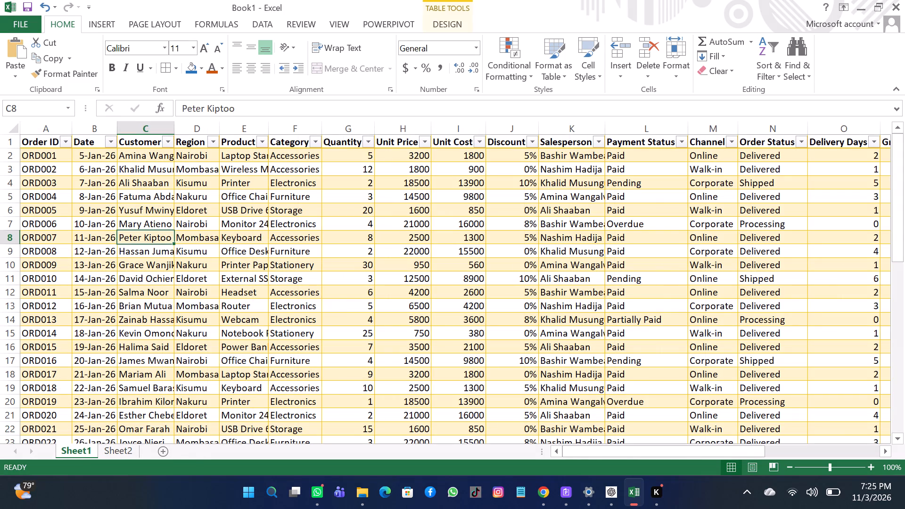
pyautogui.click(157, 279)
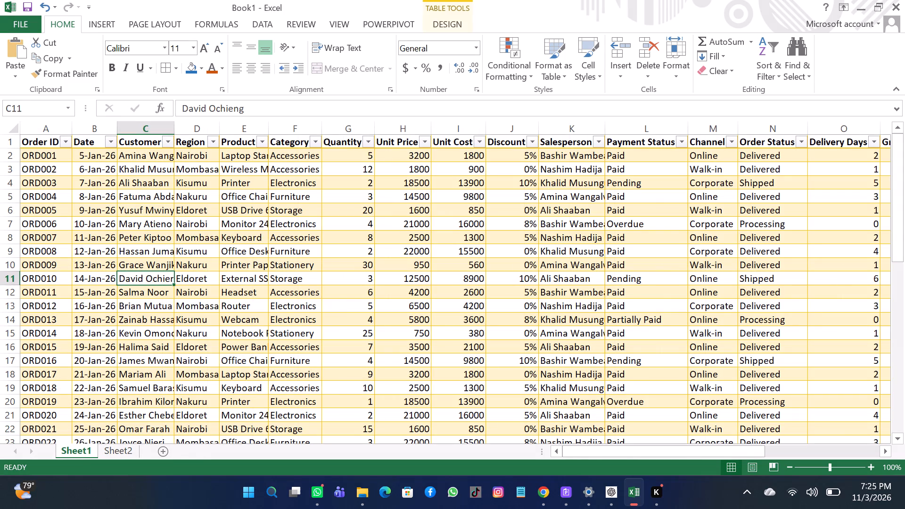
pyautogui.click(158, 294)
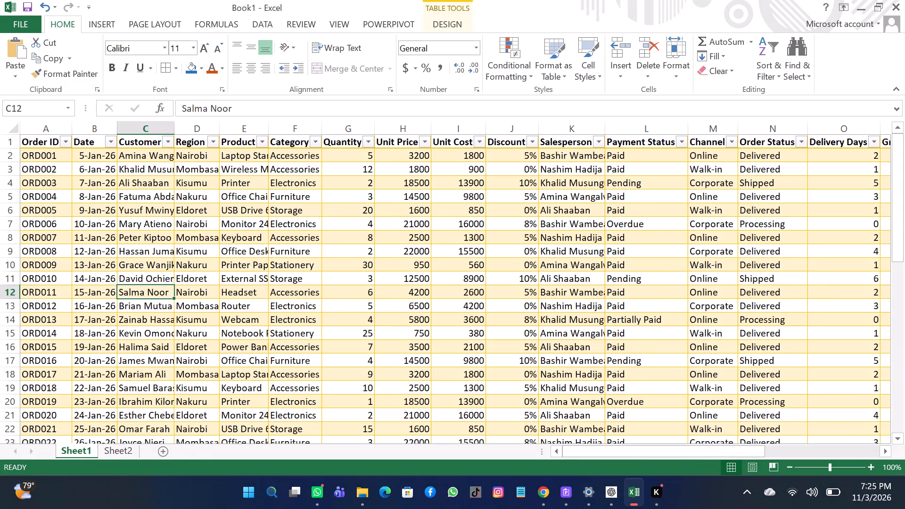
pyautogui.click(123, 454)
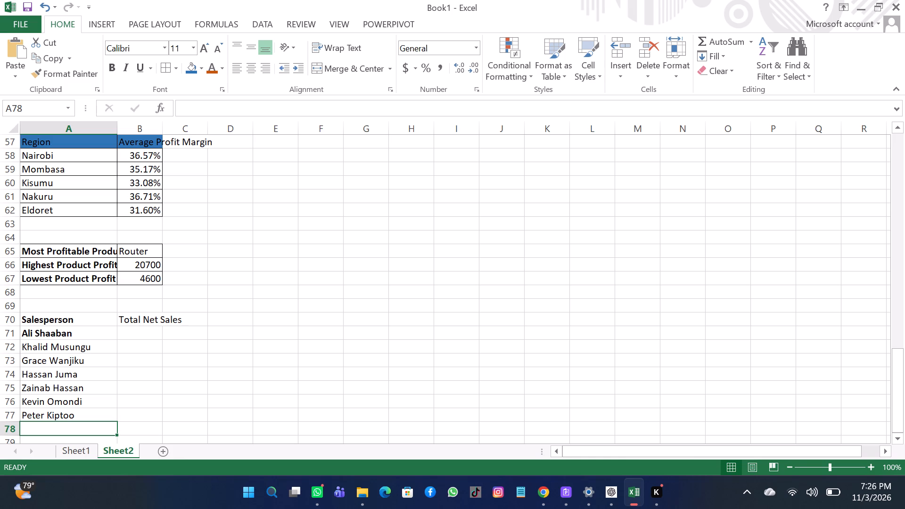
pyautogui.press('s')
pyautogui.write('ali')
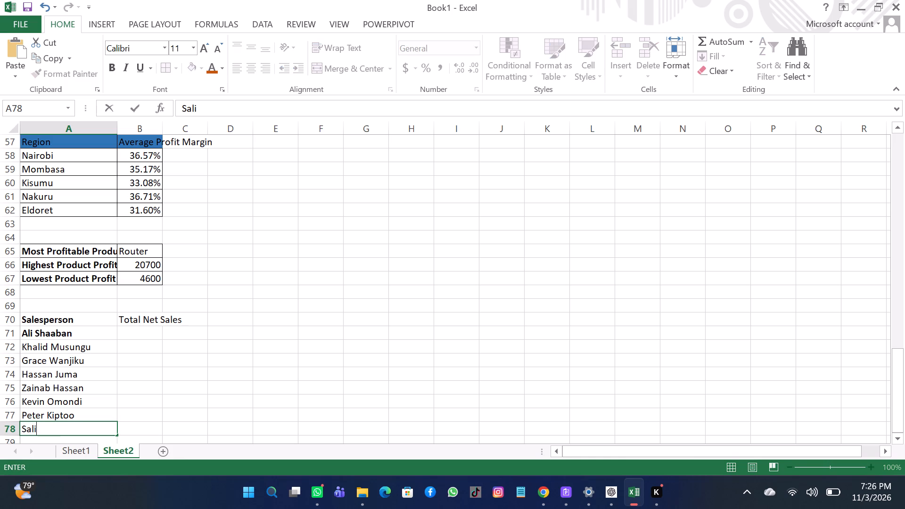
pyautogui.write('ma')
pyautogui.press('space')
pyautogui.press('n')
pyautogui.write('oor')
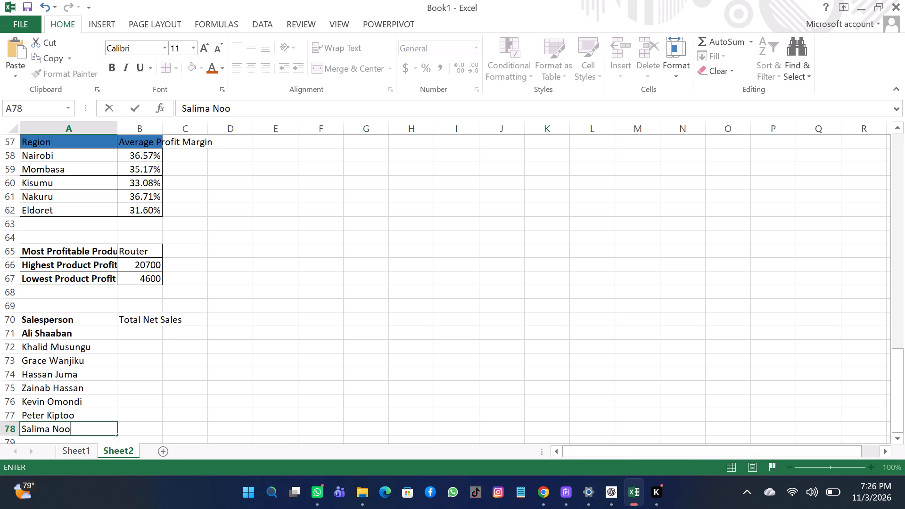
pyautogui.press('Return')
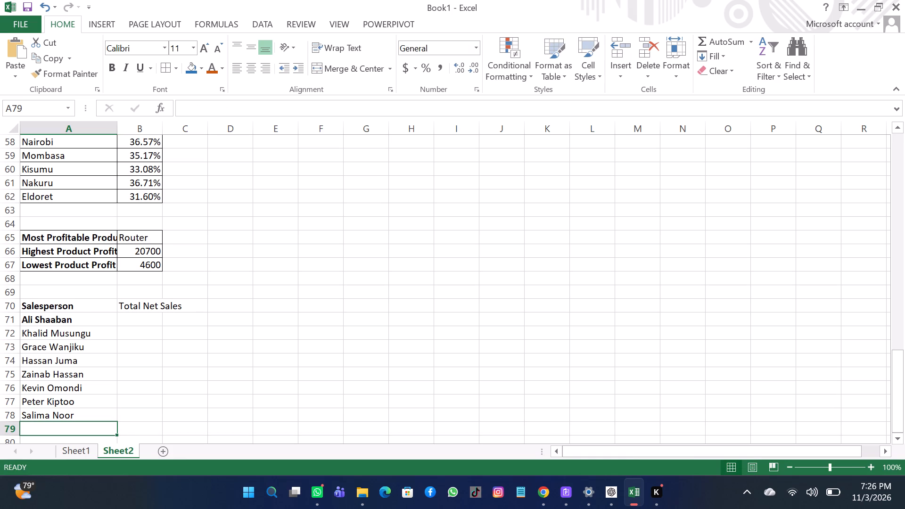
# Enter David's full name, as in Sheet1's C11, as the ninth salesperson in A79 of Sheet2.
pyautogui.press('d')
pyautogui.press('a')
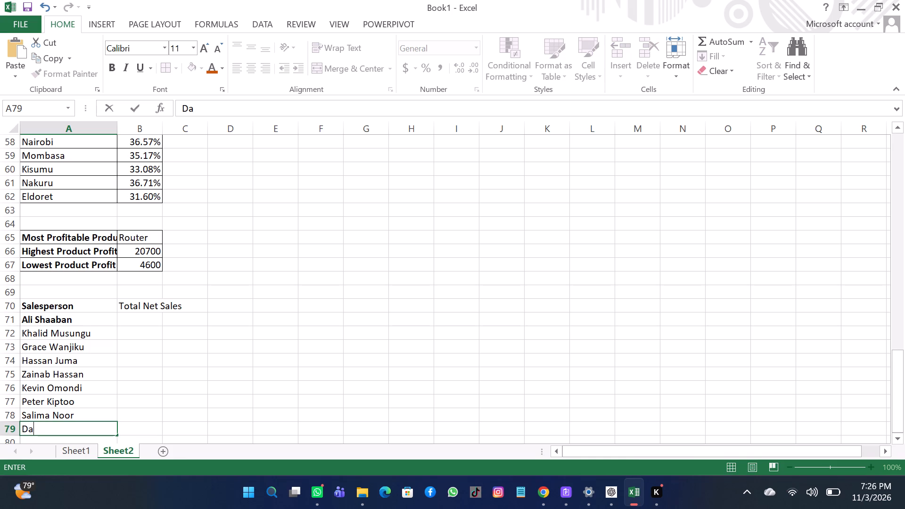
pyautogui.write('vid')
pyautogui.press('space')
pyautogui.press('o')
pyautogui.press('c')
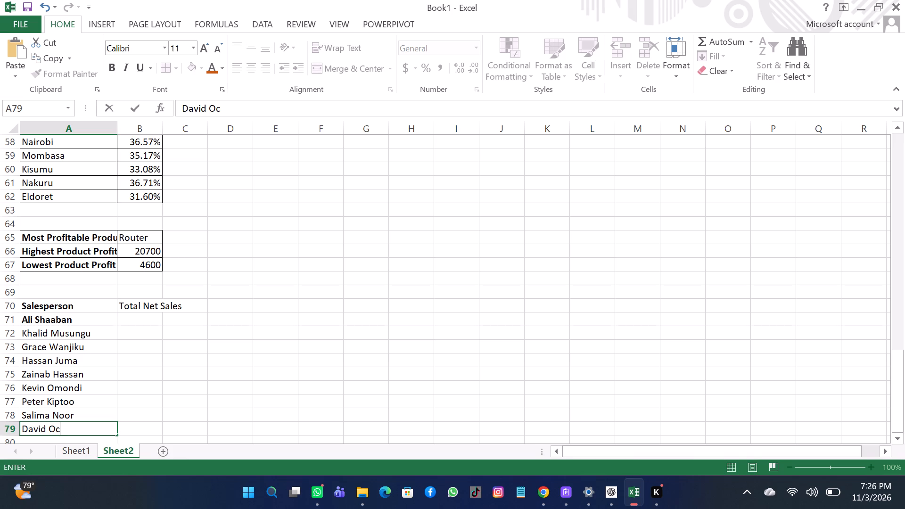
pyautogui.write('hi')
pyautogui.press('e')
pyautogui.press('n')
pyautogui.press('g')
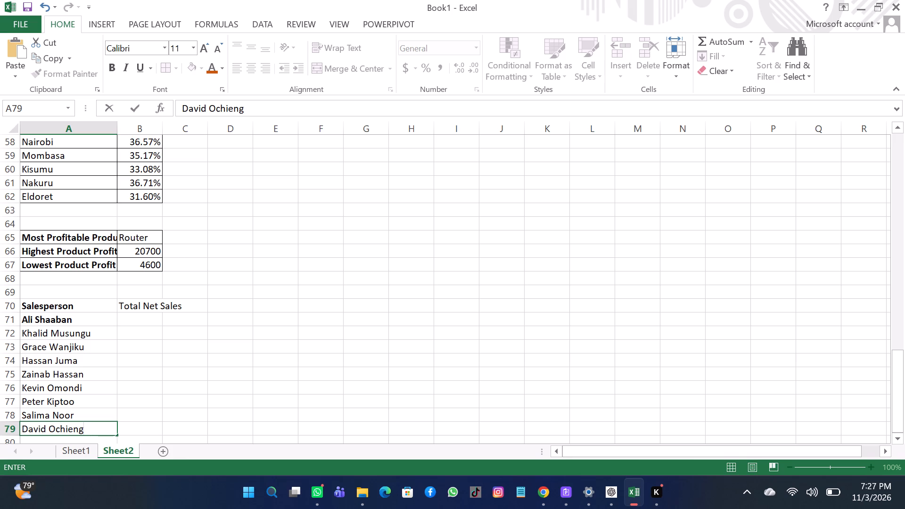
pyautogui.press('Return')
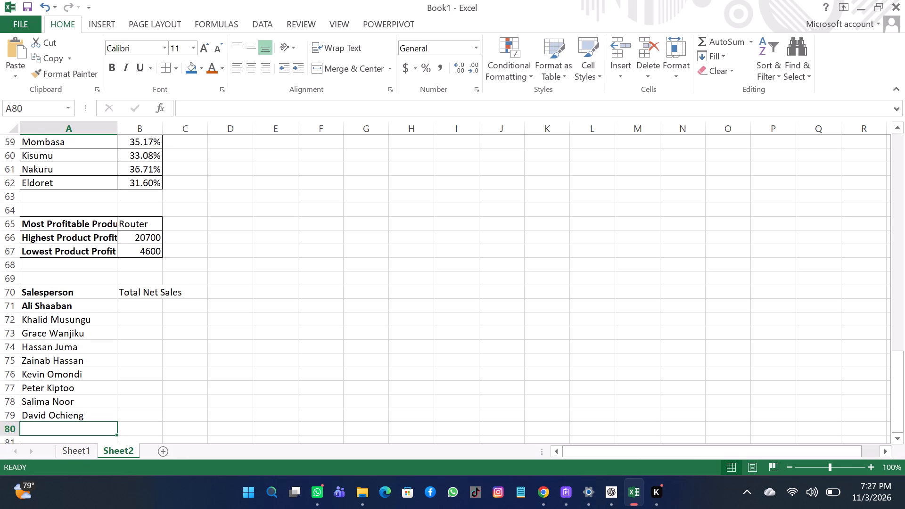
# Check the customer names in Sheet1 and correct the first name in A78 of Sheet2 to Salma.
pyautogui.click(77, 448)
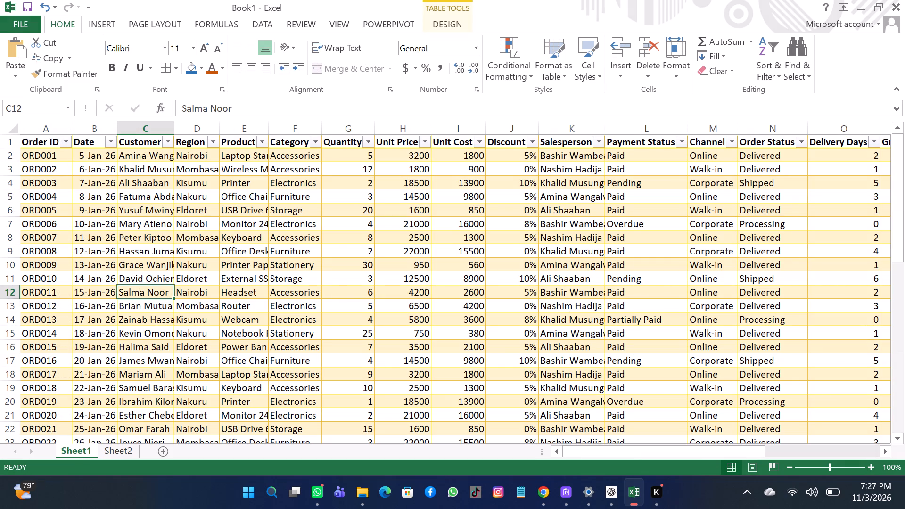
pyautogui.click(145, 304)
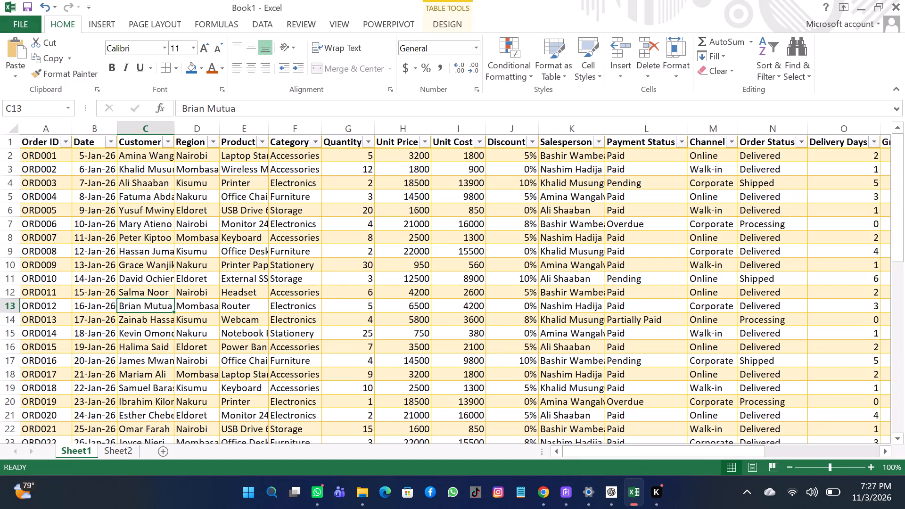
pyautogui.click(135, 450)
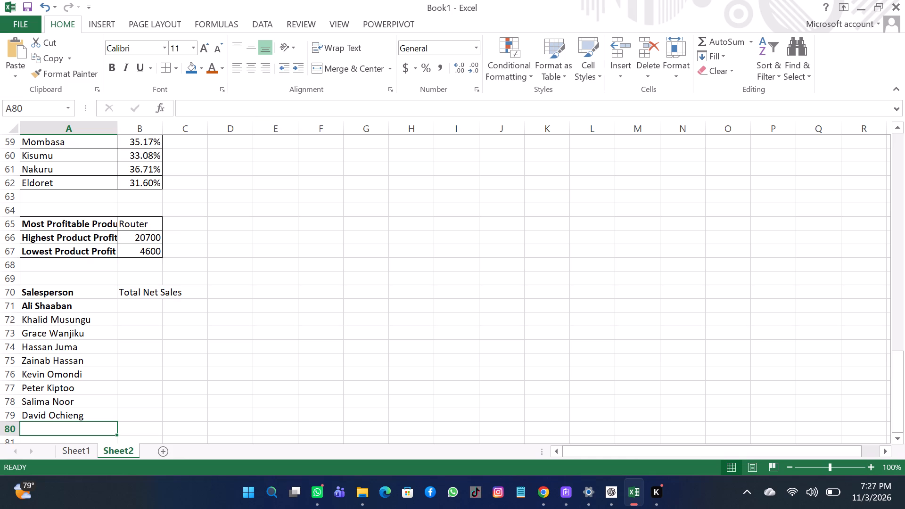
pyautogui.click(89, 403)
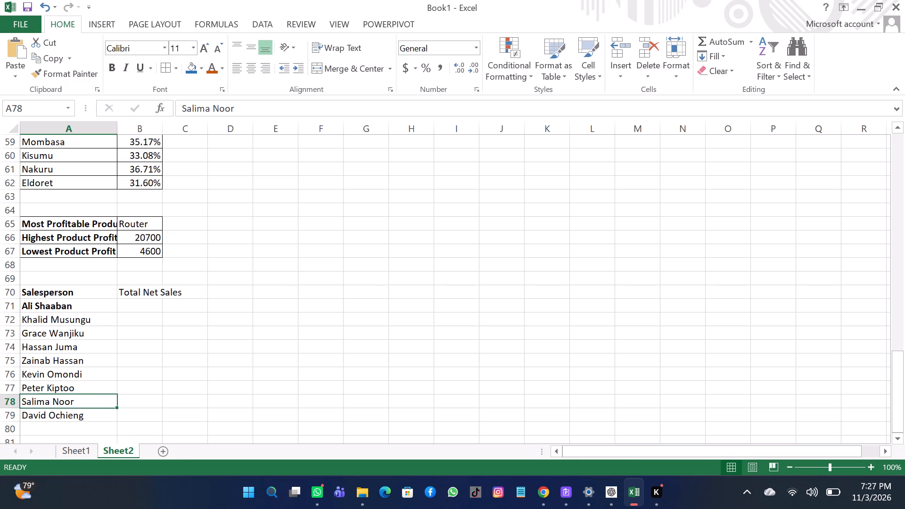
pyautogui.click(197, 108)
pyautogui.press('BackSpace')
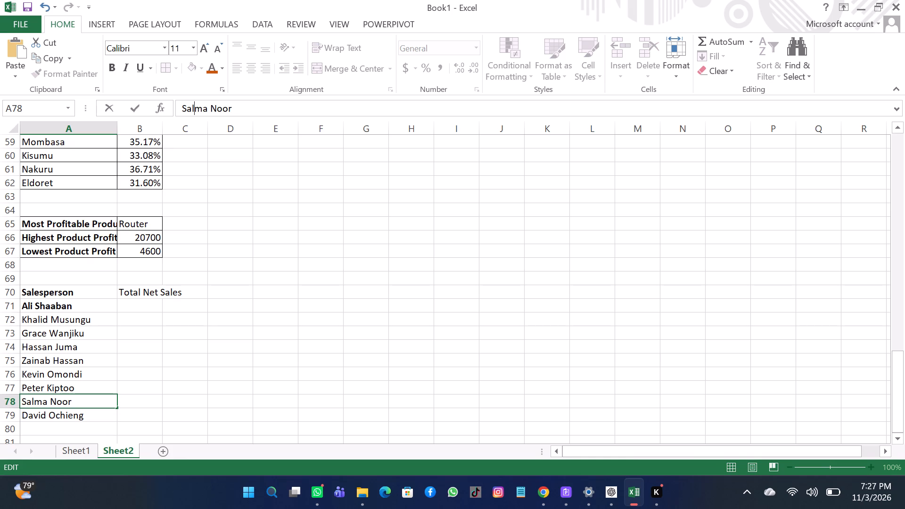
pyautogui.press('Return')
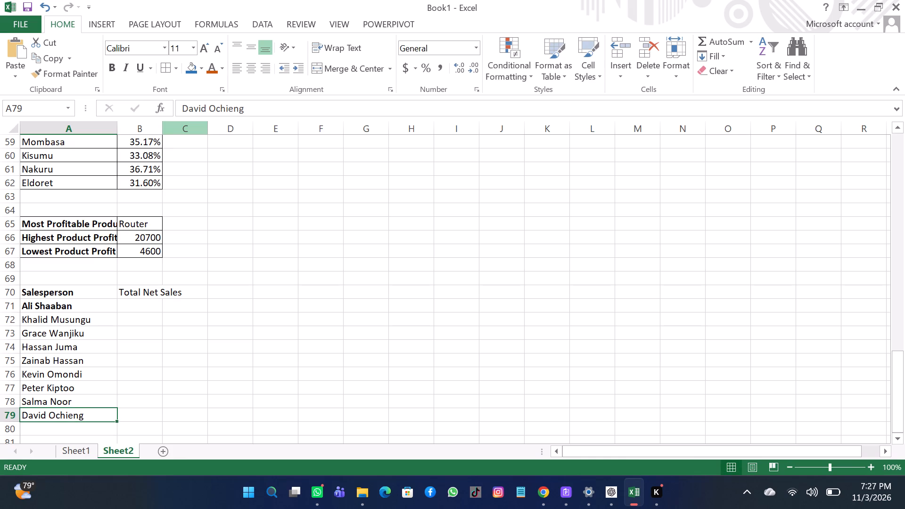
pyautogui.press('Return')
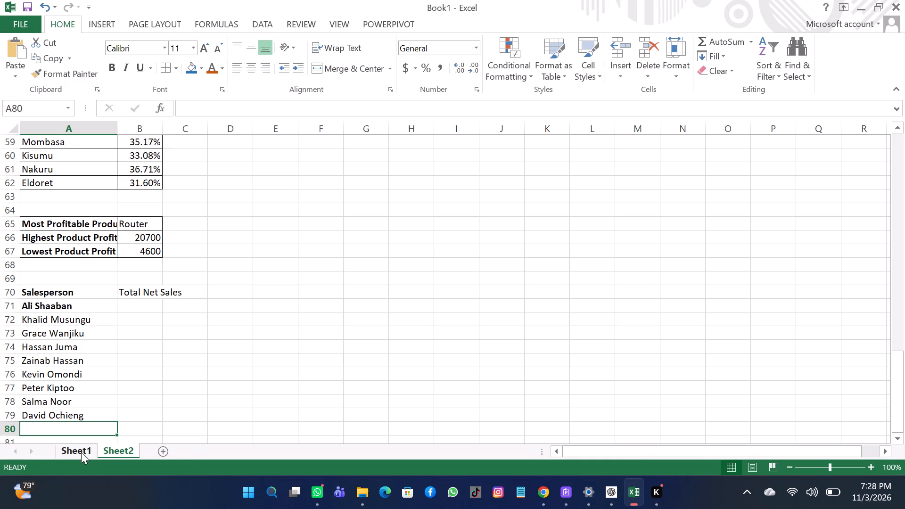
# Enter Brian's full name, as in Sheet1's C13, as the tenth salesperson in A80 of Sheet2.
pyautogui.click(119, 450)
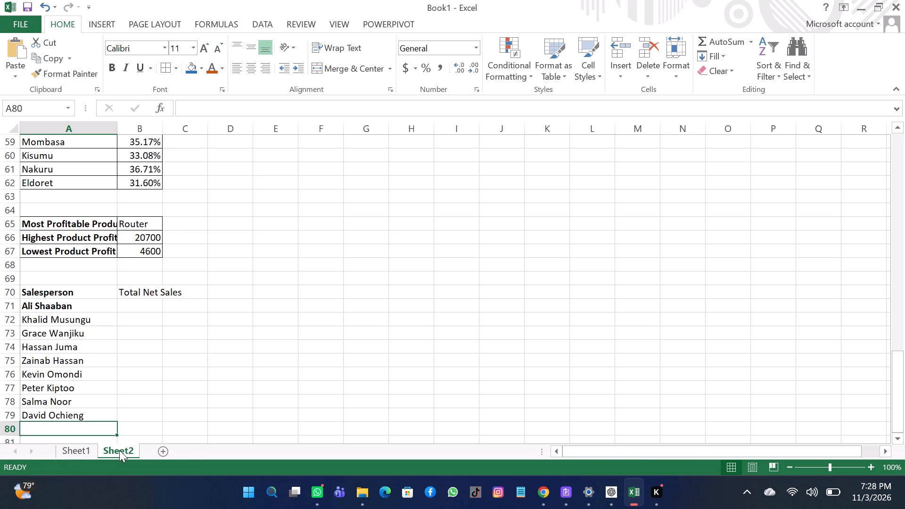
pyautogui.click(124, 449)
pyautogui.click(82, 446)
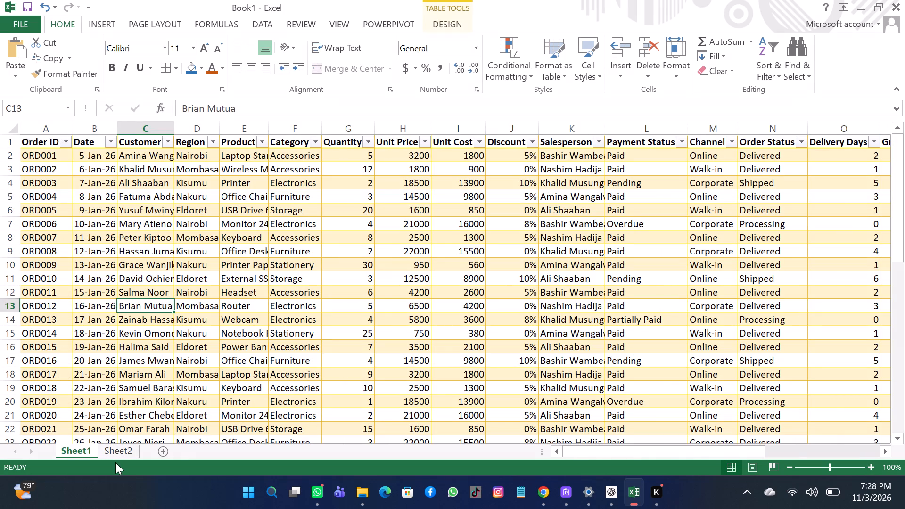
pyautogui.click(114, 455)
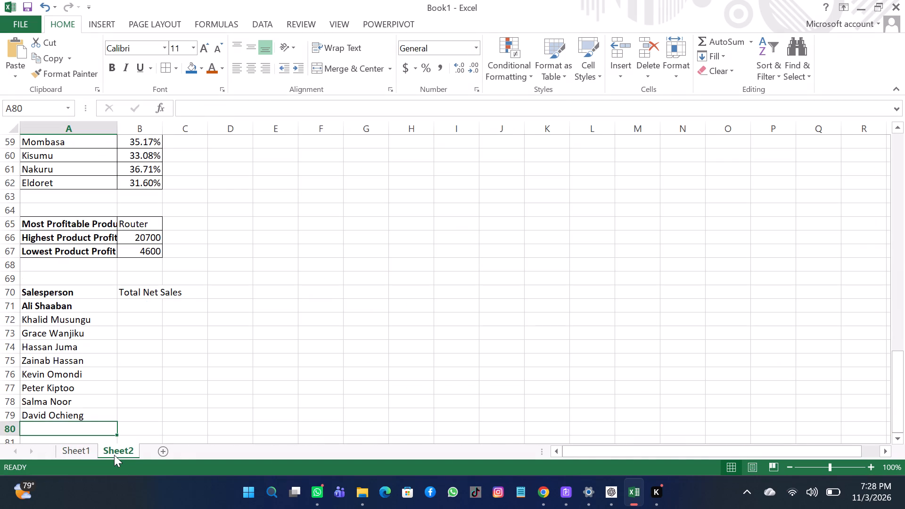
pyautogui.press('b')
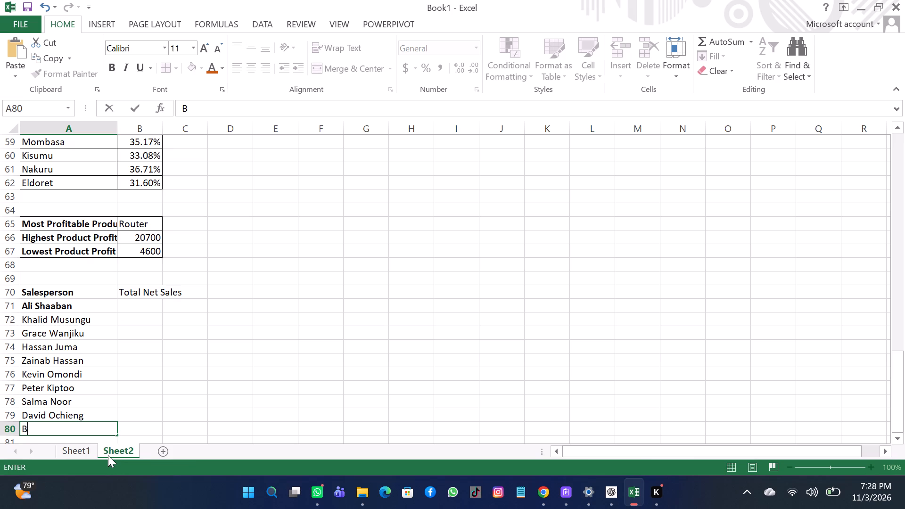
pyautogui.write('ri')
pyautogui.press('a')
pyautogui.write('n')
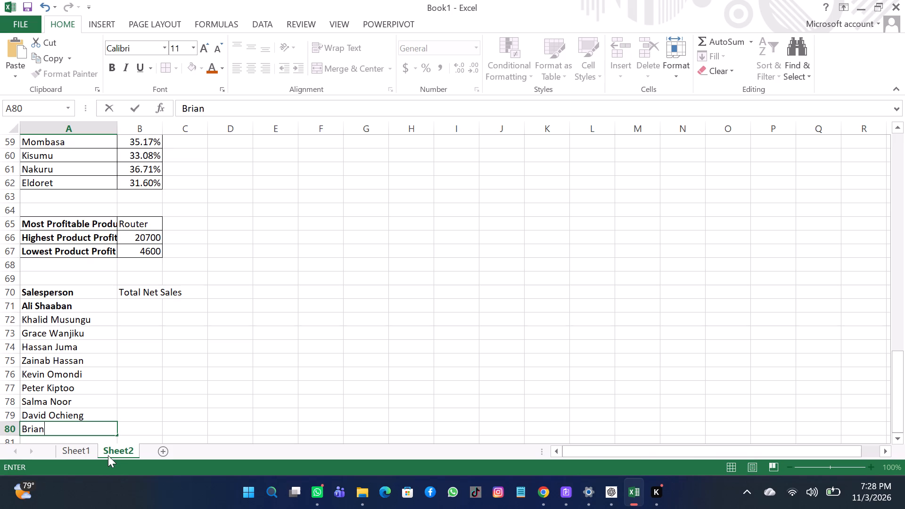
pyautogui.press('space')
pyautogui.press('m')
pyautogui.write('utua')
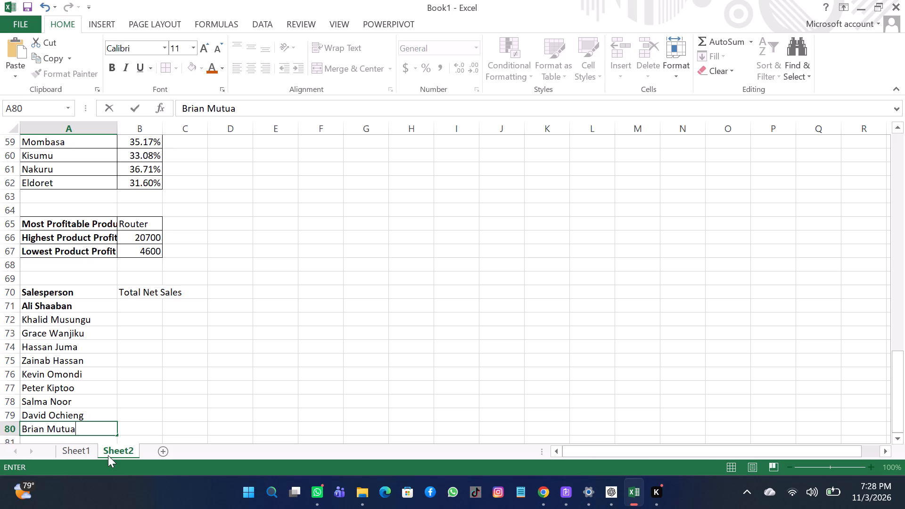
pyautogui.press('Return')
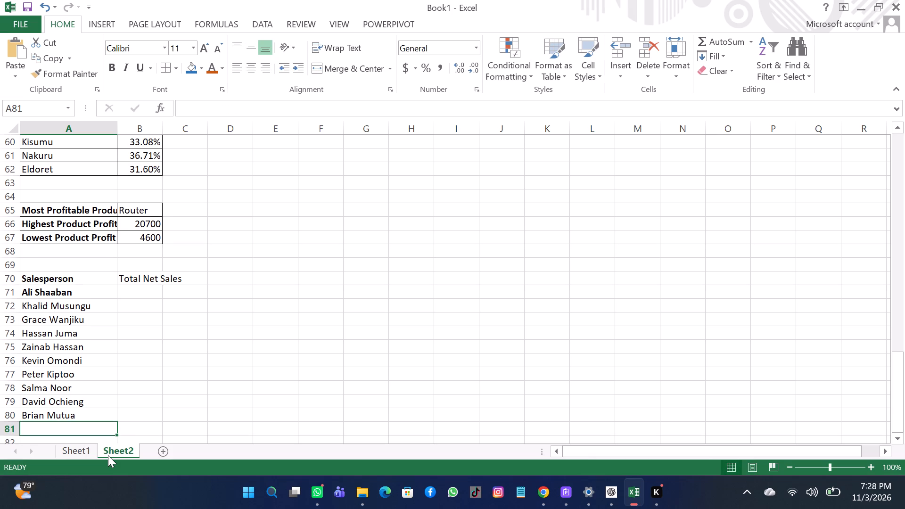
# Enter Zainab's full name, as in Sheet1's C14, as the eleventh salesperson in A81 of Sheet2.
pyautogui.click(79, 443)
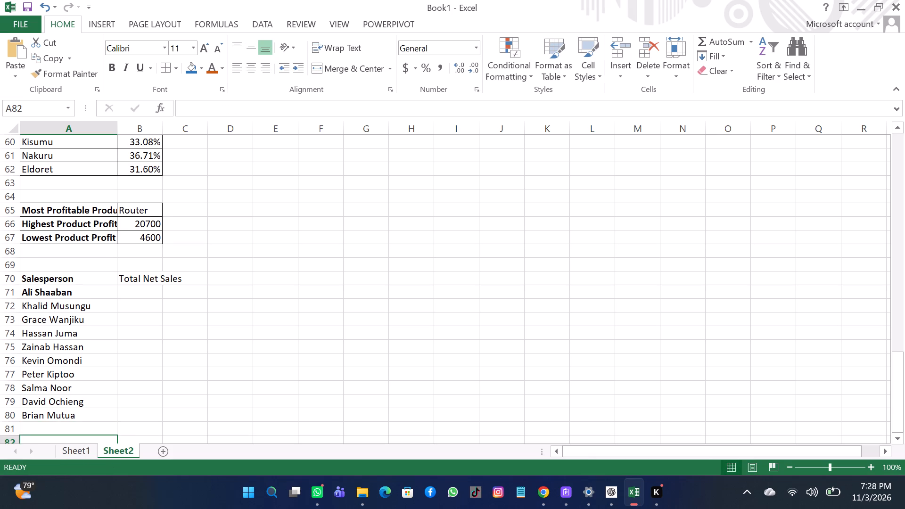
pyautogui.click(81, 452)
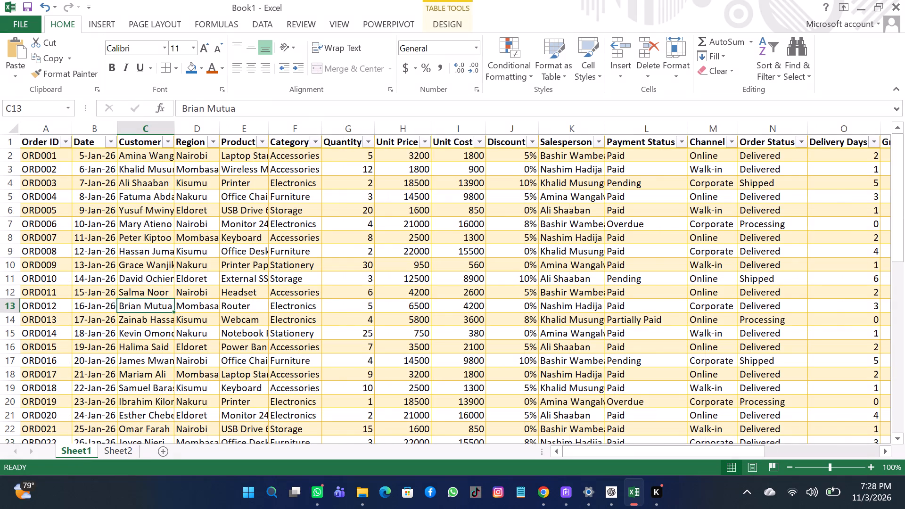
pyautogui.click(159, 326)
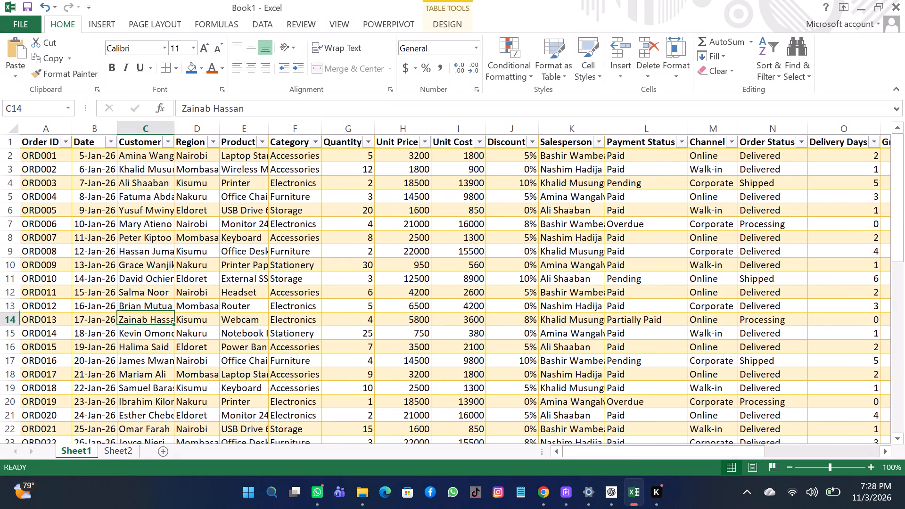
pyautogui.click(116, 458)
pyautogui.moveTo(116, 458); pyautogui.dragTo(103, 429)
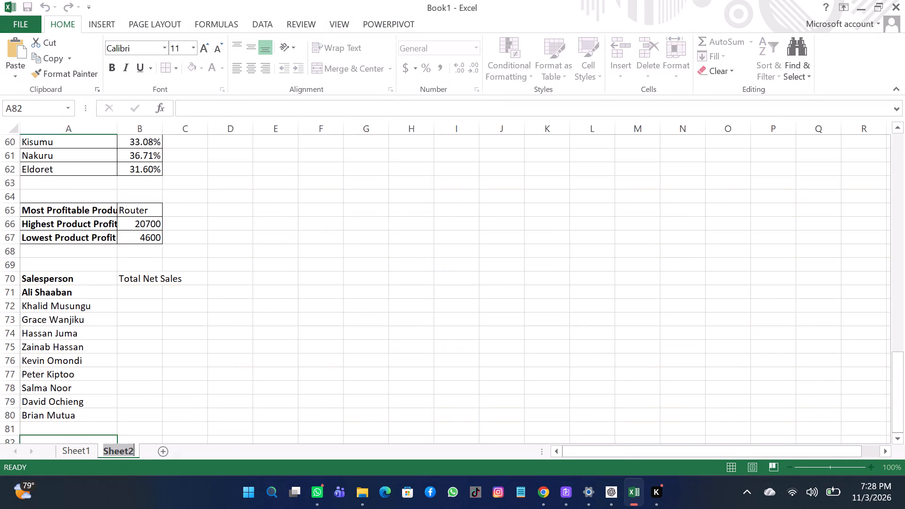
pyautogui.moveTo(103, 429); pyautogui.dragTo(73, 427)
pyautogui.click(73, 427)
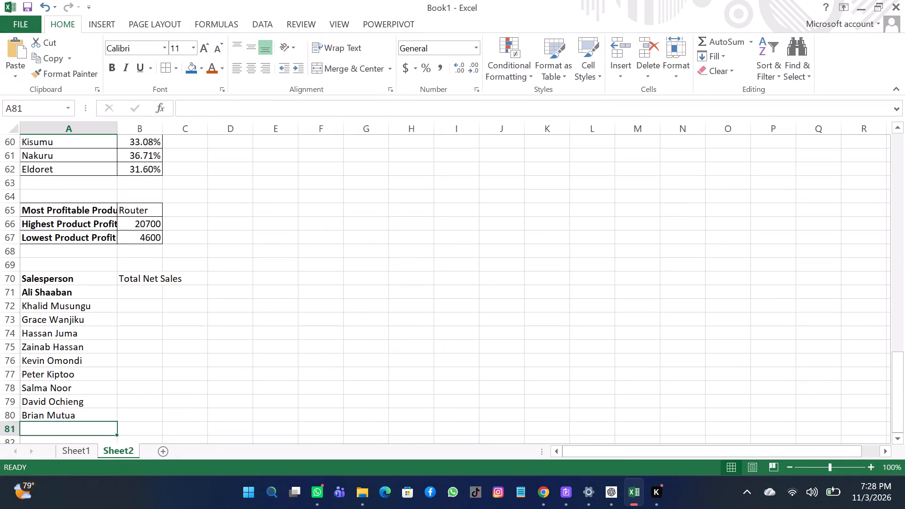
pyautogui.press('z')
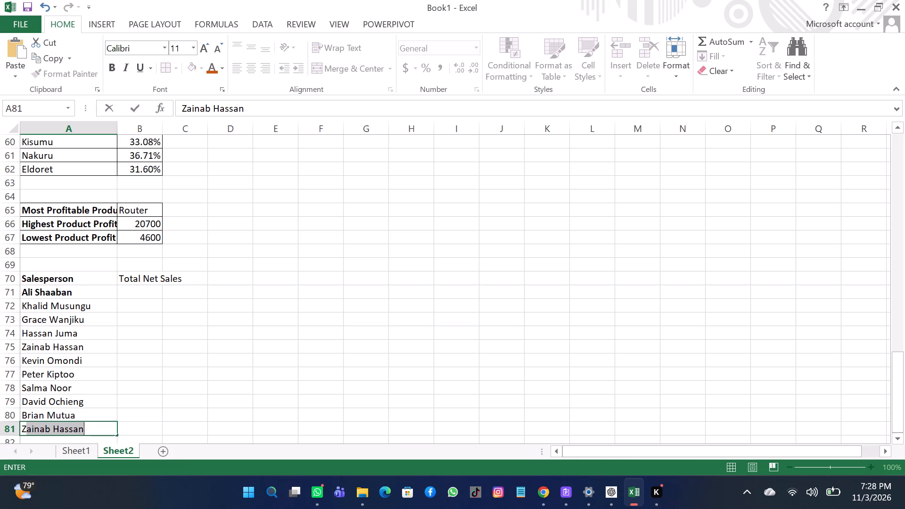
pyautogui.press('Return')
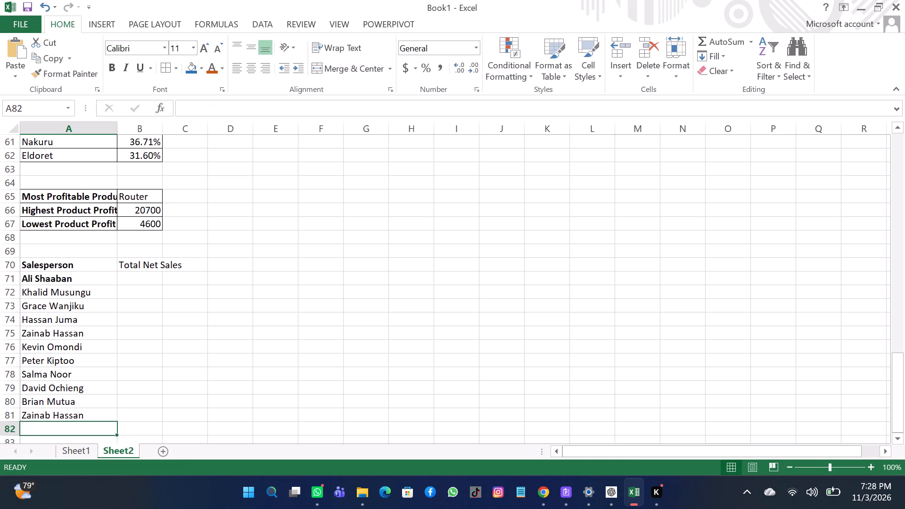
# Replace the duplicate name in A81 of Sheet2 with James's full name, as in Sheet1's C17.
pyautogui.click(74, 416)
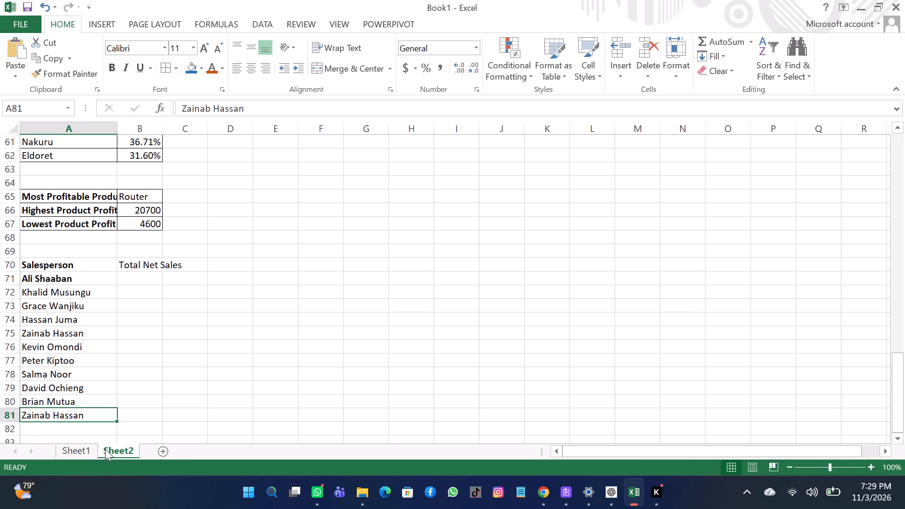
pyautogui.click(78, 453)
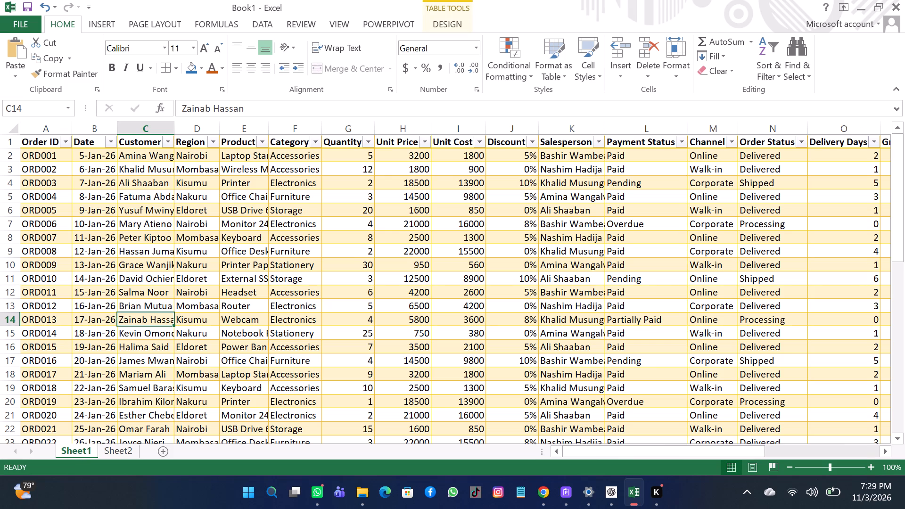
pyautogui.click(156, 364)
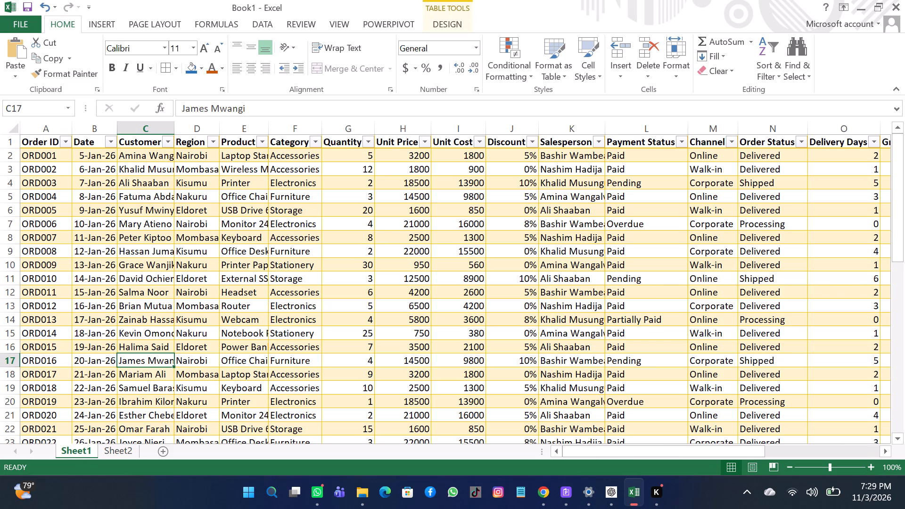
pyautogui.click(113, 447)
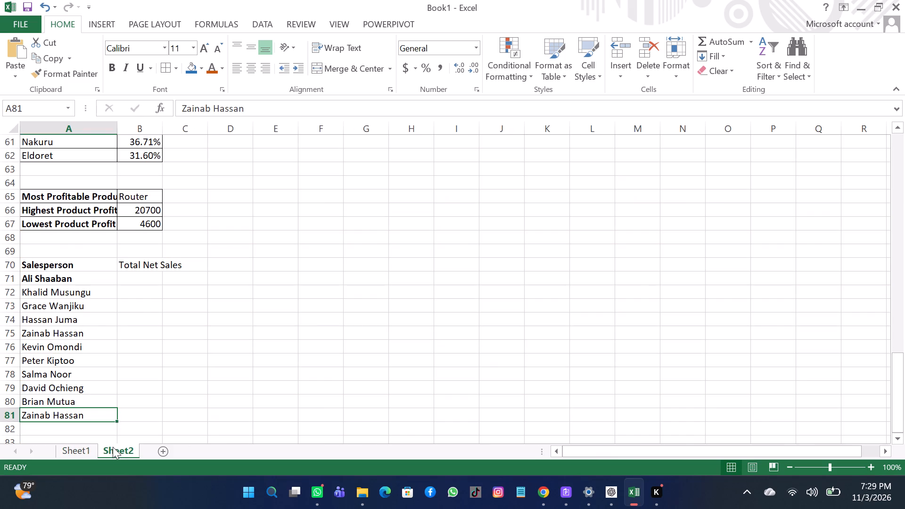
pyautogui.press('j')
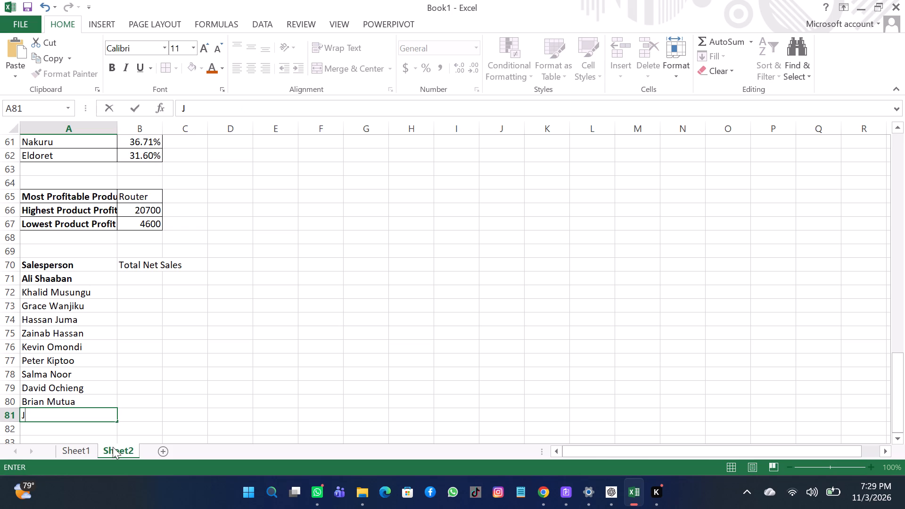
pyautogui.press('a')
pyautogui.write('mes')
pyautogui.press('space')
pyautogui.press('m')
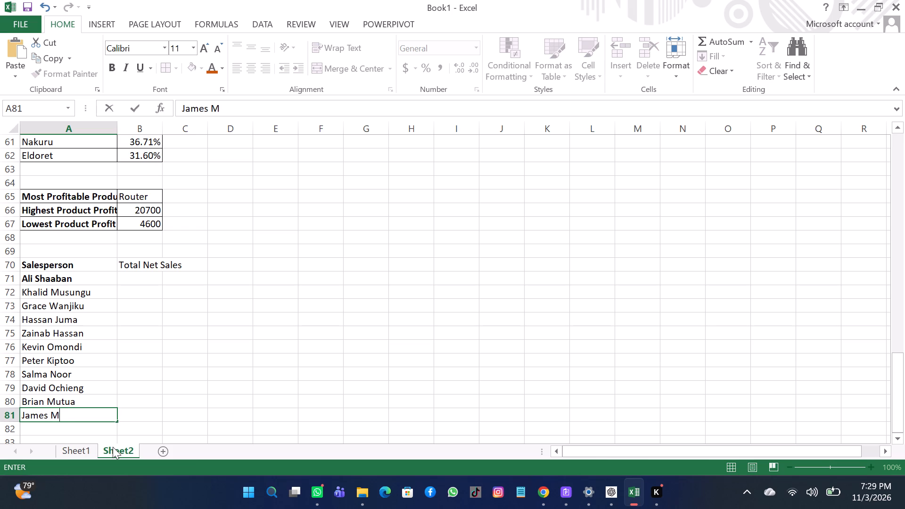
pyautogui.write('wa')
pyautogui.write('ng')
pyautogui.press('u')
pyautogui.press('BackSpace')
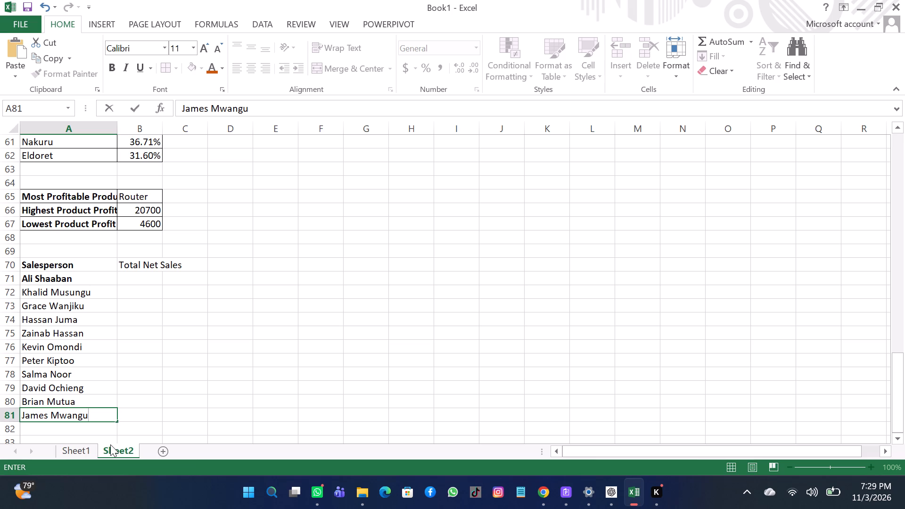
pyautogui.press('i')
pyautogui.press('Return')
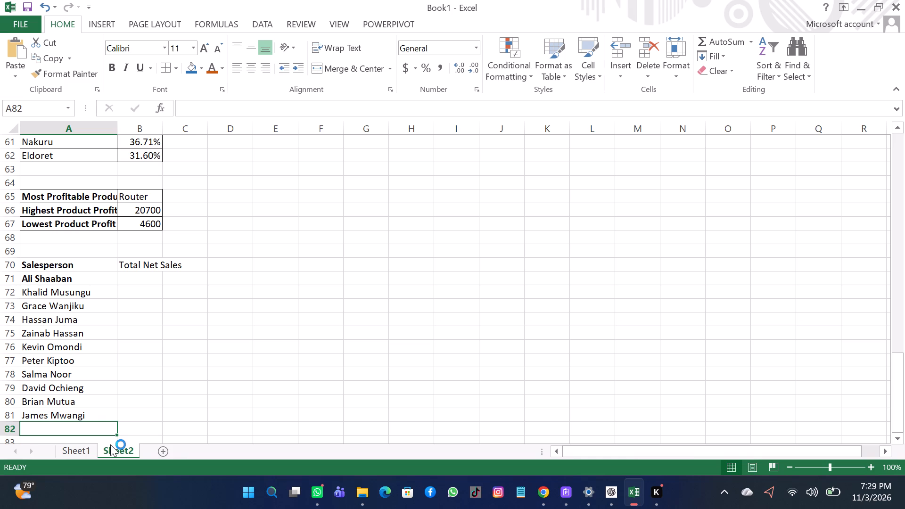
# Enter Mariam's full name, as in Sheet1's C18, as the twelfth salesperson in A82 of Sheet2.
pyautogui.click(69, 456)
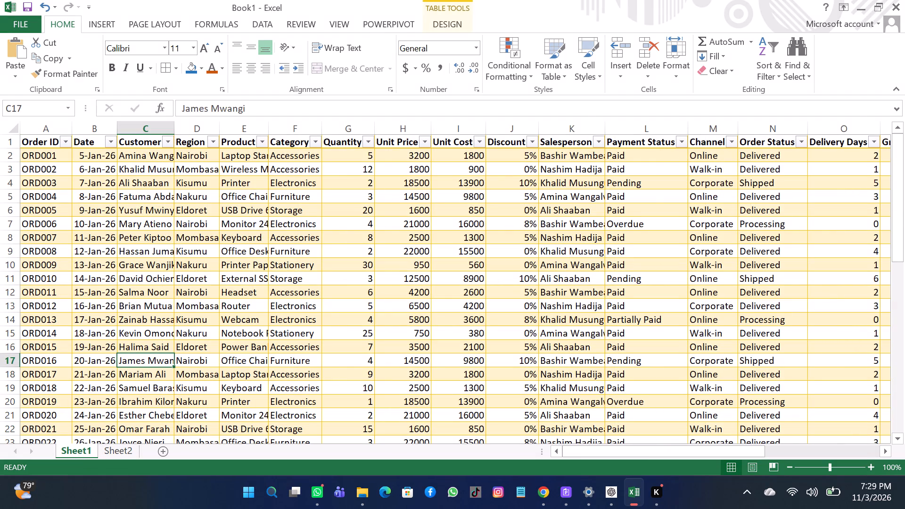
pyautogui.click(99, 453)
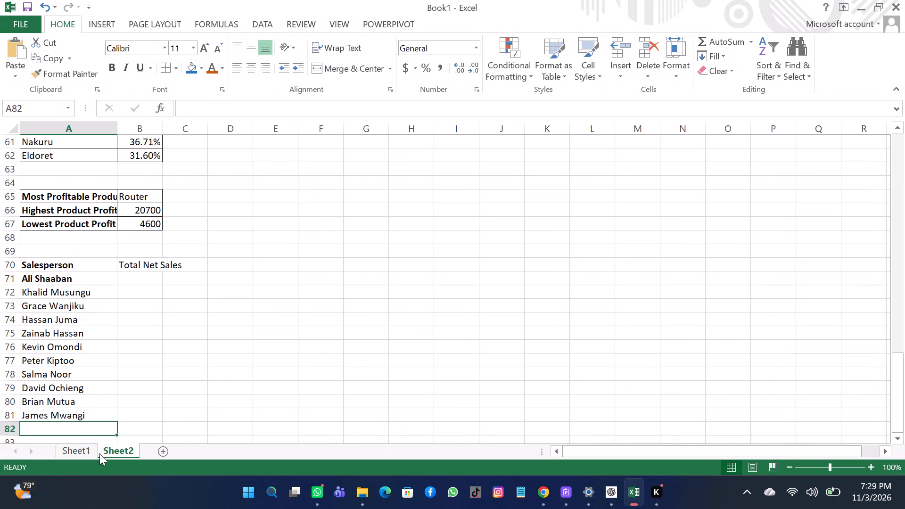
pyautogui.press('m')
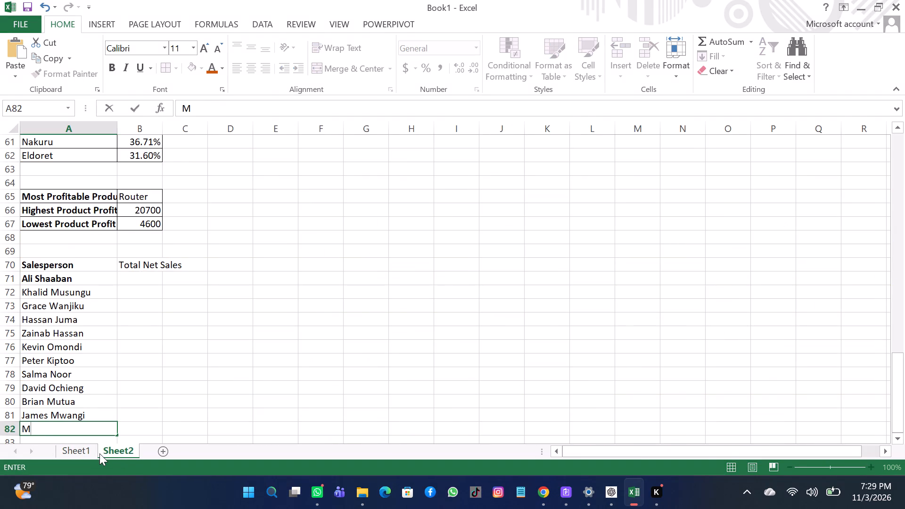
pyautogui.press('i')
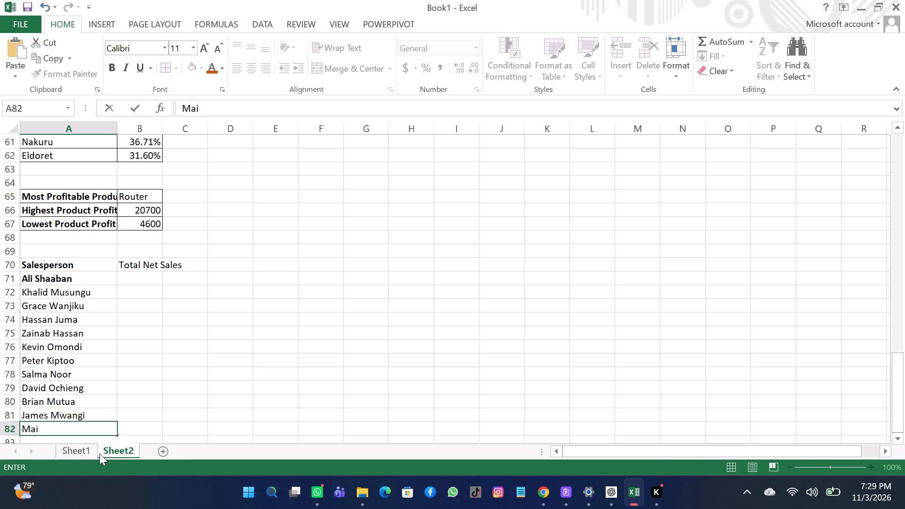
pyautogui.press('BackSpace')
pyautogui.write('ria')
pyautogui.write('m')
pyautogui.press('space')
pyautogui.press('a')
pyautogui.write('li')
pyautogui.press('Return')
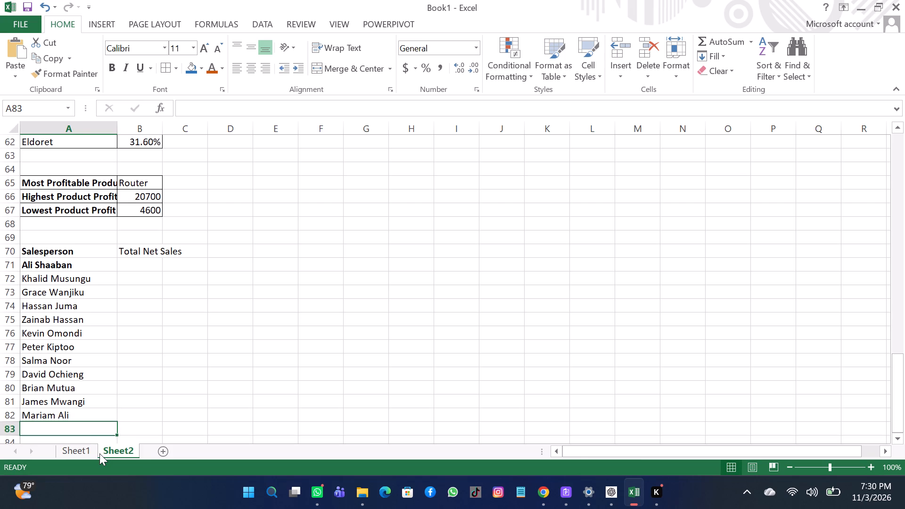
# Enter Ibrahim's full name, as in Sheet1's C20, as the thirteenth salesperson in A83 of Sheet2.
pyautogui.click(81, 446)
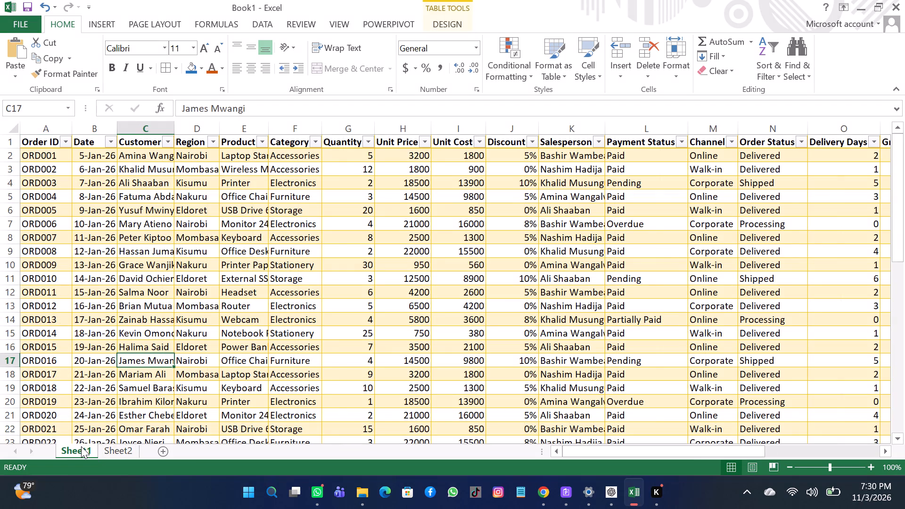
pyautogui.click(149, 401)
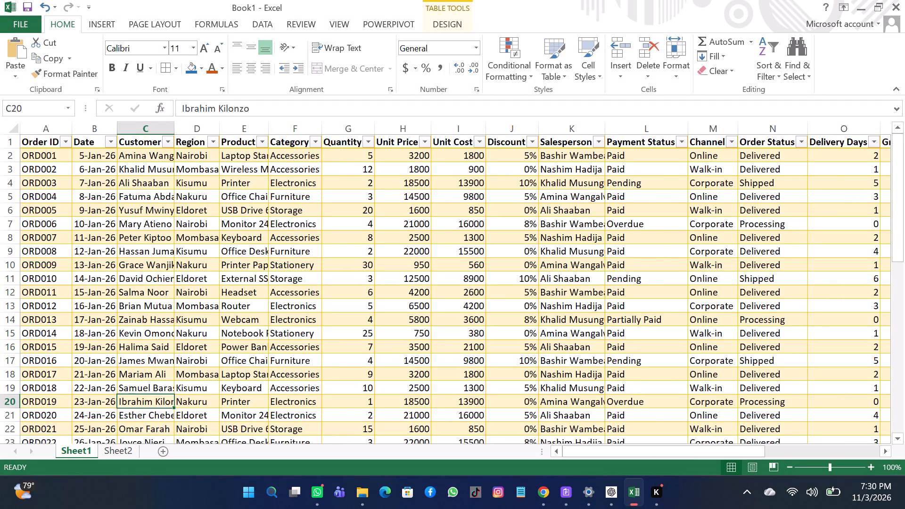
pyautogui.click(128, 451)
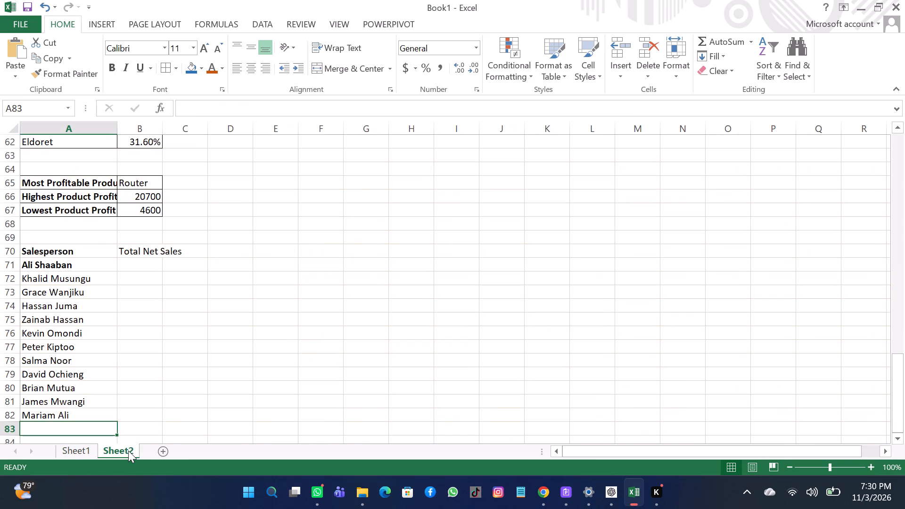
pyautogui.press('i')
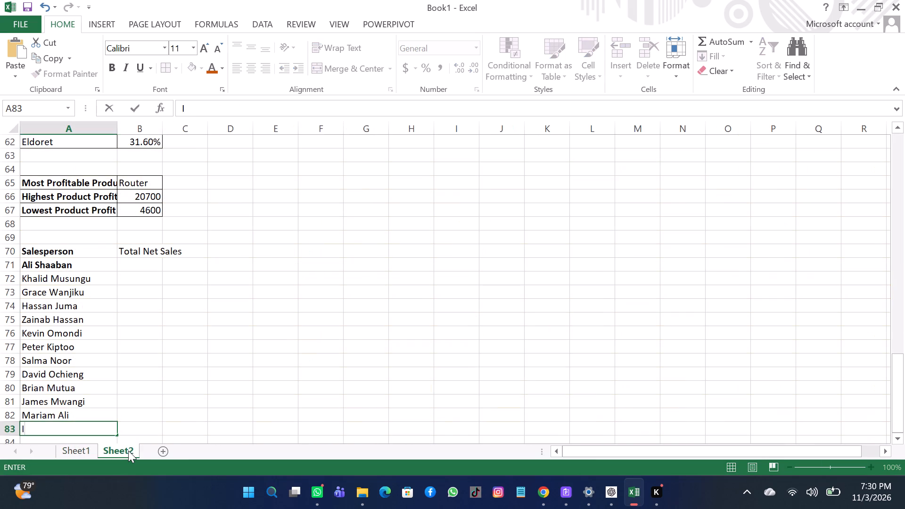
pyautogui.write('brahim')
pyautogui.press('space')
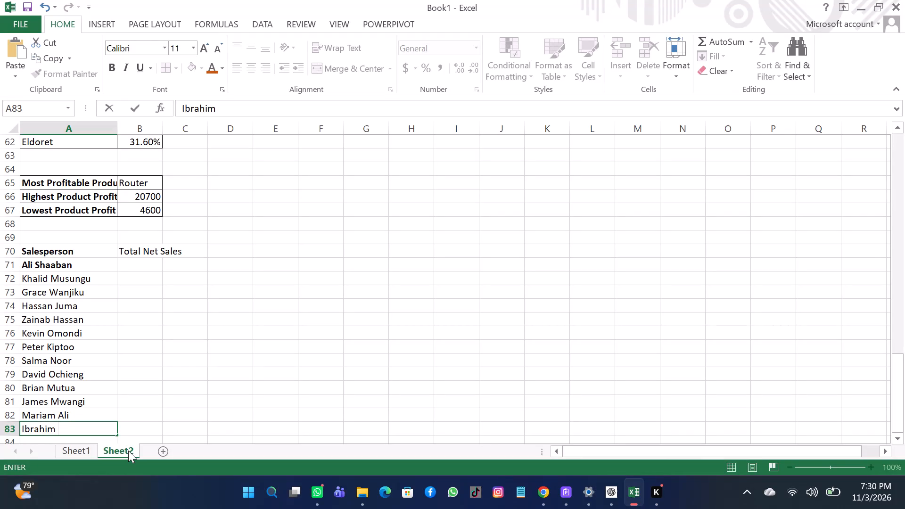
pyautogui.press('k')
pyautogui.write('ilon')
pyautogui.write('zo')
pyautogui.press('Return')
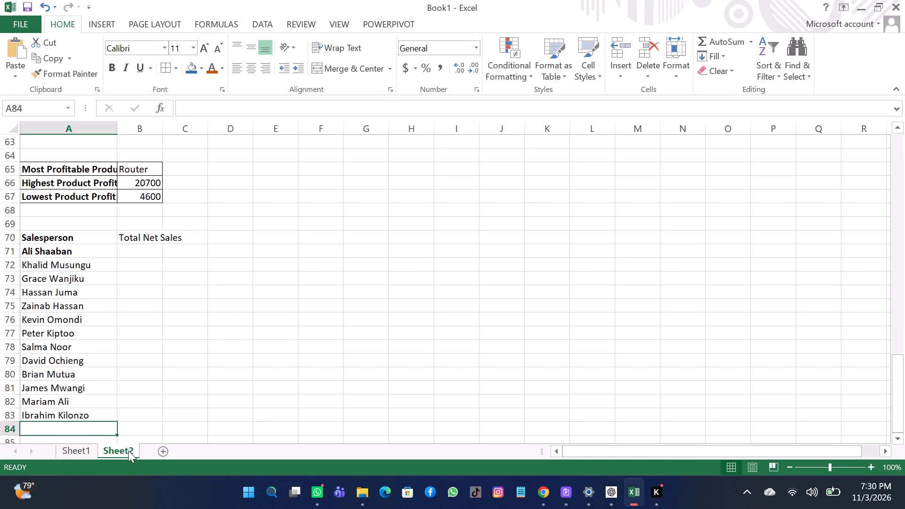
# Enter Samuel's full name, as in Sheet1's C19, as the fourteenth salesperson in A84 of Sheet2.
pyautogui.click(75, 444)
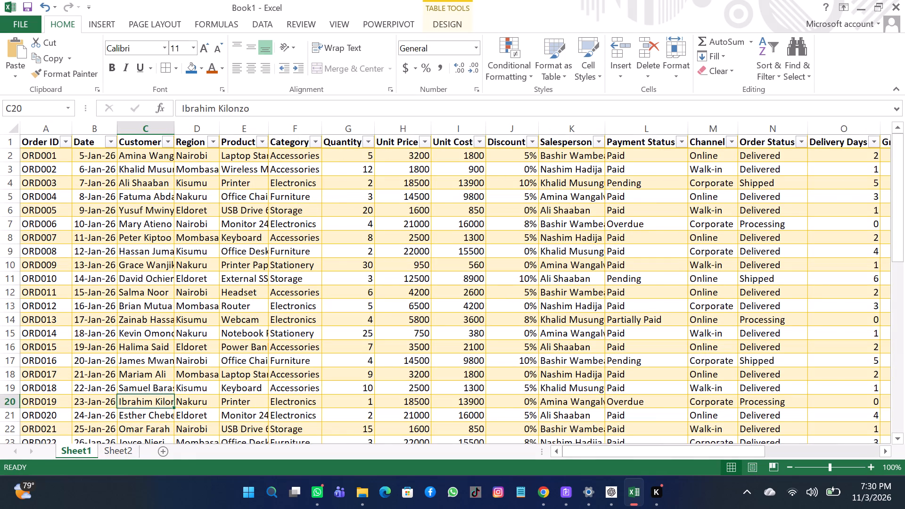
pyautogui.click(149, 388)
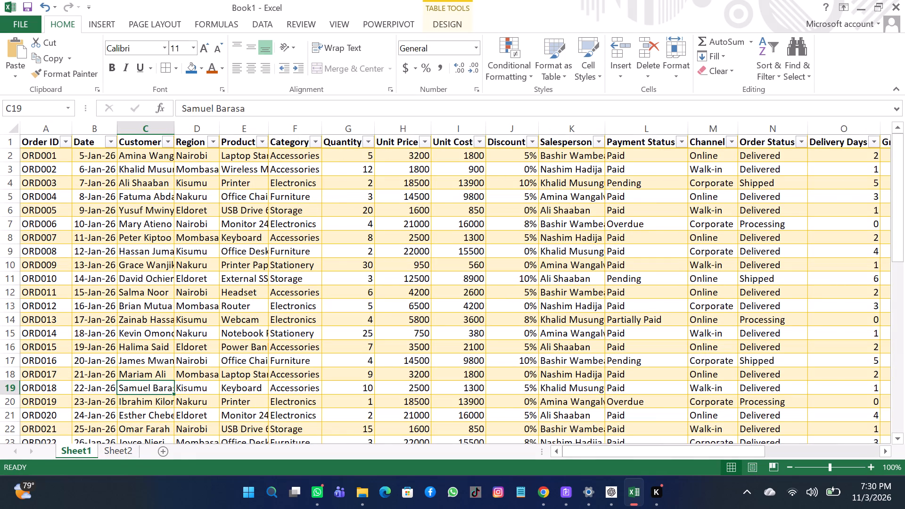
pyautogui.click(123, 456)
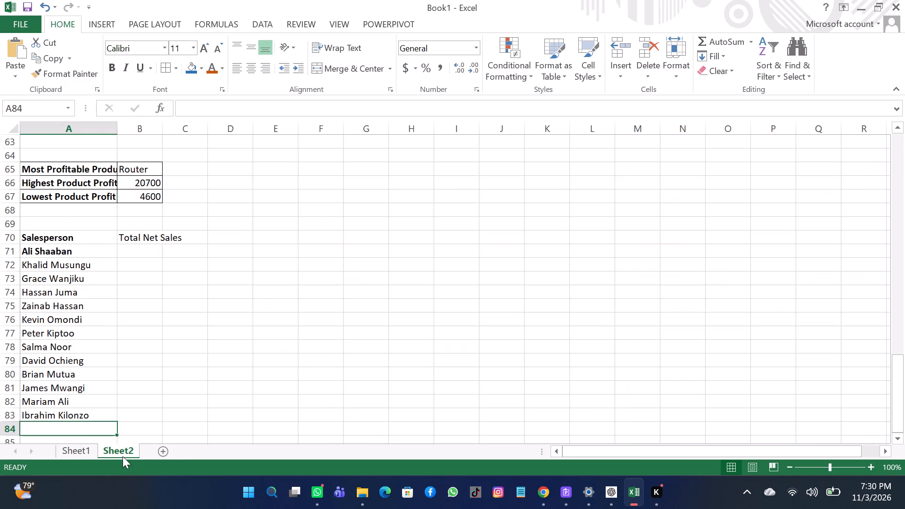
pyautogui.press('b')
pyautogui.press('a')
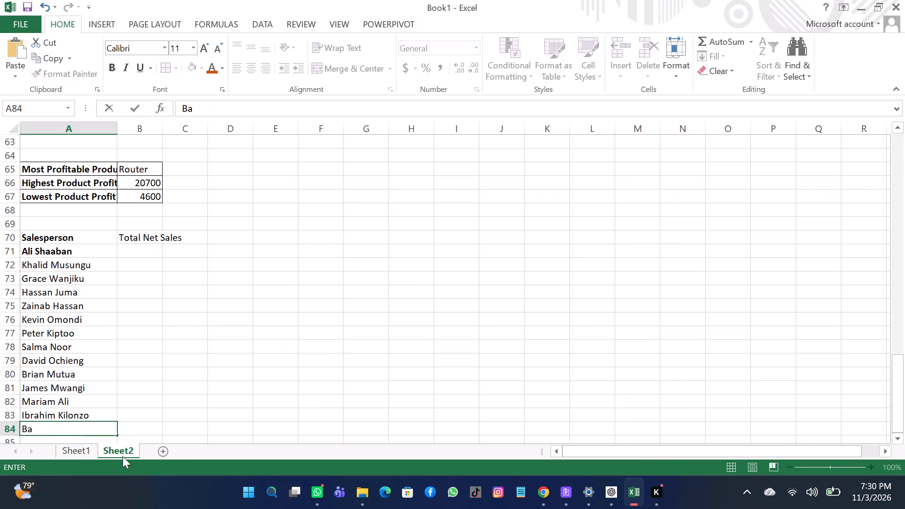
pyautogui.press('BackSpace')
pyautogui.press('BackSpace')
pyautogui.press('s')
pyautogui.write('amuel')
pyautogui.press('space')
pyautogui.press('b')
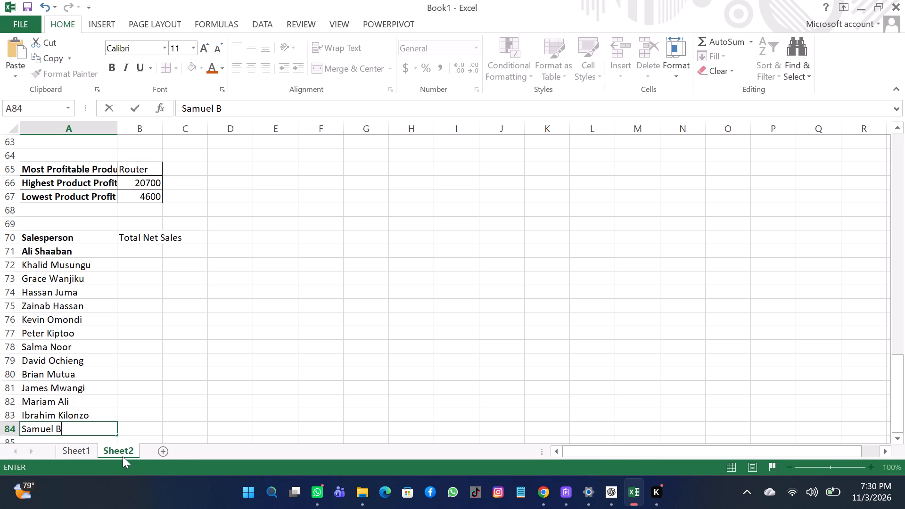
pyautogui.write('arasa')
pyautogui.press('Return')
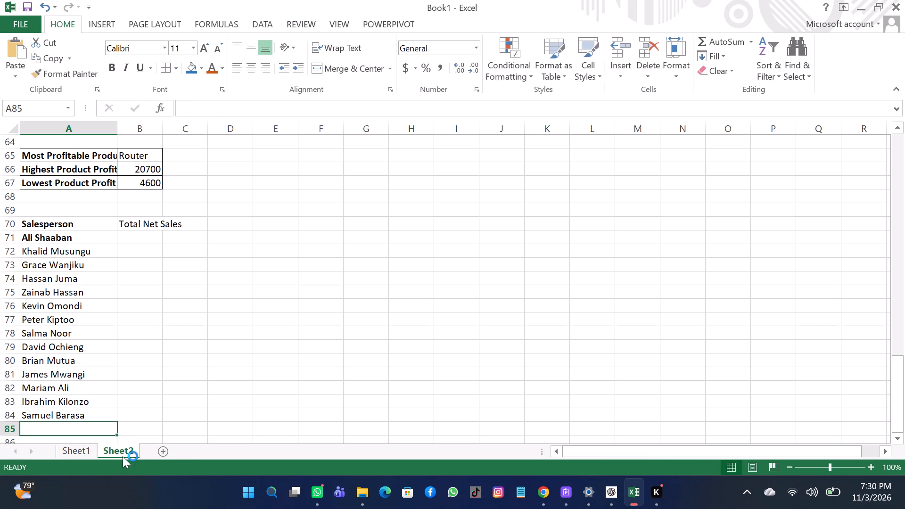
# Enter Esther's full name, as in Sheet1's C21, as the fifteenth salesperson in A85 of Sheet2.
pyautogui.click(83, 452)
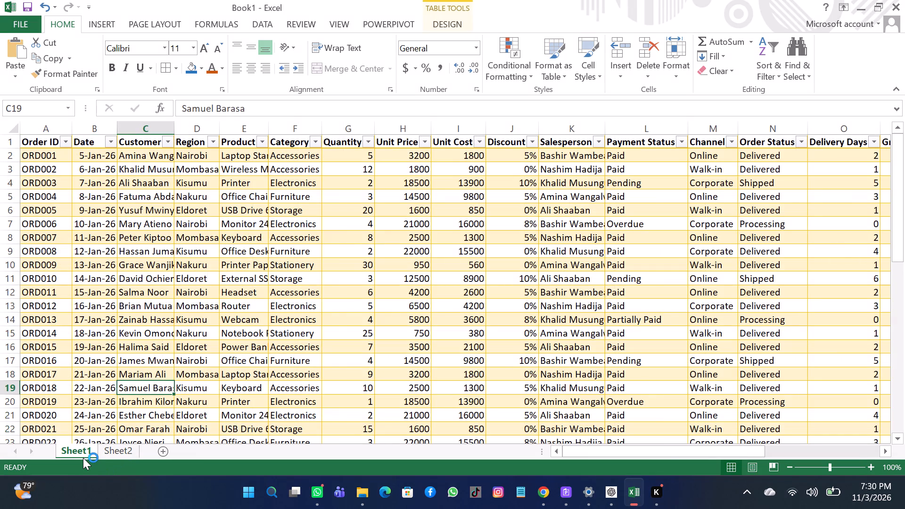
pyautogui.click(151, 419)
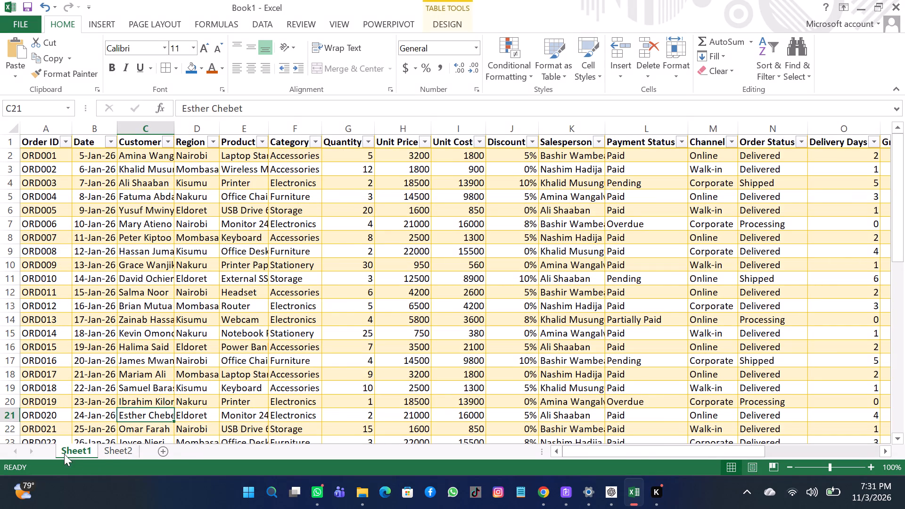
pyautogui.click(129, 446)
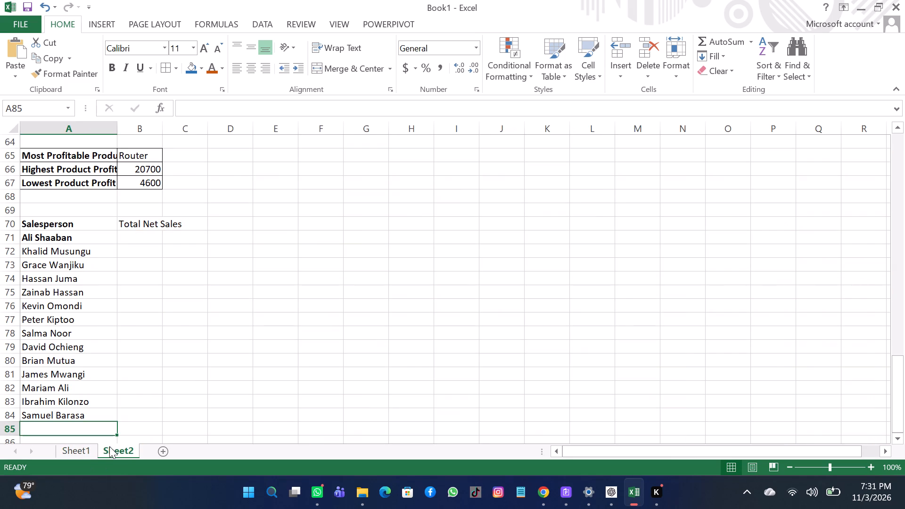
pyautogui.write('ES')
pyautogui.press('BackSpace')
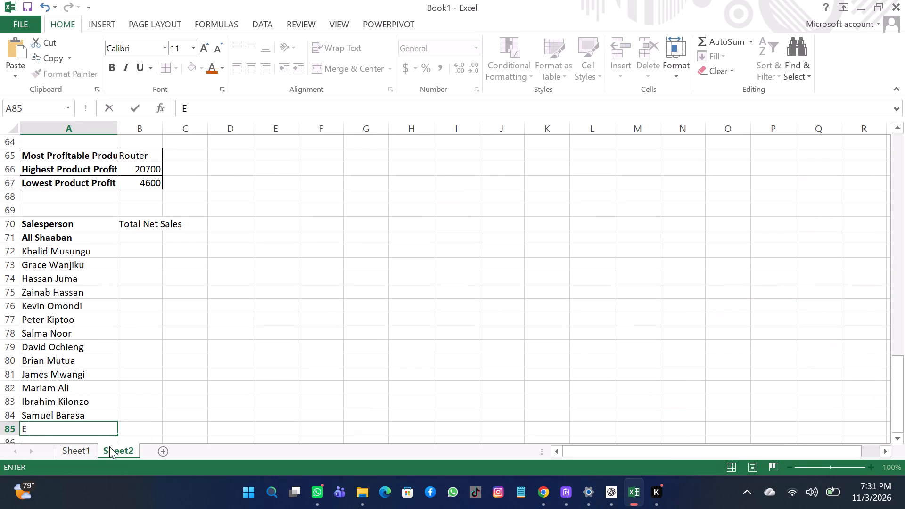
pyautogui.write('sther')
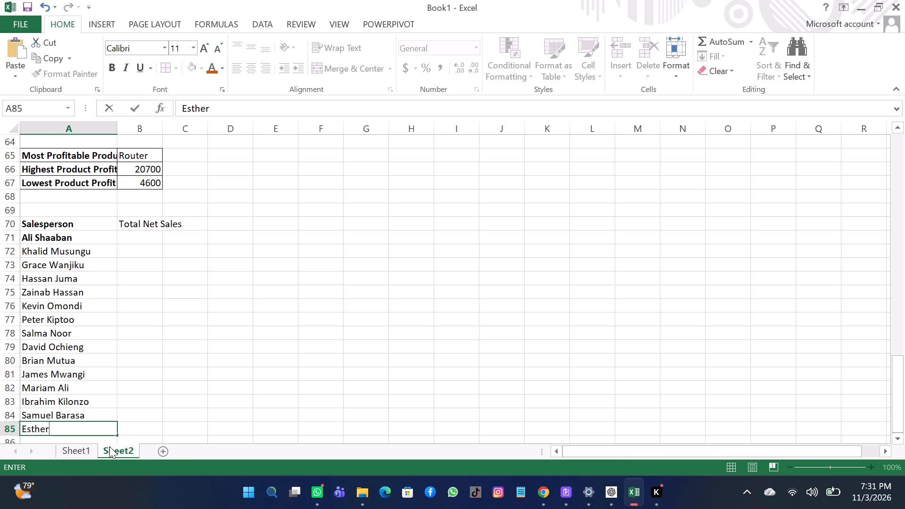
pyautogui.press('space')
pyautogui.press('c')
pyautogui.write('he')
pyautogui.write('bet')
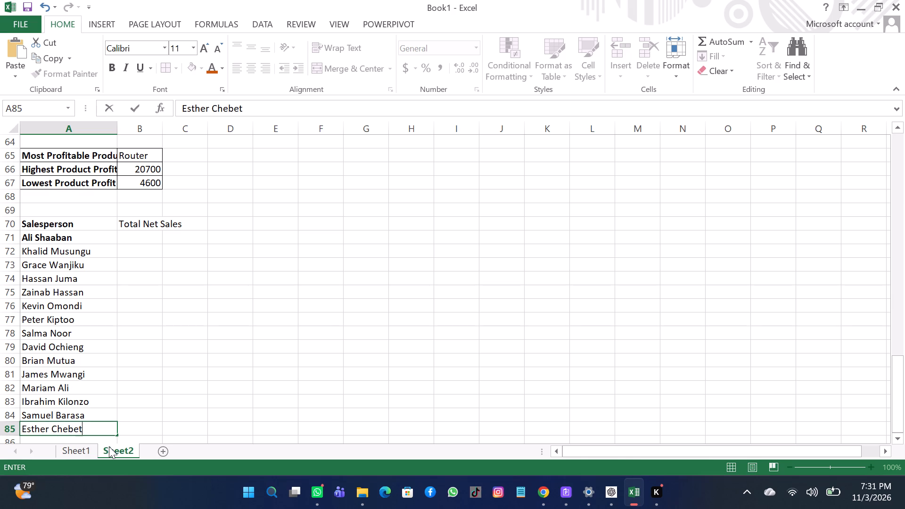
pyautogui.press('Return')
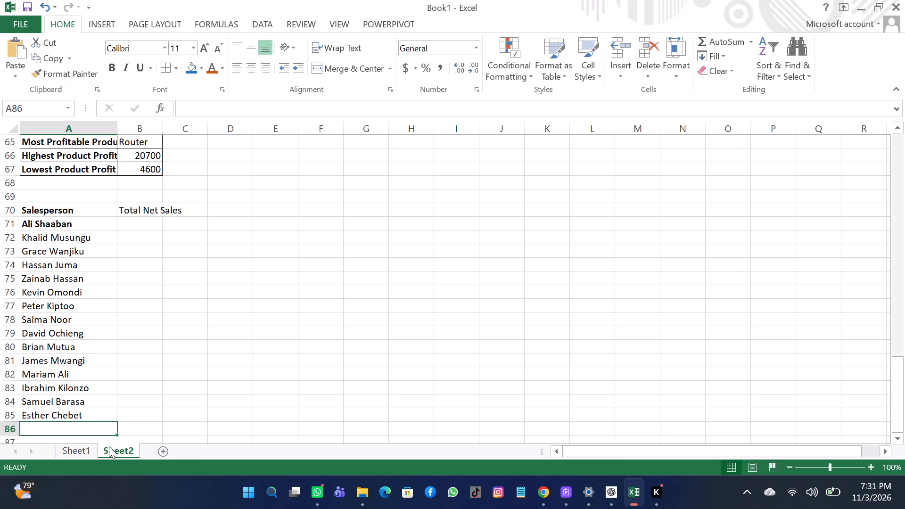
# Enter Omar's full name, as in Sheet1's C22, as the sixteenth salesperson in A86 of Sheet2.
pyautogui.click(82, 448)
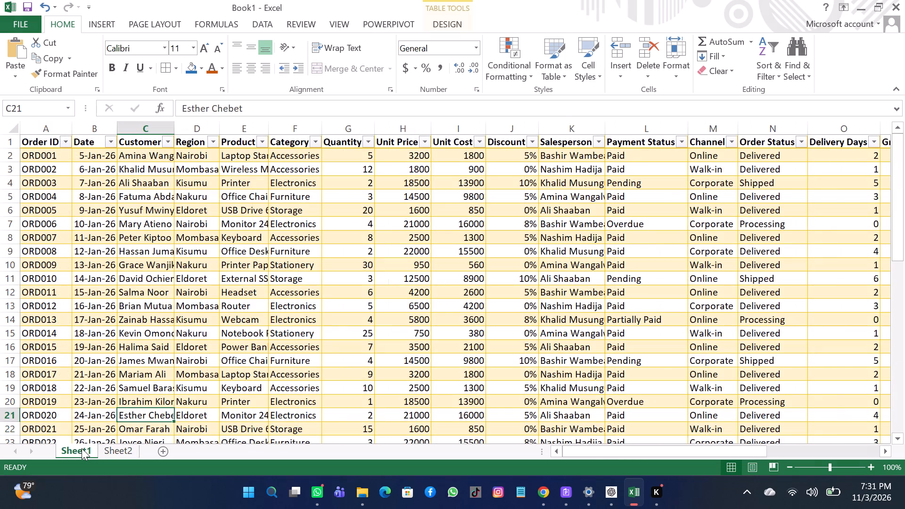
pyautogui.click(139, 431)
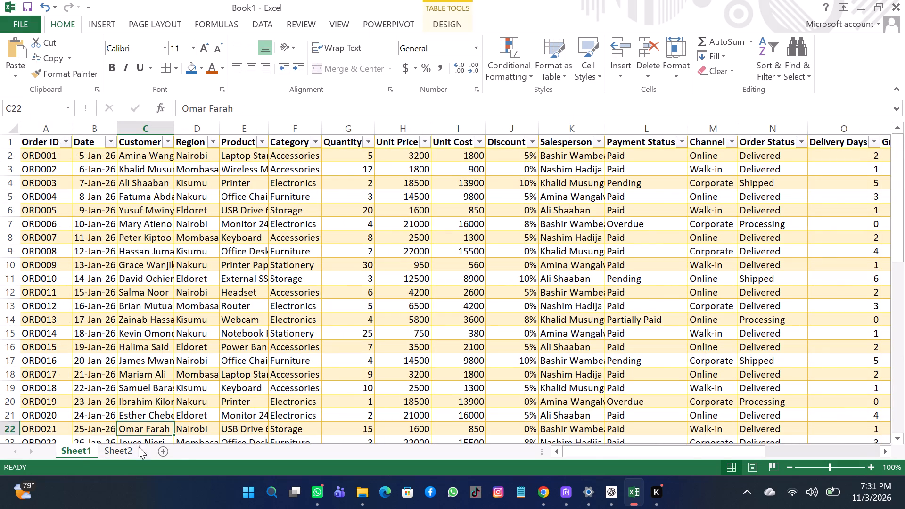
pyautogui.click(125, 449)
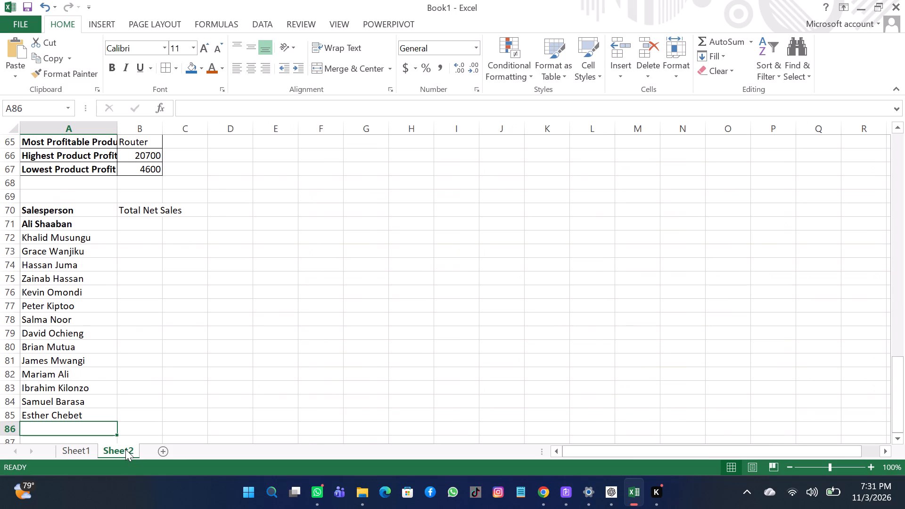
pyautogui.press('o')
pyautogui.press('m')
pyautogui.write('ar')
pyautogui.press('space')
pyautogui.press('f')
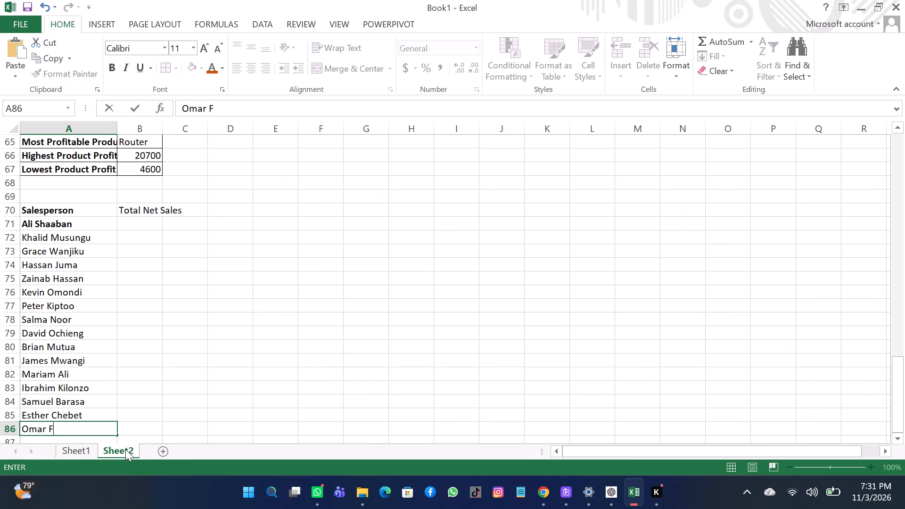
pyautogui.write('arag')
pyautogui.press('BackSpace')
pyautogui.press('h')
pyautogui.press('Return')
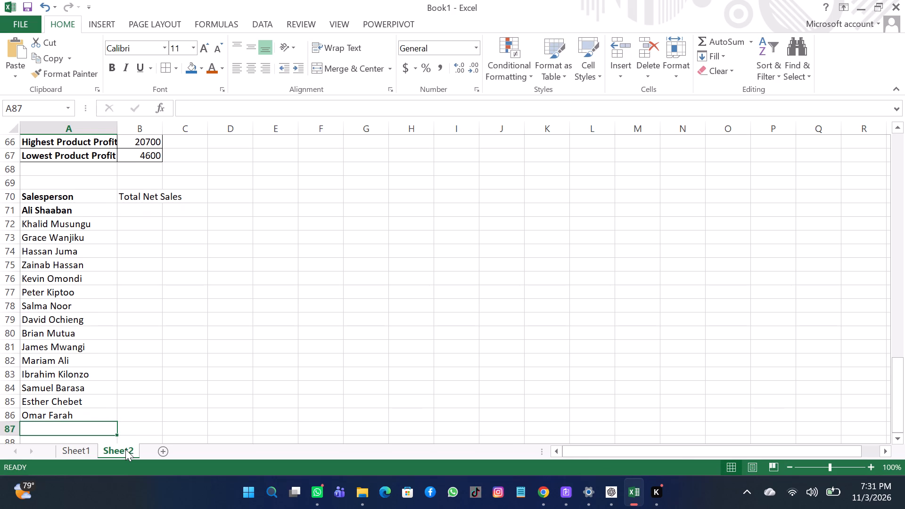
# Enter Joyce's full name, as in Sheet1's C23, as the seventeenth salesperson in A87 of Sheet2.
pyautogui.click(72, 451)
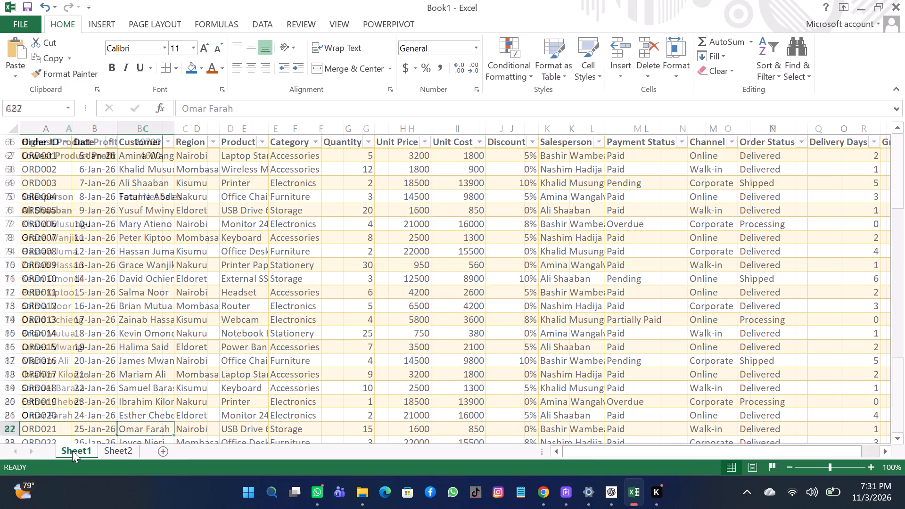
pyautogui.scroll(-1, 99, 410)
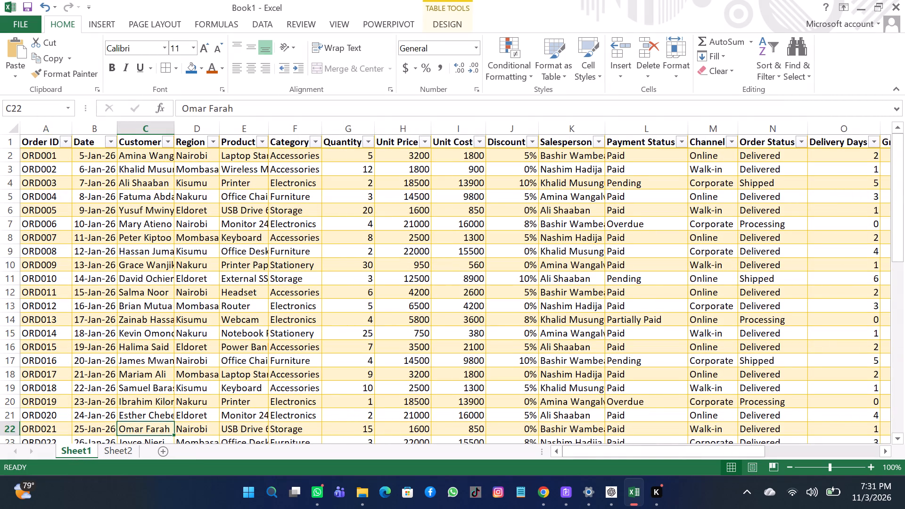
pyautogui.scroll(-1, 99, 410)
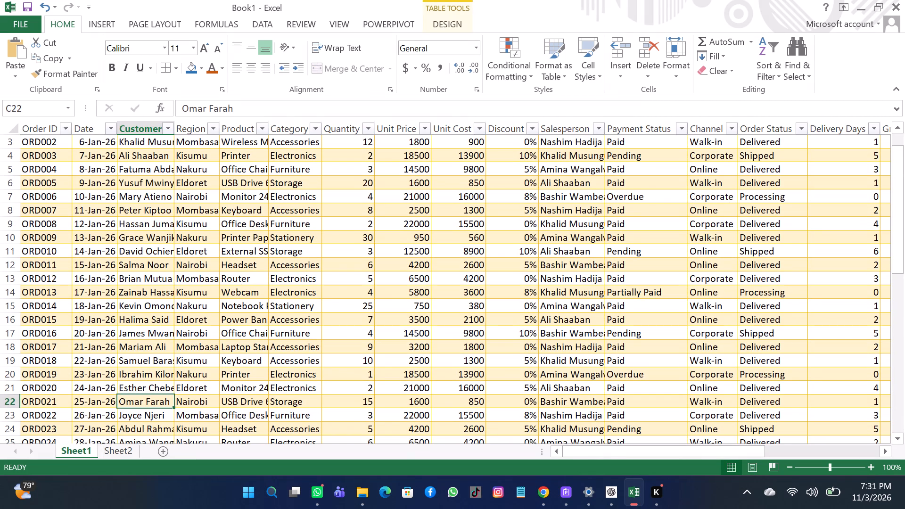
pyautogui.click(143, 410)
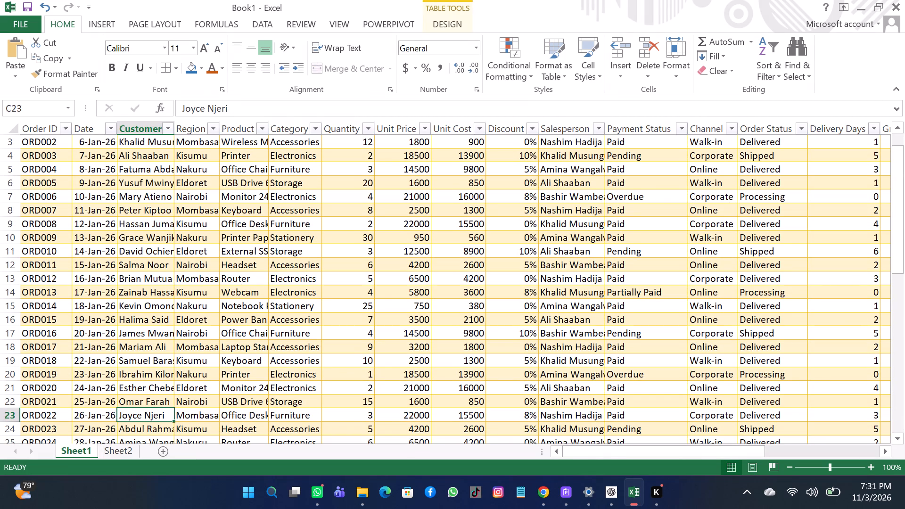
pyautogui.click(145, 430)
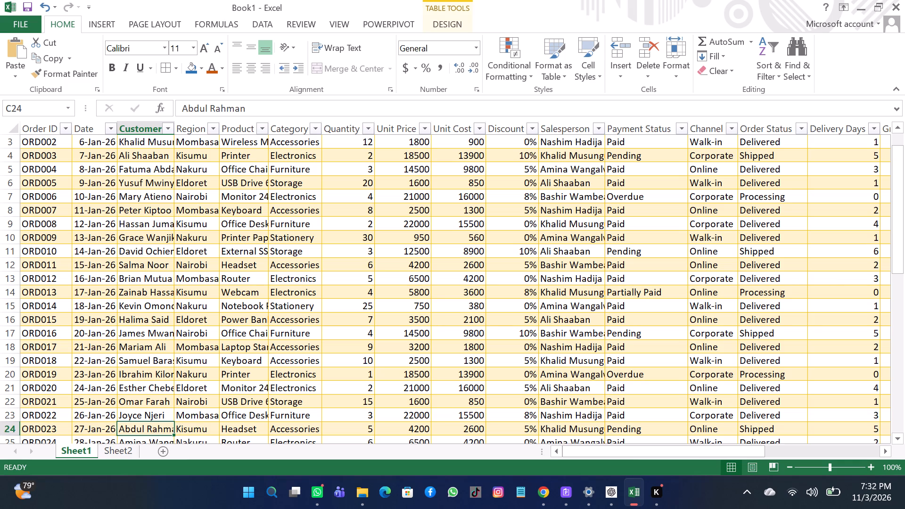
pyautogui.click(148, 417)
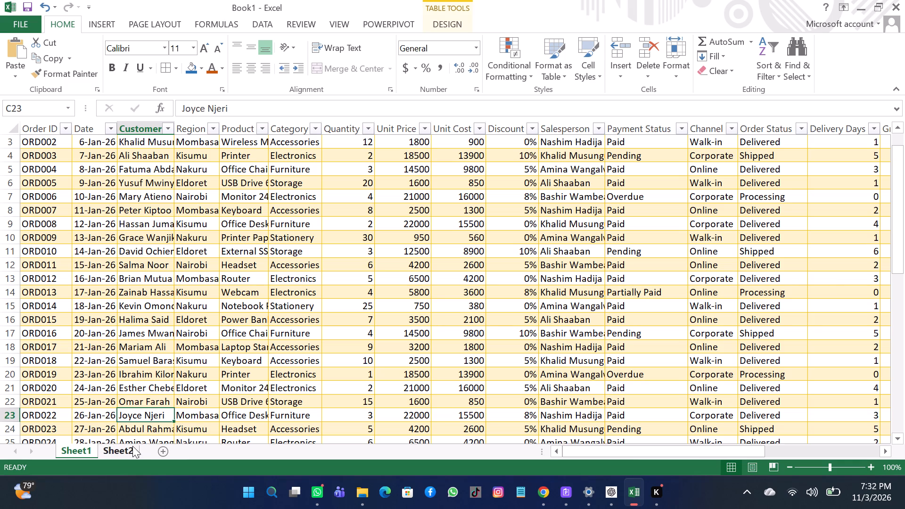
pyautogui.click(133, 433)
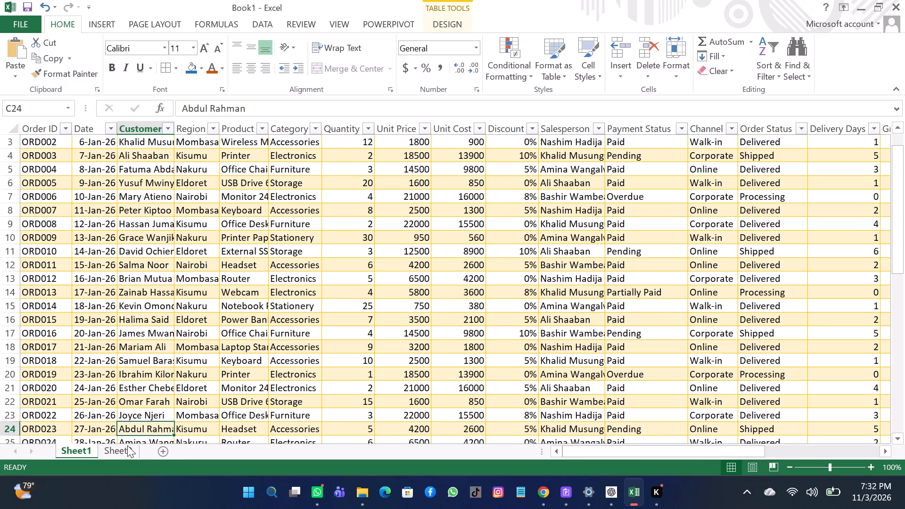
pyautogui.click(116, 446)
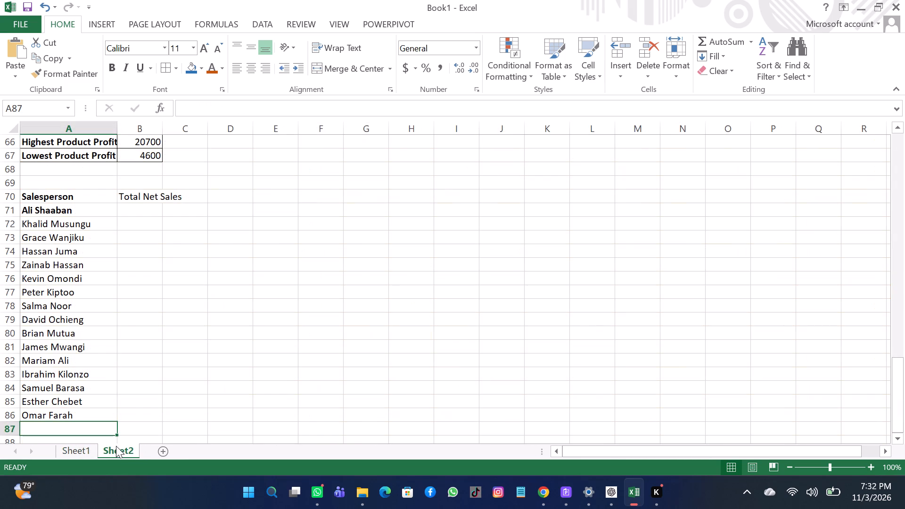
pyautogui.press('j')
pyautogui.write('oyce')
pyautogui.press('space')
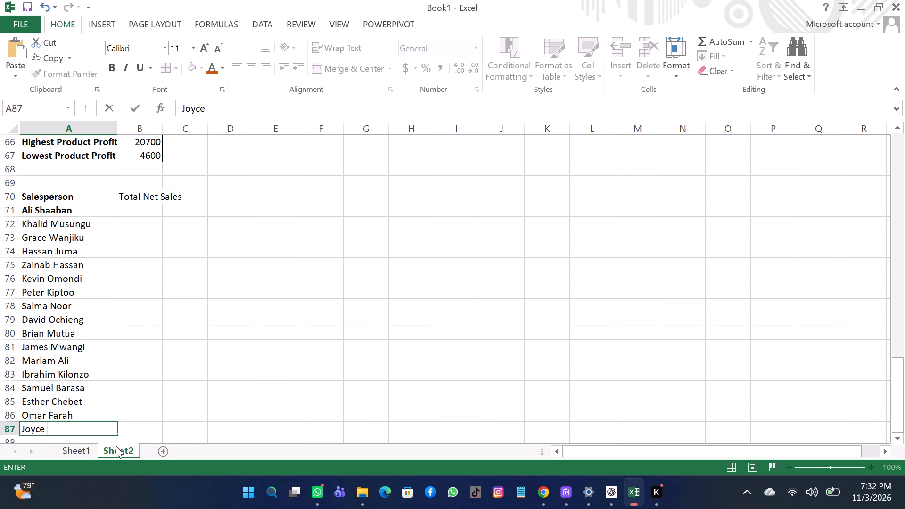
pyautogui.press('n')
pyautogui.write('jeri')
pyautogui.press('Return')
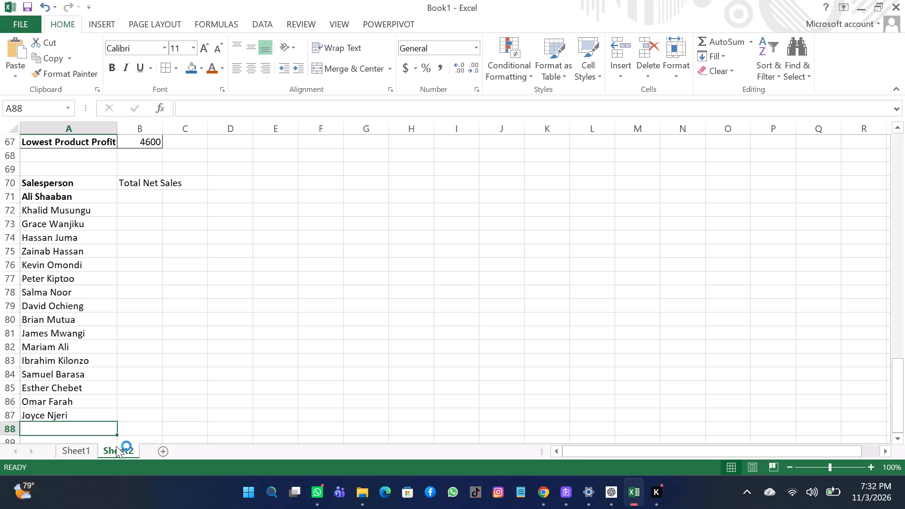
# Enter Abdul's full name, as in Sheet1's C24, as the eighteenth salesperson in A88 of Sheet2.
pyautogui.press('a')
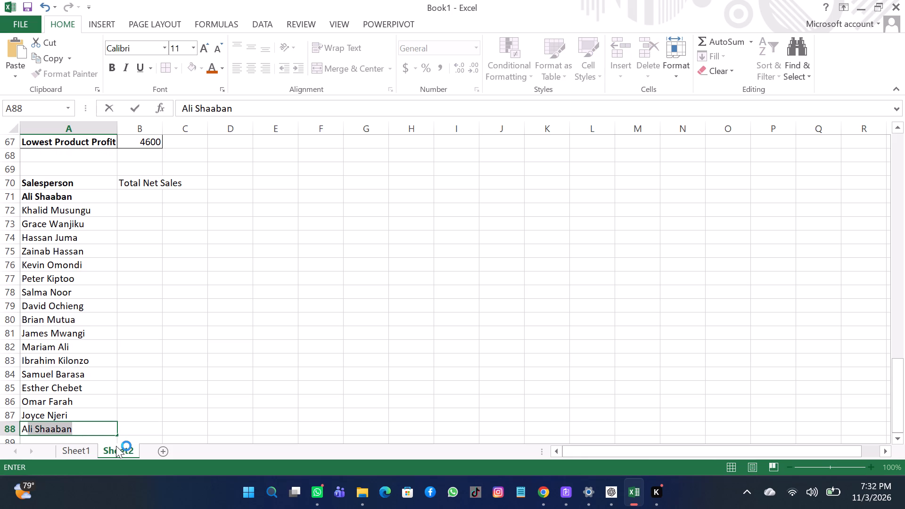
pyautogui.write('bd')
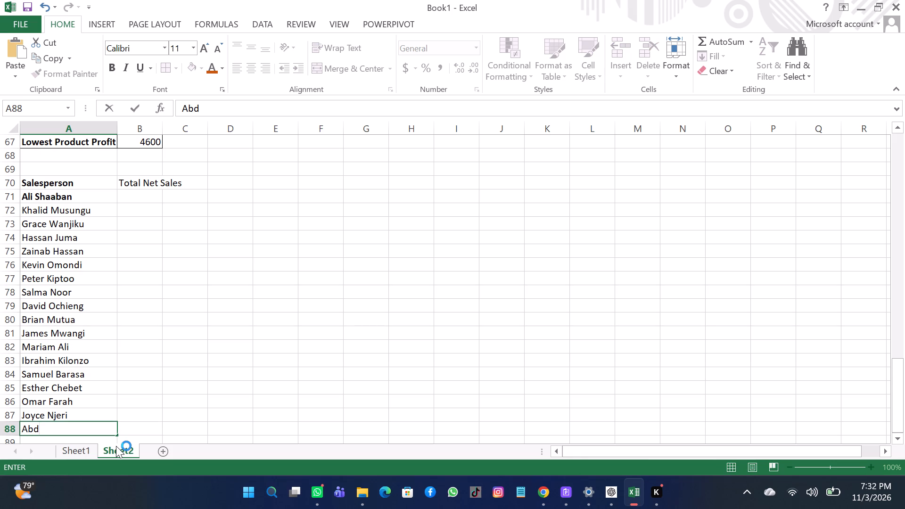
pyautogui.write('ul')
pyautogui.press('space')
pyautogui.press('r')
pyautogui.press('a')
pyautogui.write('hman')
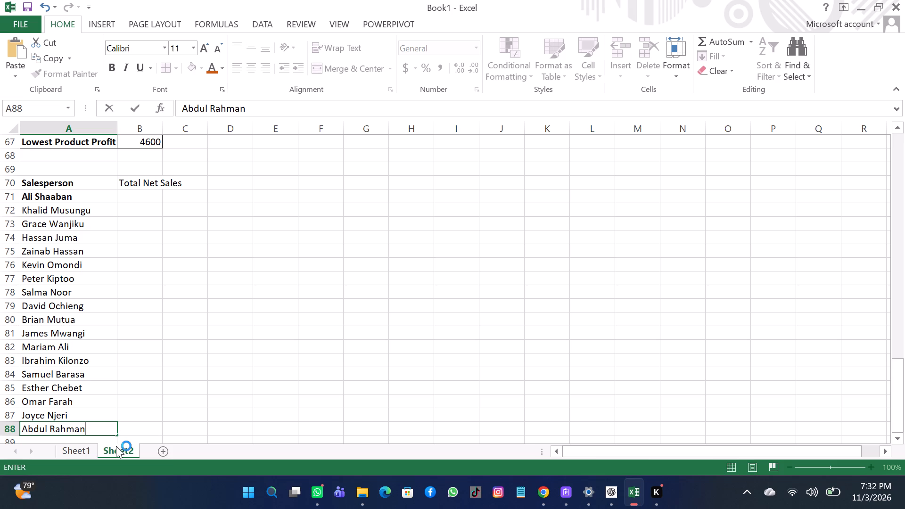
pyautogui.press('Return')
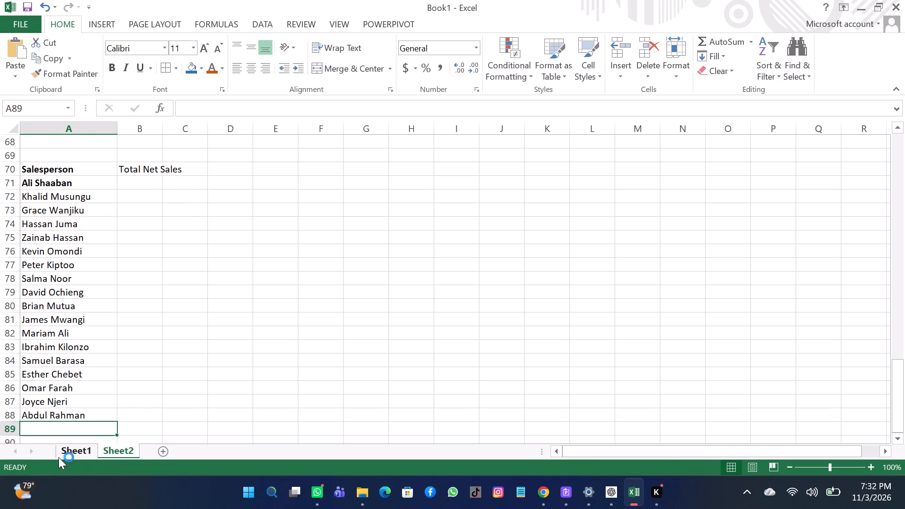
# Look up the next customer names in C25 to C27 of Sheet1, and return to Sheet2.
pyautogui.click(70, 449)
pyautogui.scroll(-1, 134, 369)
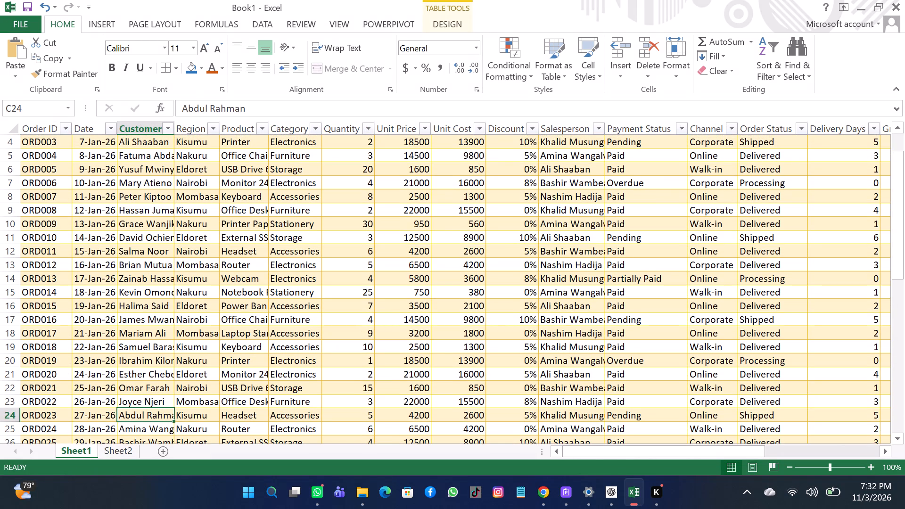
pyautogui.click(154, 428)
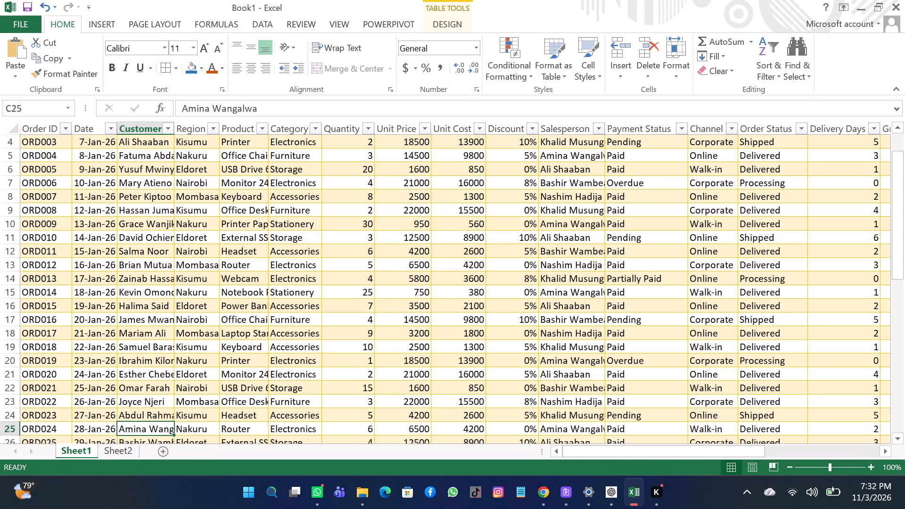
pyautogui.scroll(-1, 157, 424)
pyautogui.click(157, 424)
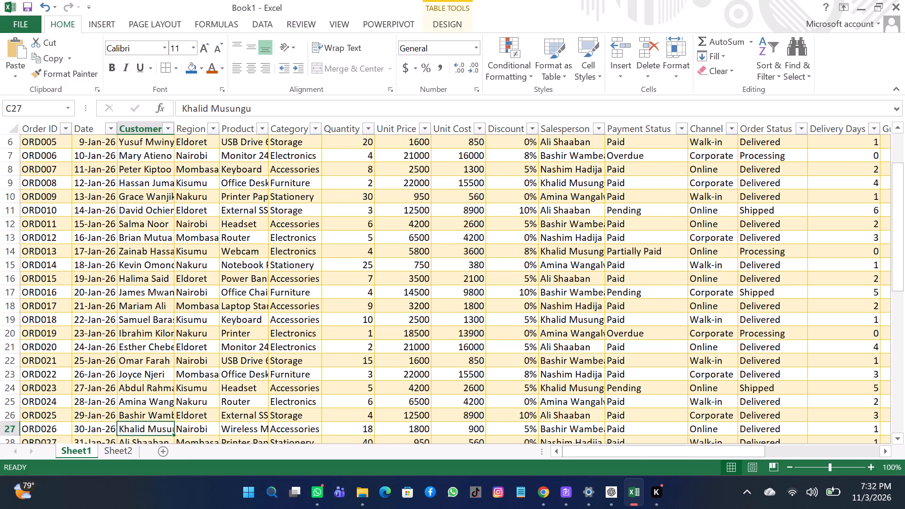
pyautogui.click(155, 422)
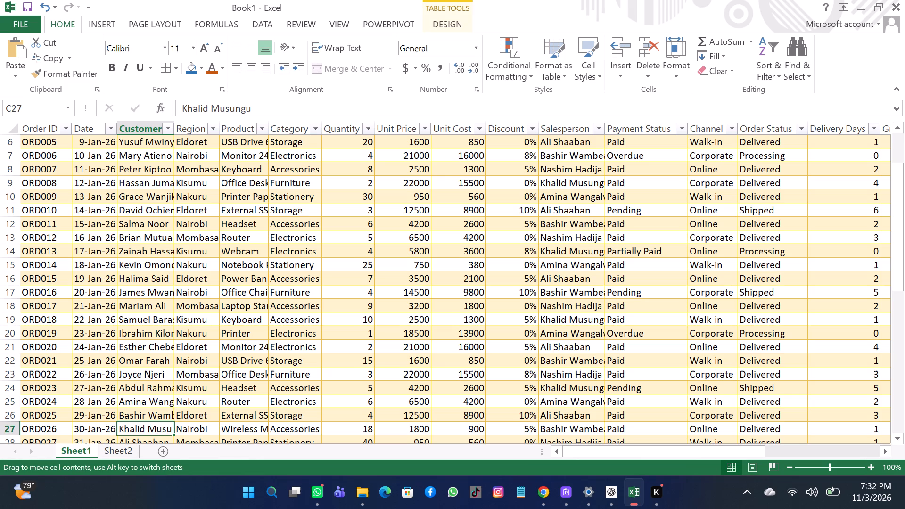
pyautogui.click(154, 416)
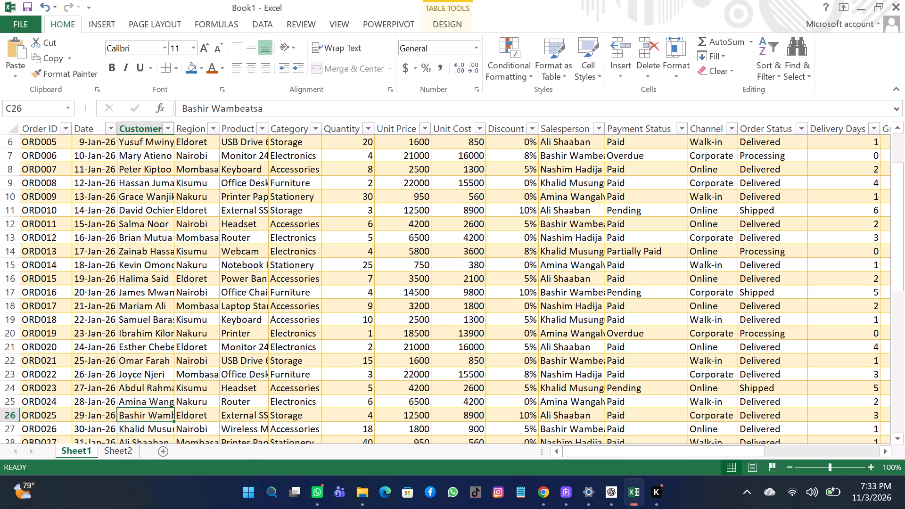
pyautogui.click(126, 455)
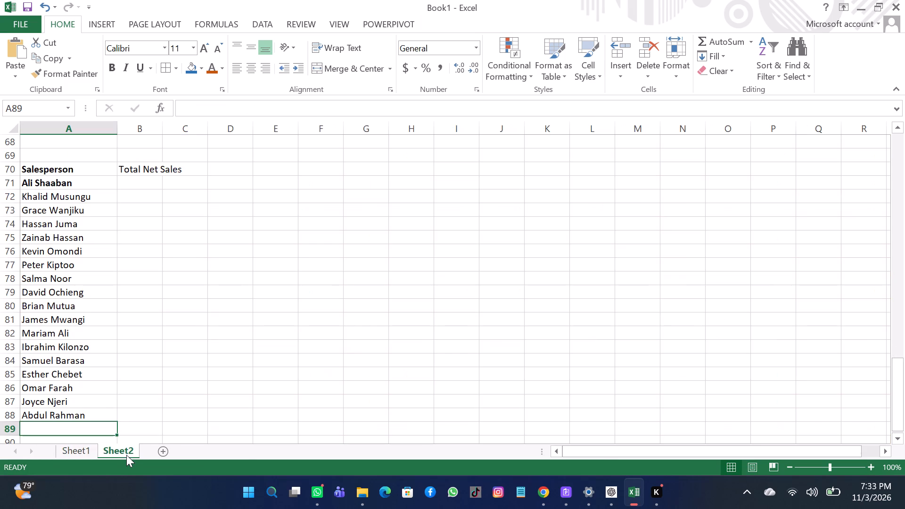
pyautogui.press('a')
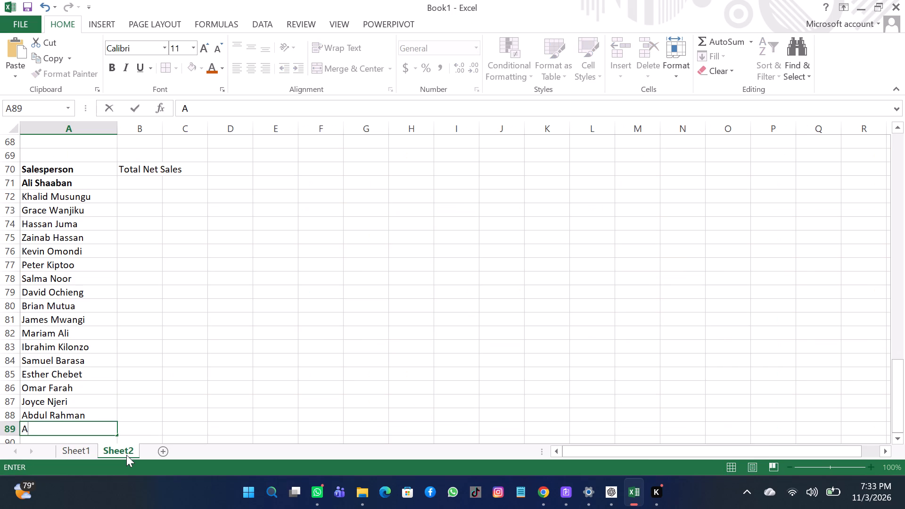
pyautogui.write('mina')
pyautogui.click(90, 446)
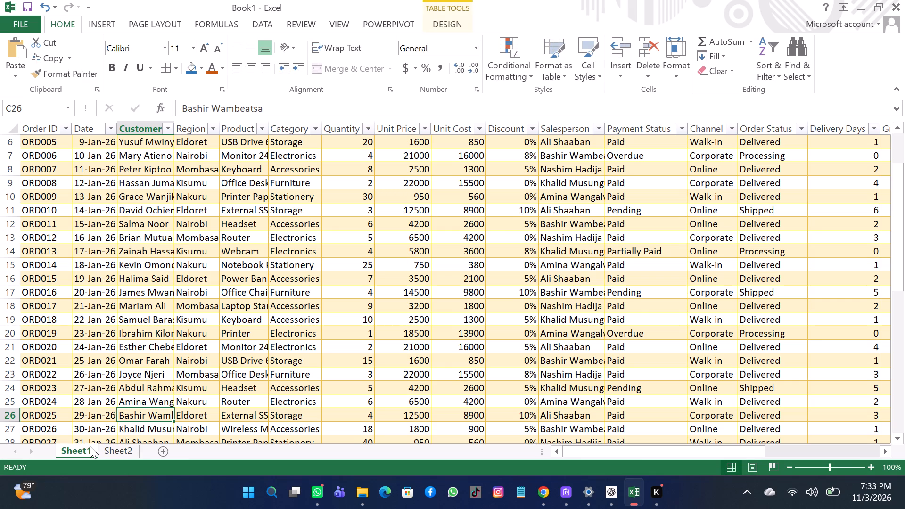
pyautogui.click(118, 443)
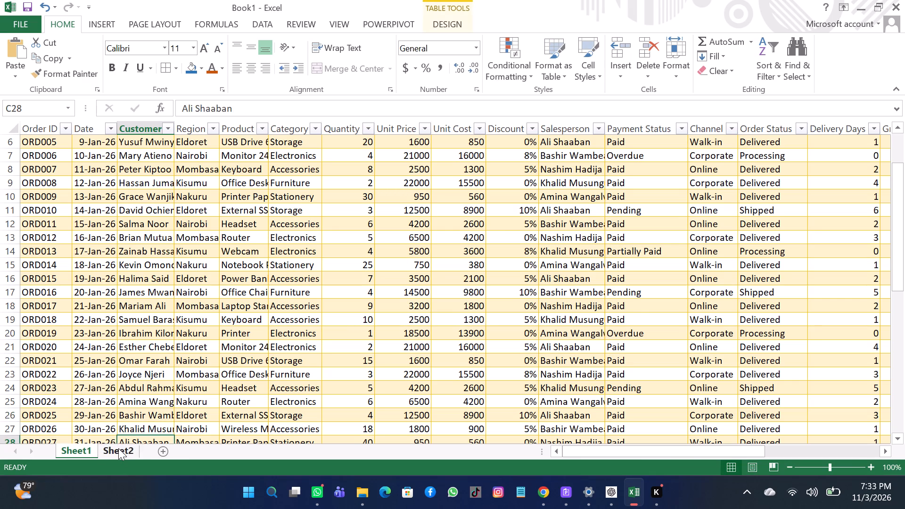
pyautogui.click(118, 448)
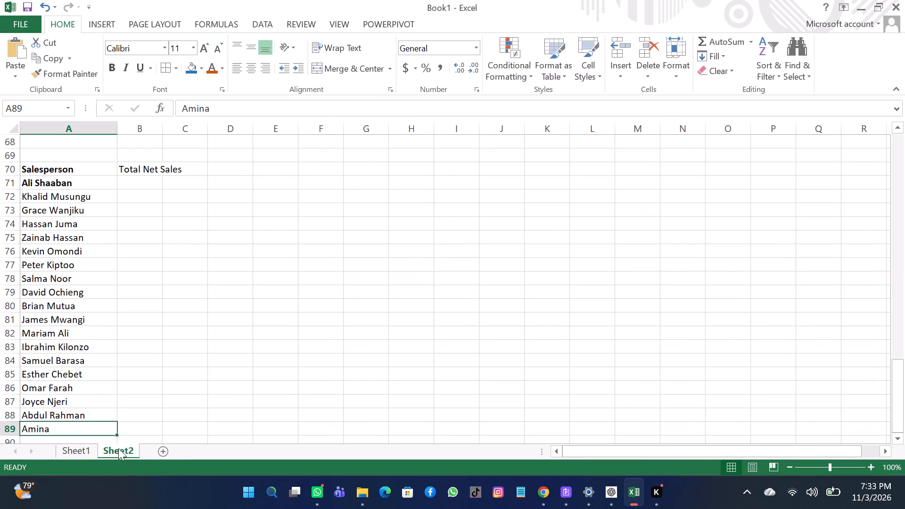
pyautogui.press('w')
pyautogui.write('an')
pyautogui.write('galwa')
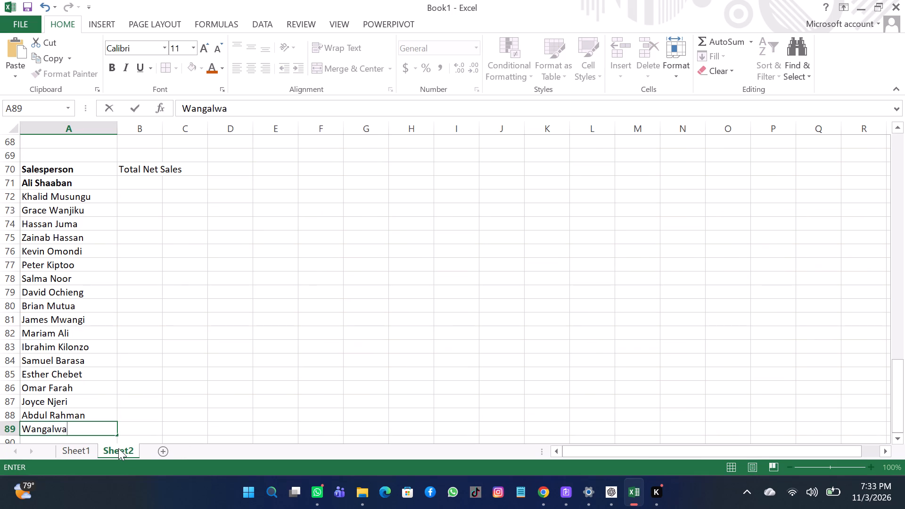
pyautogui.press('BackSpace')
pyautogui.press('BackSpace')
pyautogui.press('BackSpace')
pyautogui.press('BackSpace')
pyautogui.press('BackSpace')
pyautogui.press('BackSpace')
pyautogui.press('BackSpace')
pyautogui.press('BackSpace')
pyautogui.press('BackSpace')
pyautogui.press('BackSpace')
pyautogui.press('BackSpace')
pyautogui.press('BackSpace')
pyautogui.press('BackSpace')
# Enter Amina's full name, as in Sheet1's C25, as the nineteenth salesperson in A89 of Sheet2.
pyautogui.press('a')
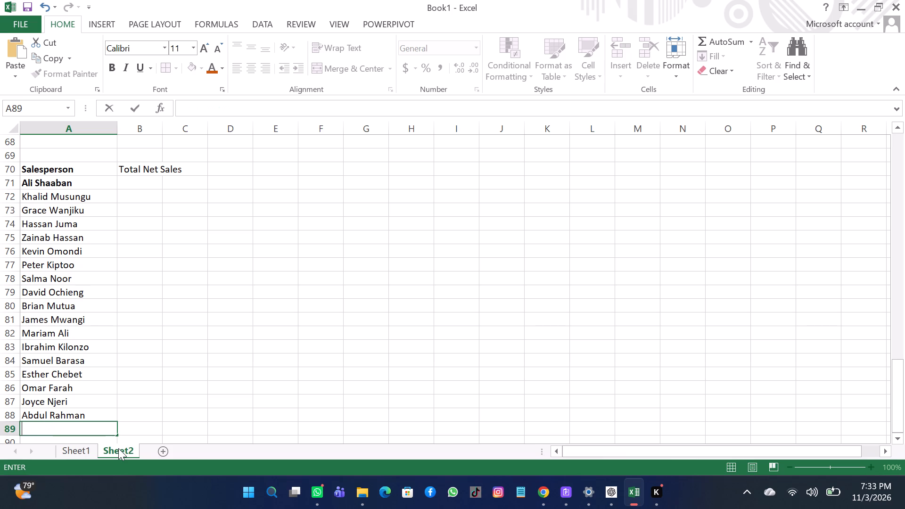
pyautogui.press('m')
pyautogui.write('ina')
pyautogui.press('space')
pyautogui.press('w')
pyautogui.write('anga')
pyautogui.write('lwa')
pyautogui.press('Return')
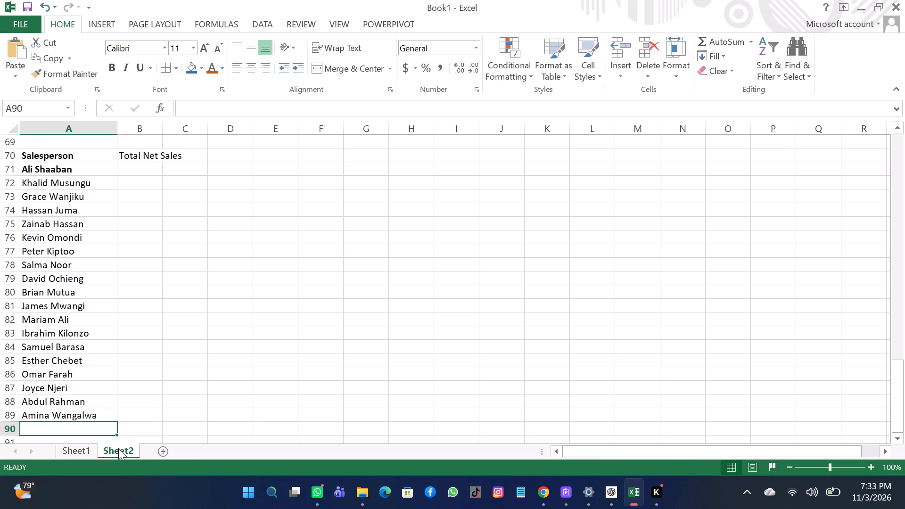
# Enter Bashir's full name, as in Sheet1's C26, as the twentieth salesperson in A90 of Sheet2.
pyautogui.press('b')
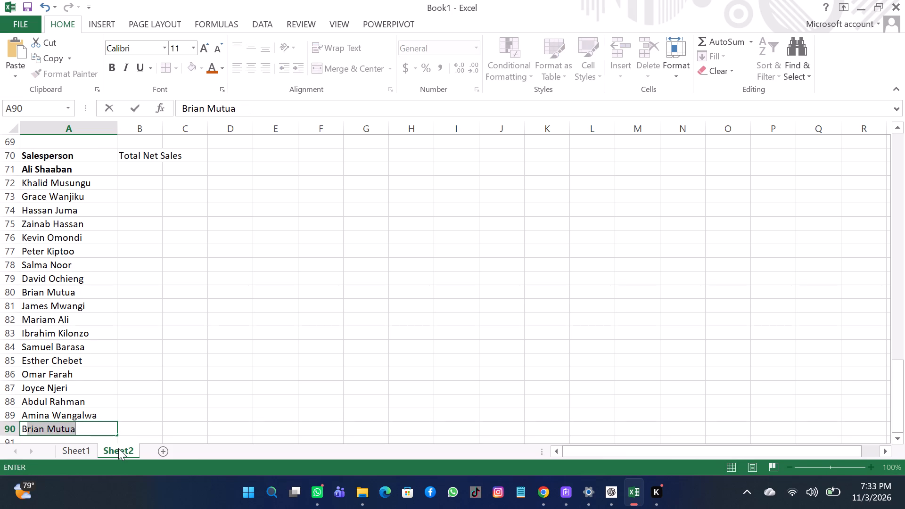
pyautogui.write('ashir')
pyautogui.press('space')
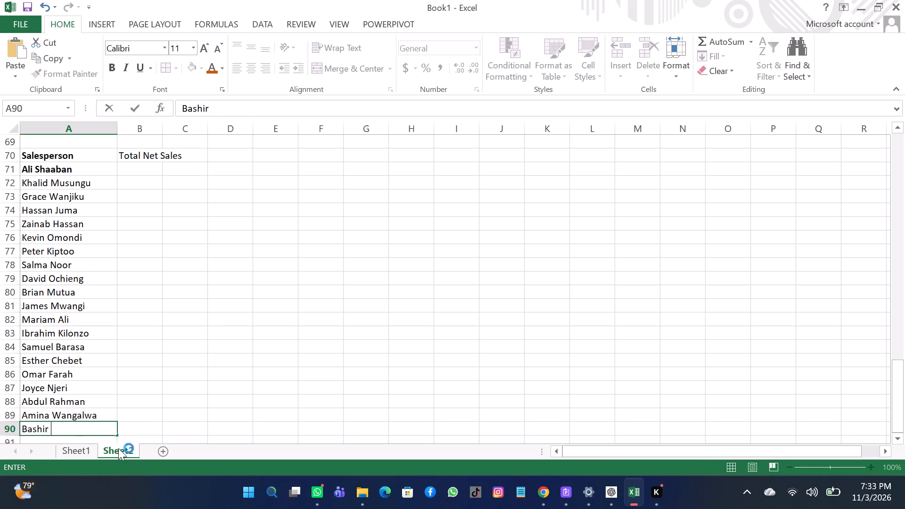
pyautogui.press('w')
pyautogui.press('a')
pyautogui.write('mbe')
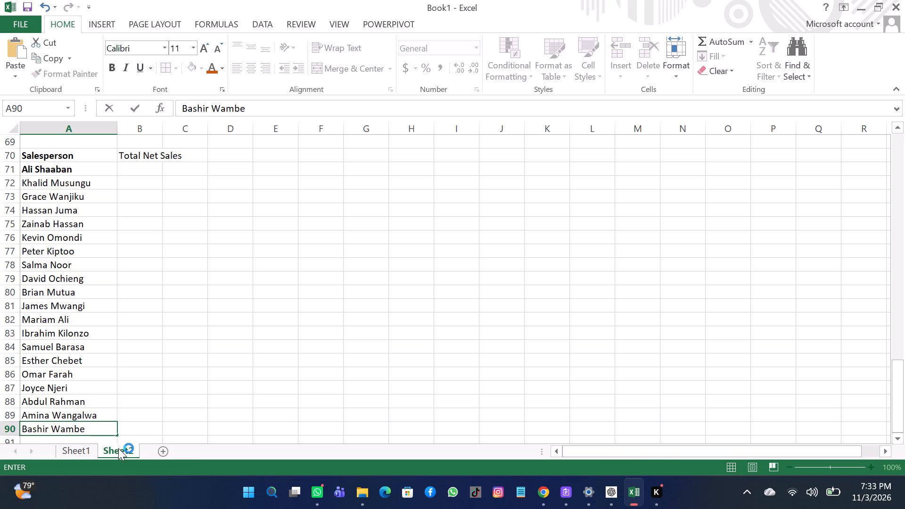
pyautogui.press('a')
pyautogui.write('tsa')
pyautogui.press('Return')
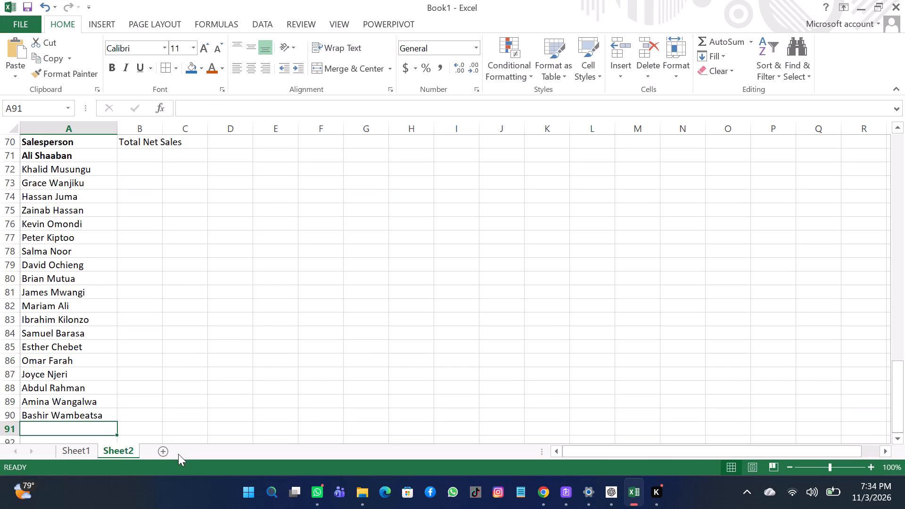
# Enter Yusuf's full name, as in Sheet1's C30, as the twenty-first salesperson in A91 of Sheet2.
pyautogui.click(107, 446)
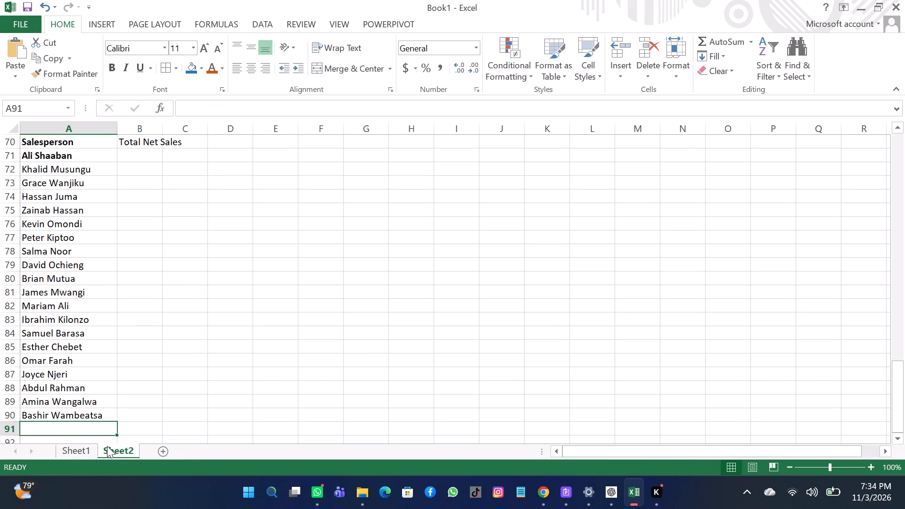
pyautogui.click(107, 446)
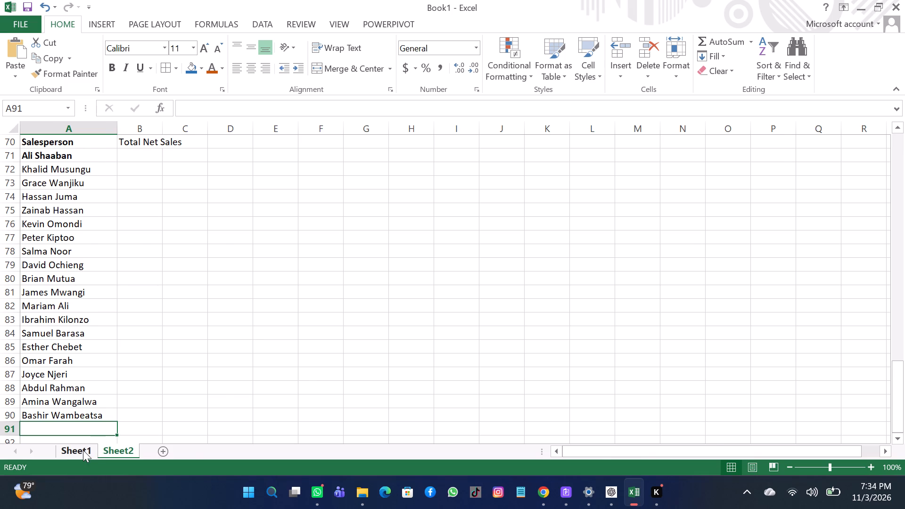
pyautogui.click(83, 450)
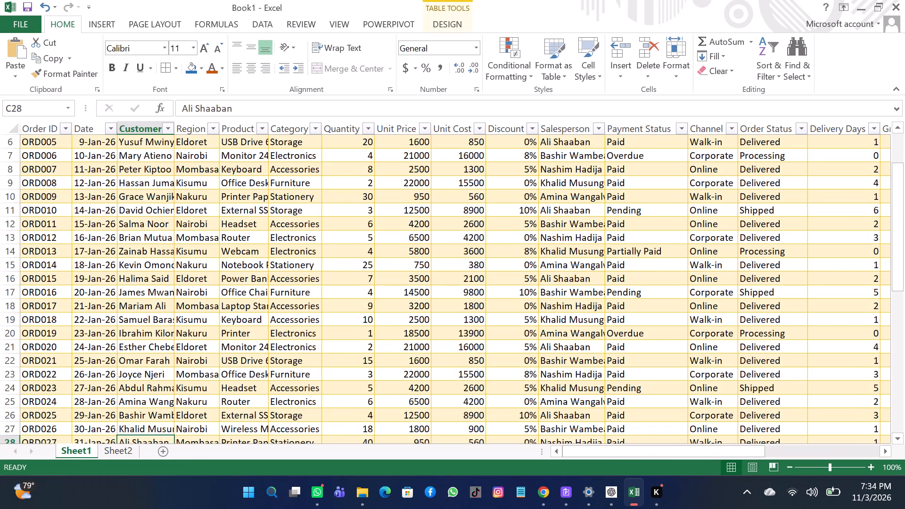
pyautogui.scroll(-2, 153, 338)
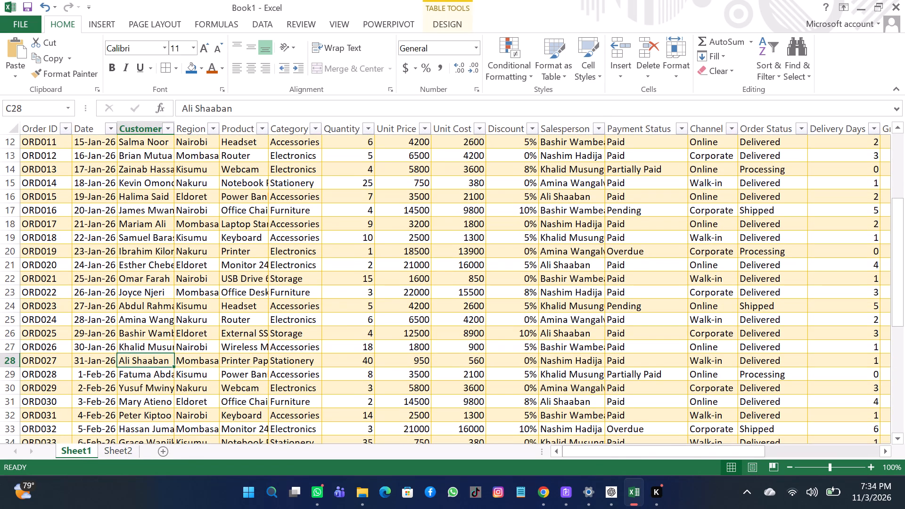
pyautogui.click(141, 390)
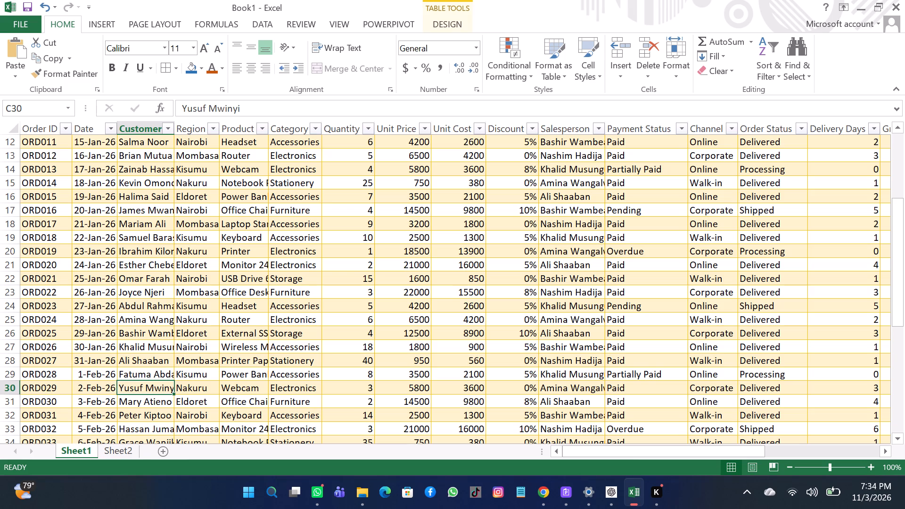
pyautogui.click(113, 446)
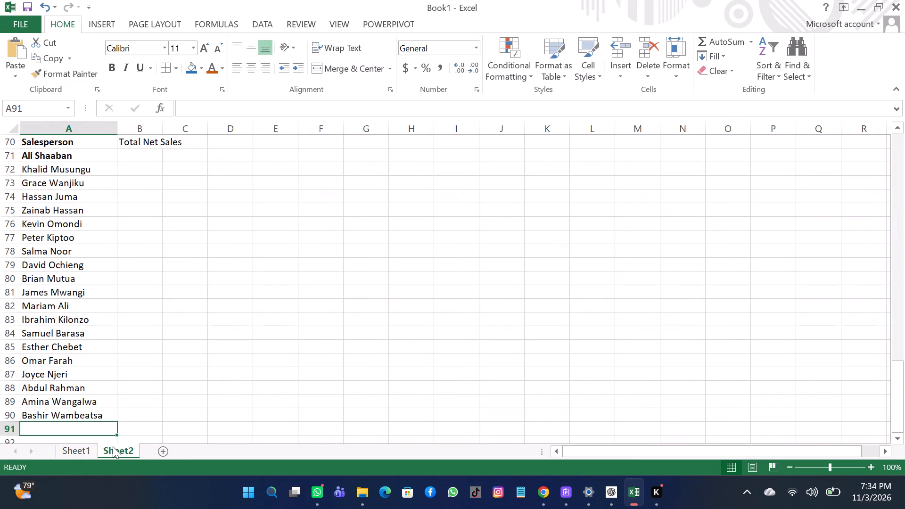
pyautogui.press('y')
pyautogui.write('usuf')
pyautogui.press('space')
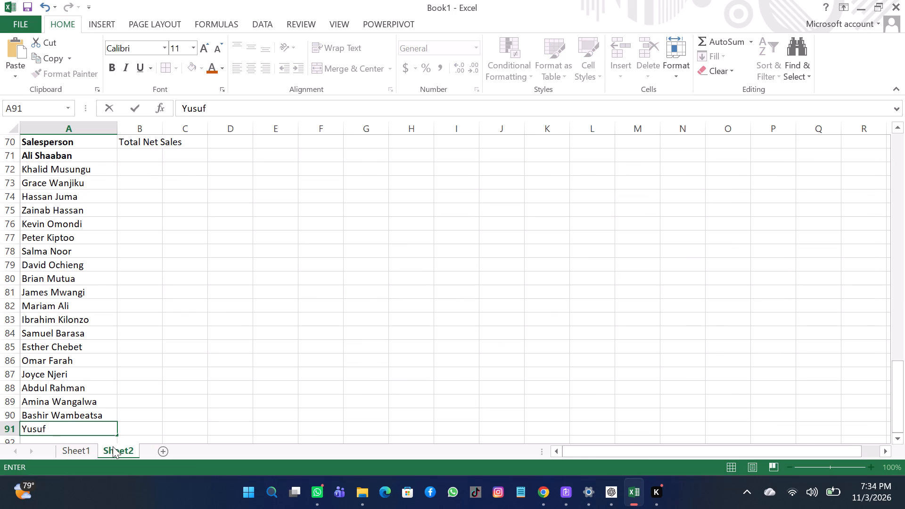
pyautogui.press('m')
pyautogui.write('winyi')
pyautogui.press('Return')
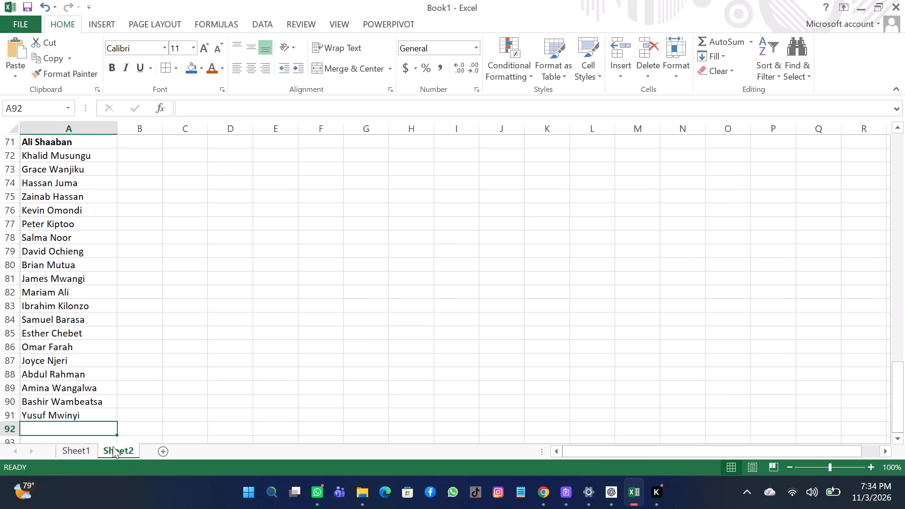
# Enter Mary's full name, as in Sheet1's C31, as the twenty-second salesperson in A92 of Sheet2.
pyautogui.click(79, 451)
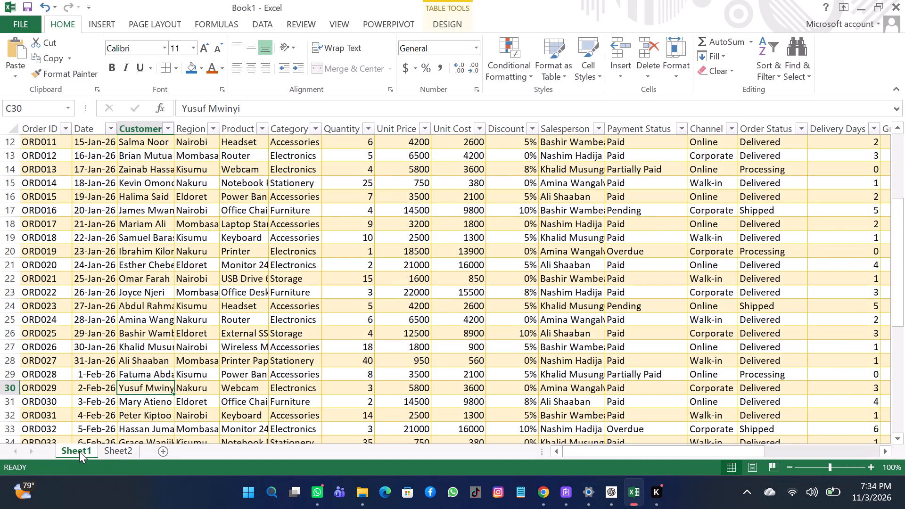
pyautogui.click(152, 401)
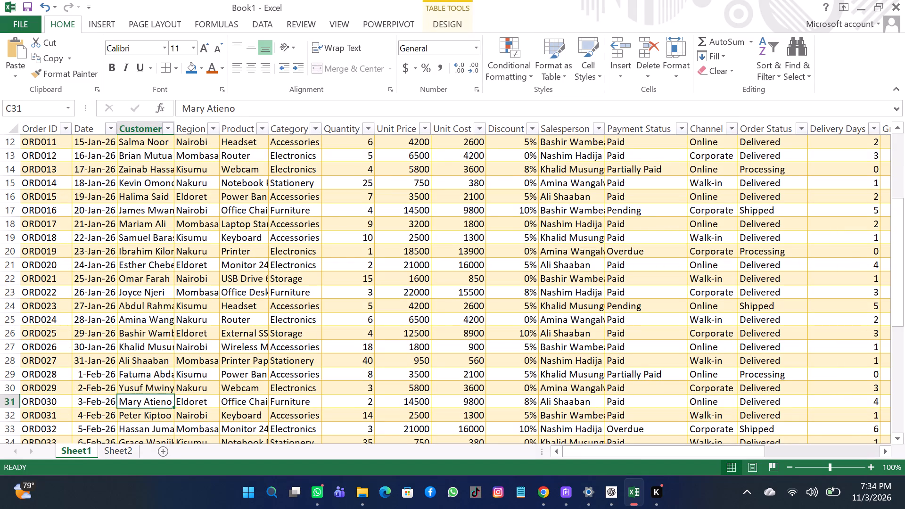
pyautogui.click(119, 453)
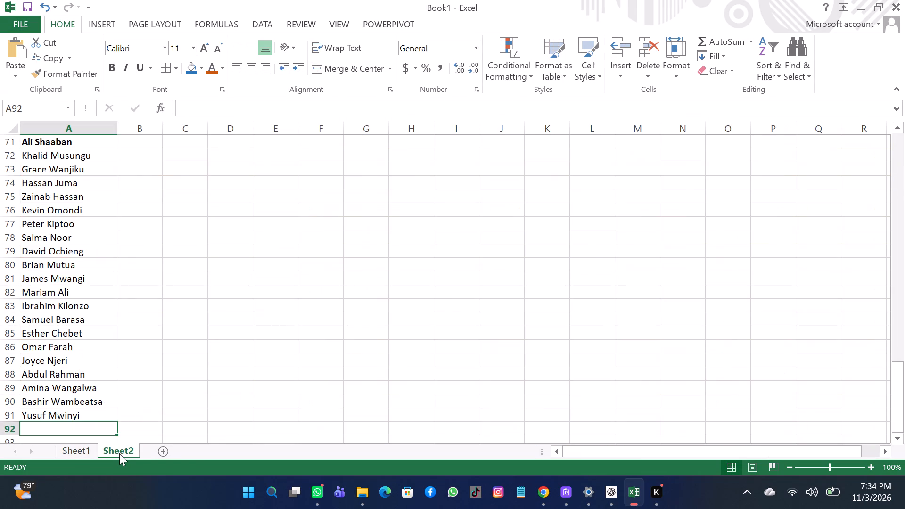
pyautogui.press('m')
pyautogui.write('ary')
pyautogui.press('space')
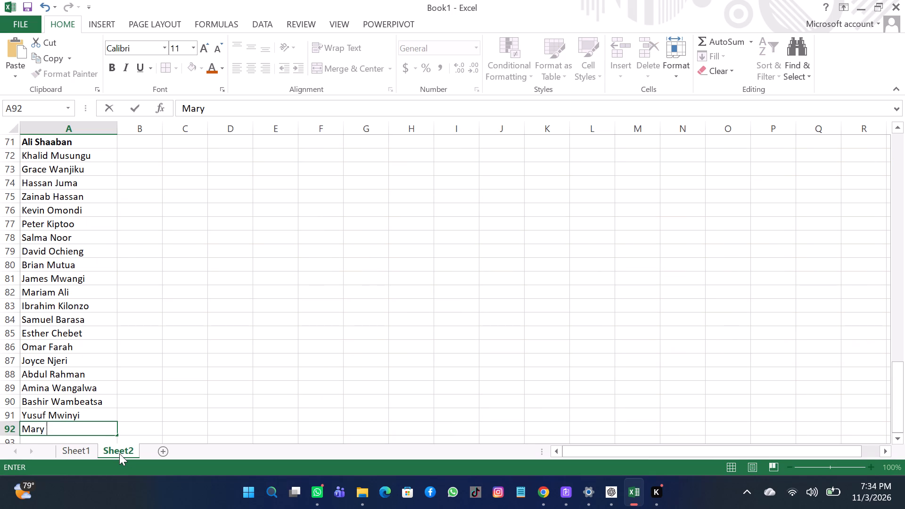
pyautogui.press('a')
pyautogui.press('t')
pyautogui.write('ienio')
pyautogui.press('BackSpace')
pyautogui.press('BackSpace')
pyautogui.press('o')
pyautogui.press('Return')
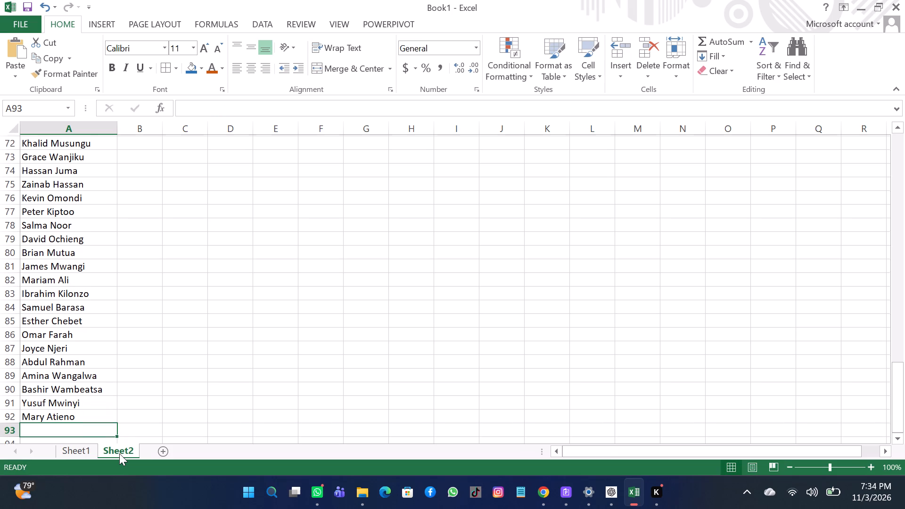
# Check the remaining customer rows in Sheet1 and widen its Date column slightly to show the dates in full.
pyautogui.click(86, 448)
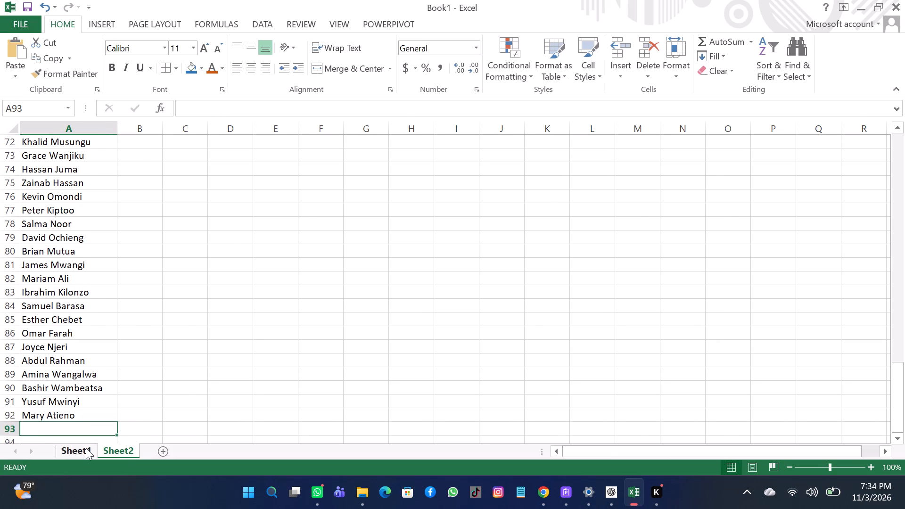
pyautogui.scroll(-2, 129, 401)
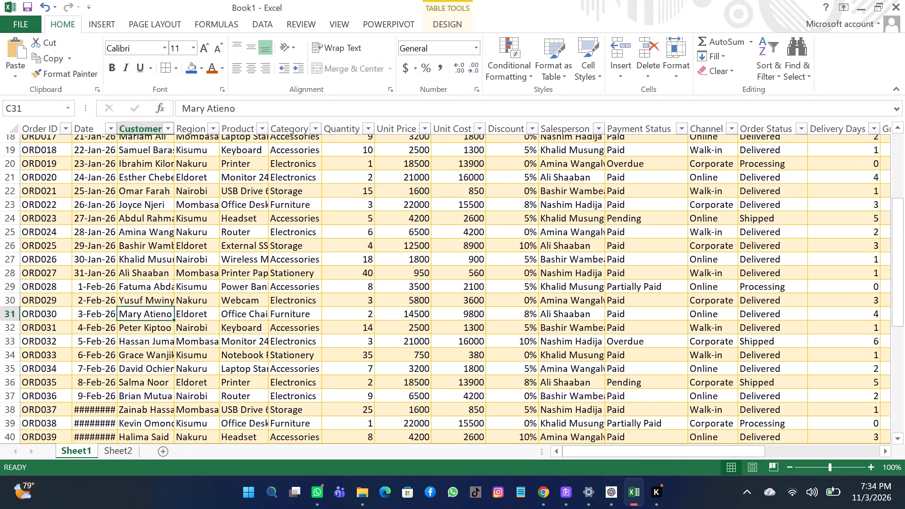
pyautogui.scroll(-2, 129, 401)
pyautogui.scroll(2, 129, 401)
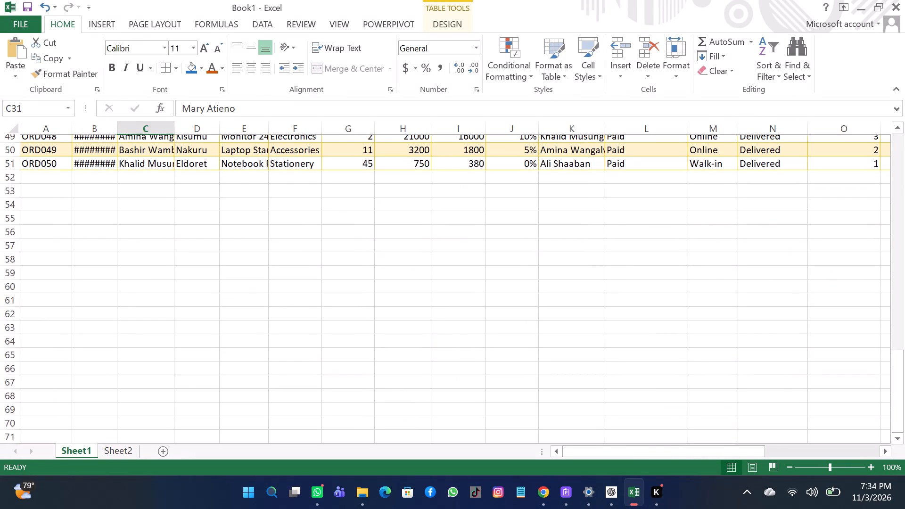
pyautogui.scroll(2, 129, 401)
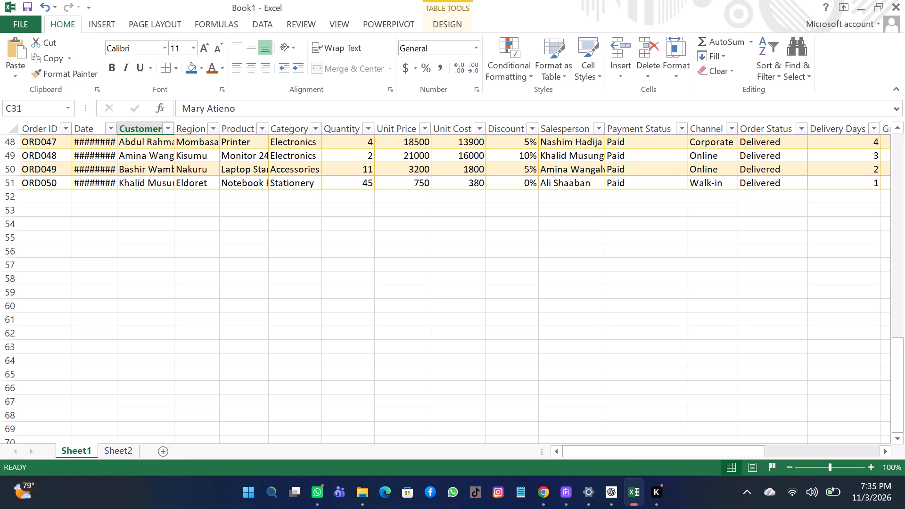
pyautogui.moveTo(118, 127); pyautogui.dragTo(128, 127)
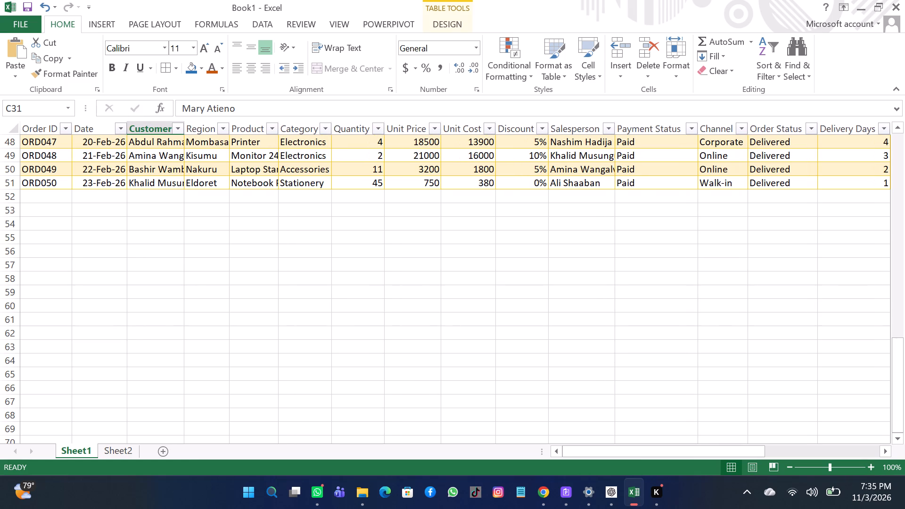
pyautogui.scroll(11, 164, 154)
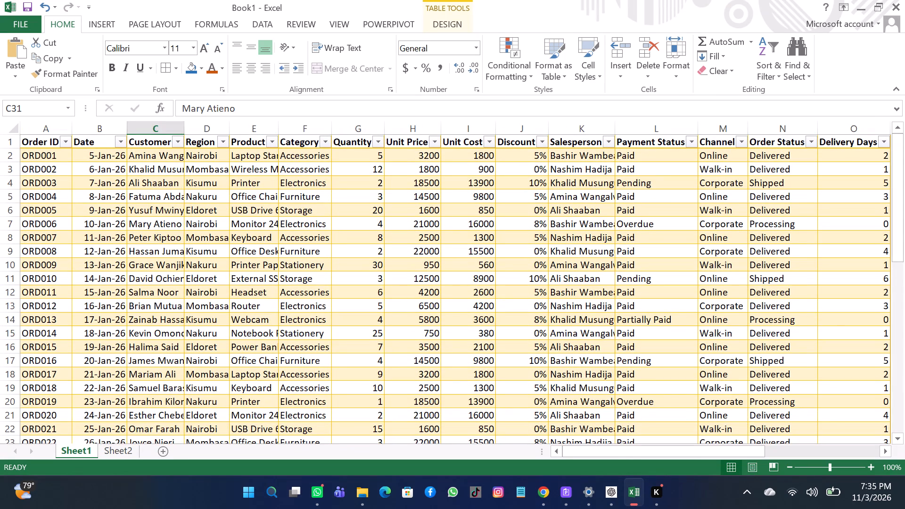
# Start a SUMIFS formula in B71 of Sheet2, under Total Net Sales, with the sum range Sheet1!Q$2:Q$51.
pyautogui.click(119, 452)
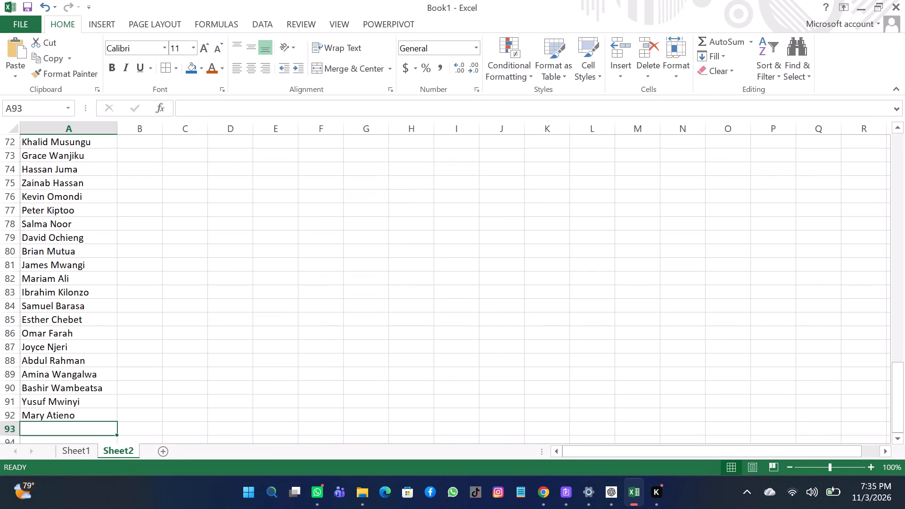
pyautogui.scroll(4, 105, 228)
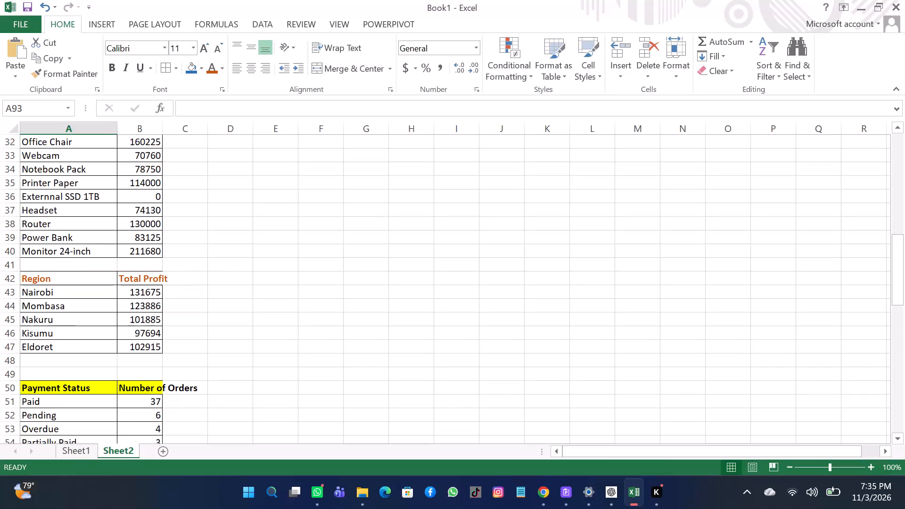
pyautogui.scroll(-4, 108, 189)
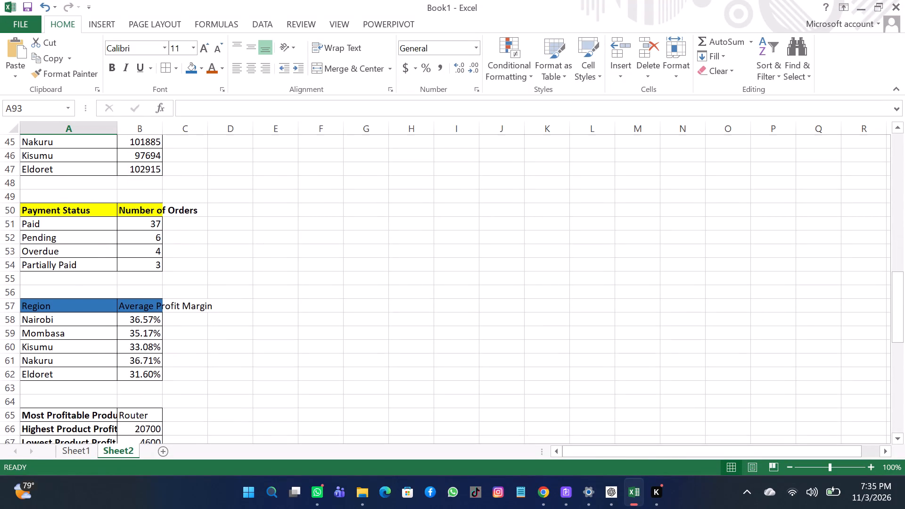
pyautogui.scroll(-3, 127, 321)
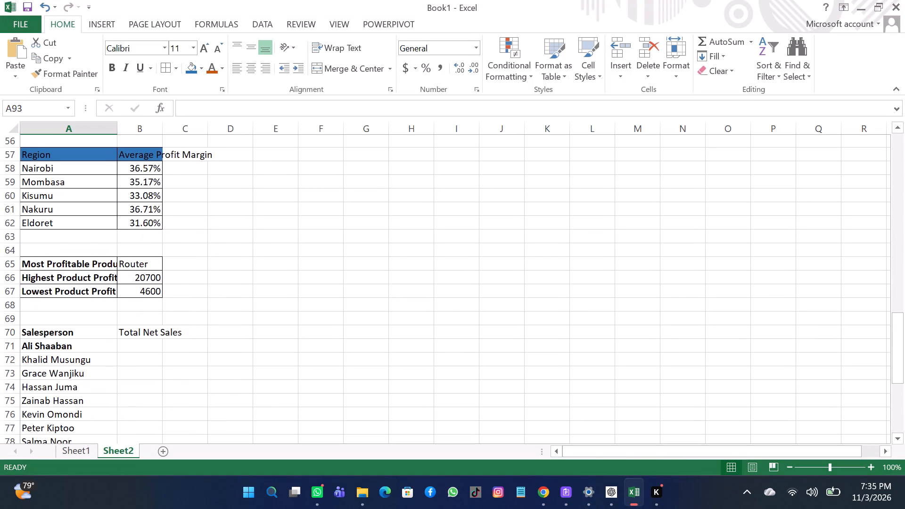
pyautogui.scroll(-1, 127, 321)
pyautogui.click(127, 343)
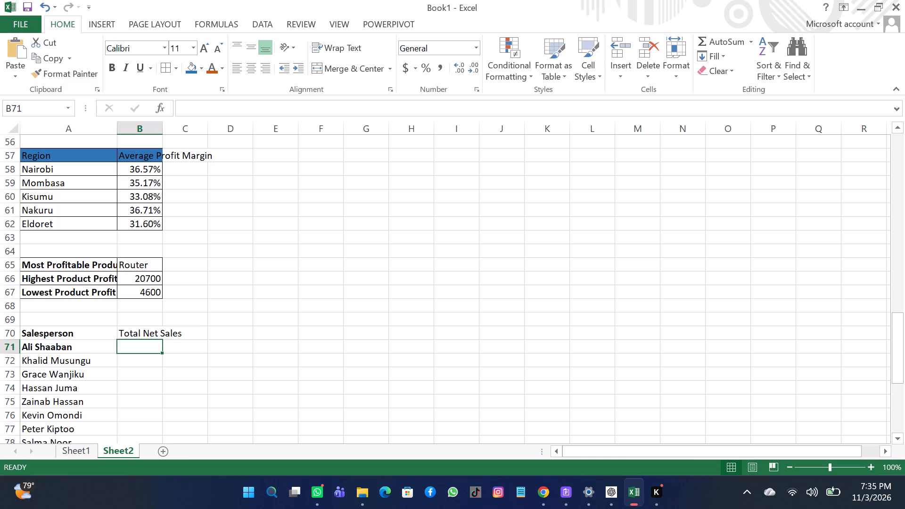
pyautogui.press('=')
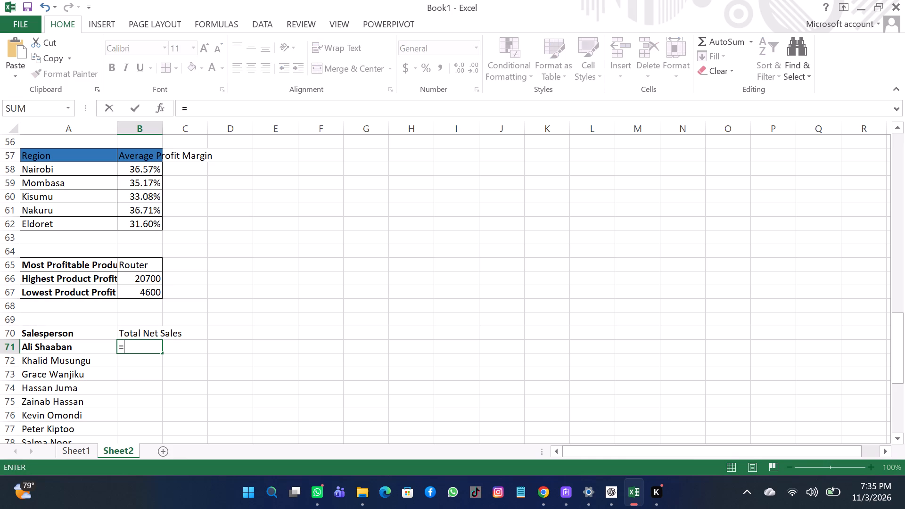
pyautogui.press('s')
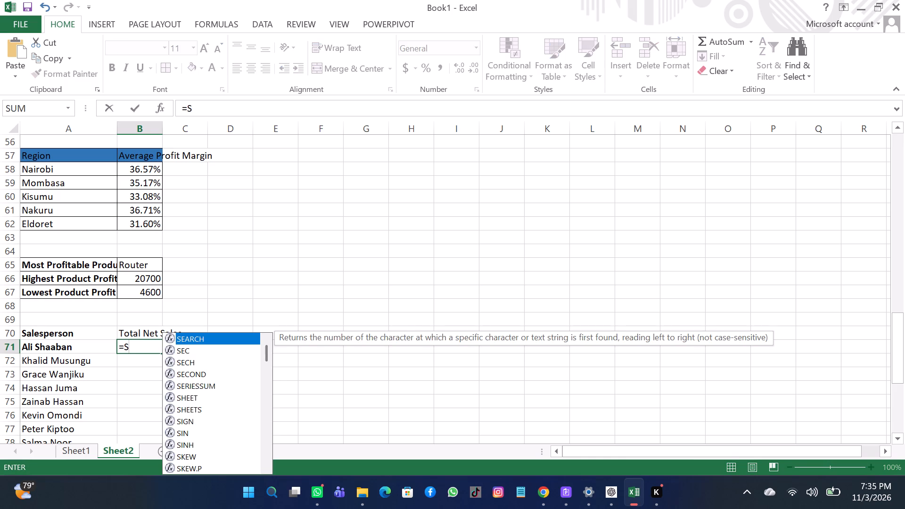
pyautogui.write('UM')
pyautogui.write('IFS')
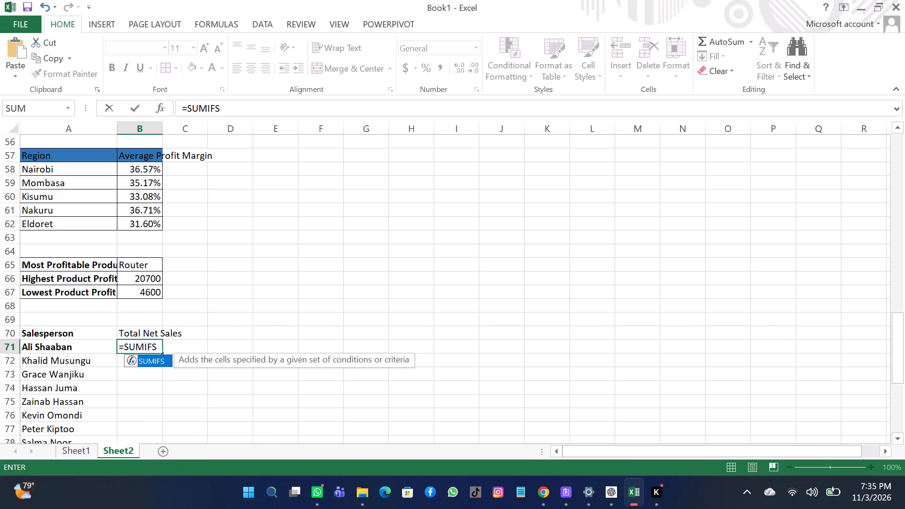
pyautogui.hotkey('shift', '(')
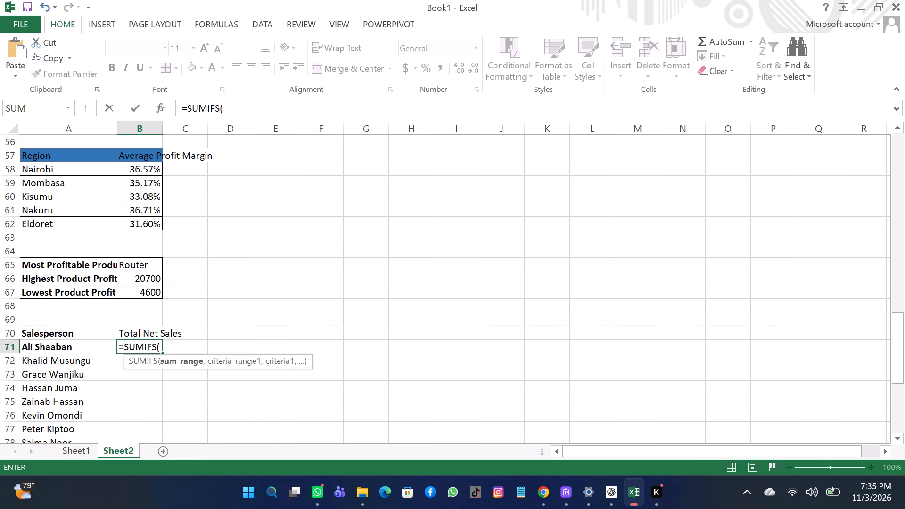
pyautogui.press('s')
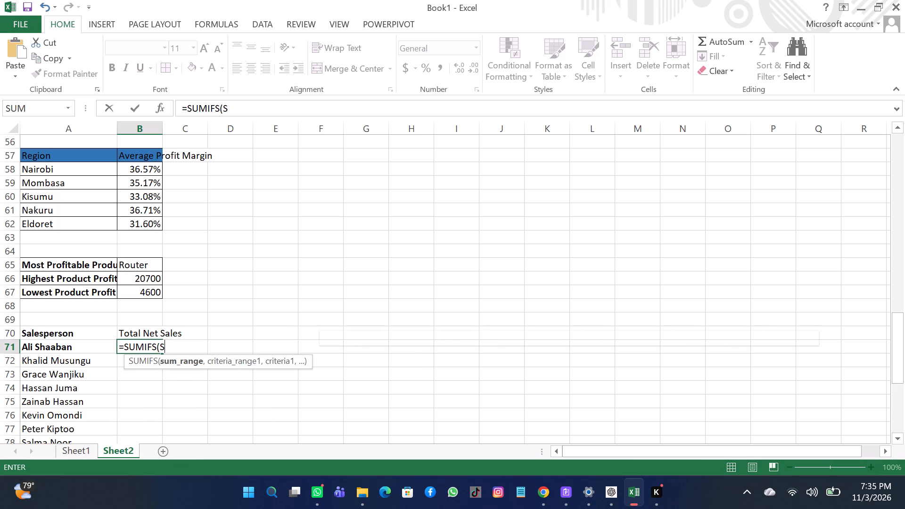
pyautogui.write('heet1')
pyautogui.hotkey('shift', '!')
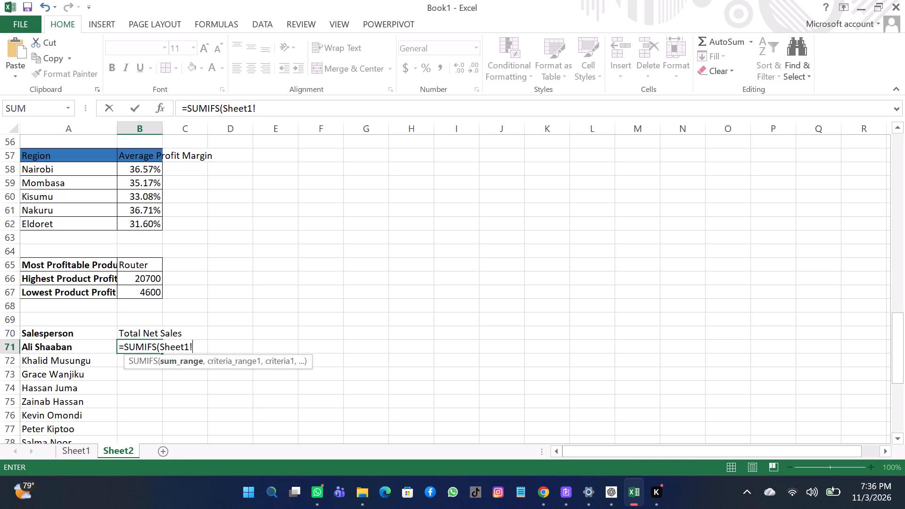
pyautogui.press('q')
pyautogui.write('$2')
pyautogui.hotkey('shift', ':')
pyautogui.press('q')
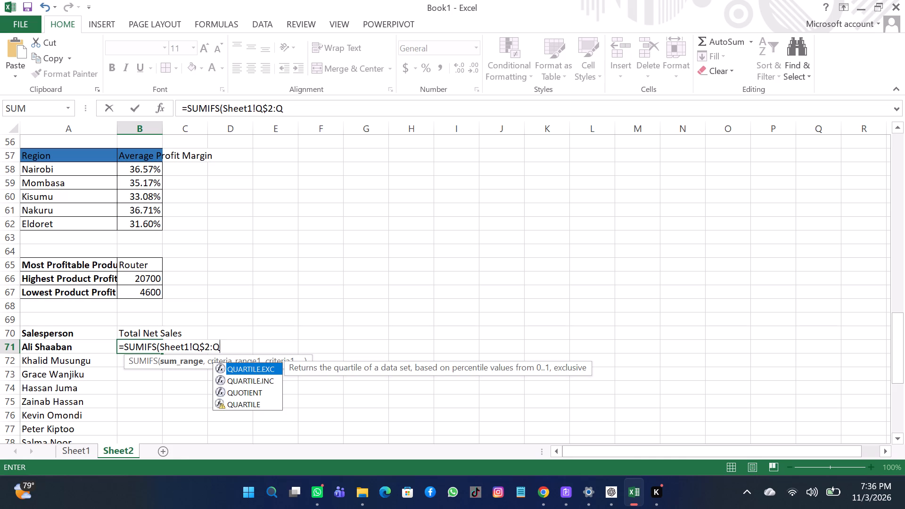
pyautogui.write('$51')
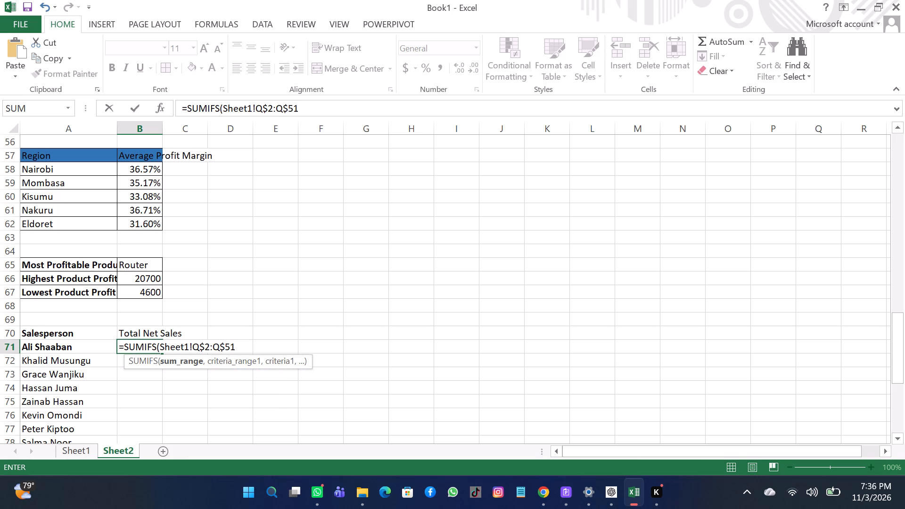
# Complete the SUMIFS formula in B71 with criteria range Sheet1!K$2:K$51 and criterion A71.
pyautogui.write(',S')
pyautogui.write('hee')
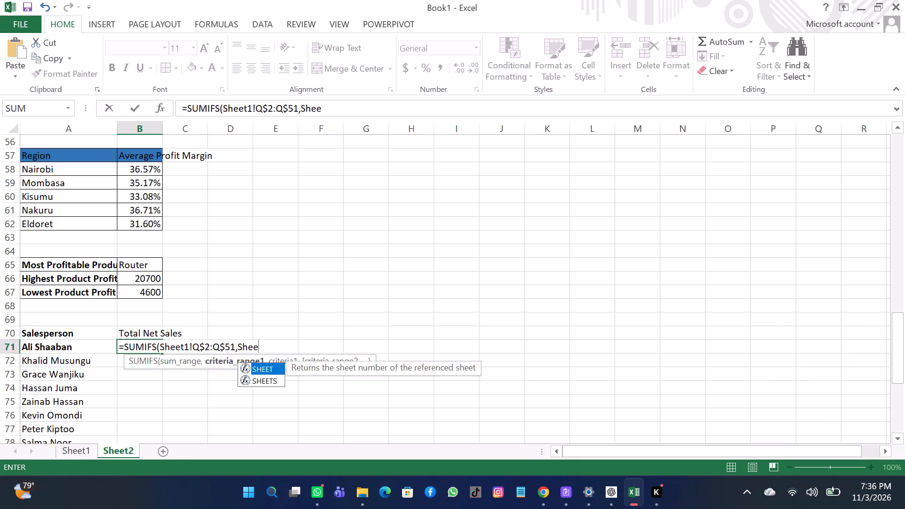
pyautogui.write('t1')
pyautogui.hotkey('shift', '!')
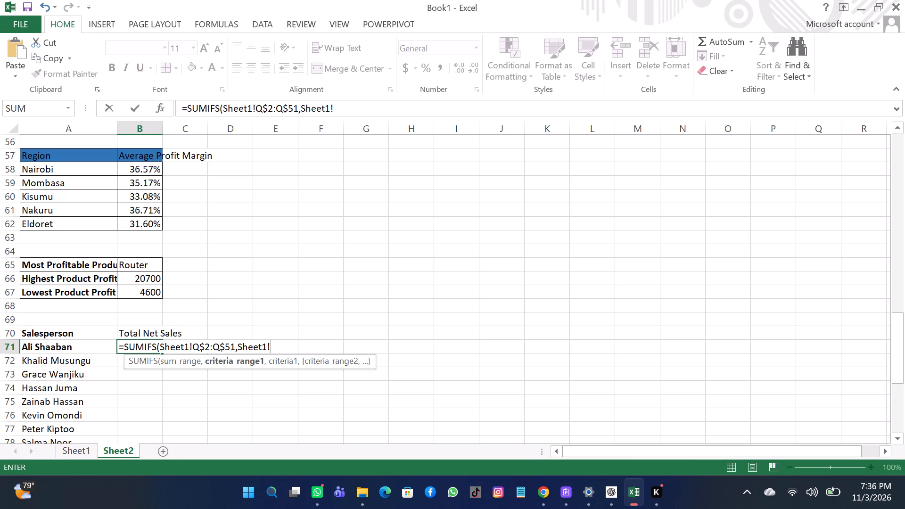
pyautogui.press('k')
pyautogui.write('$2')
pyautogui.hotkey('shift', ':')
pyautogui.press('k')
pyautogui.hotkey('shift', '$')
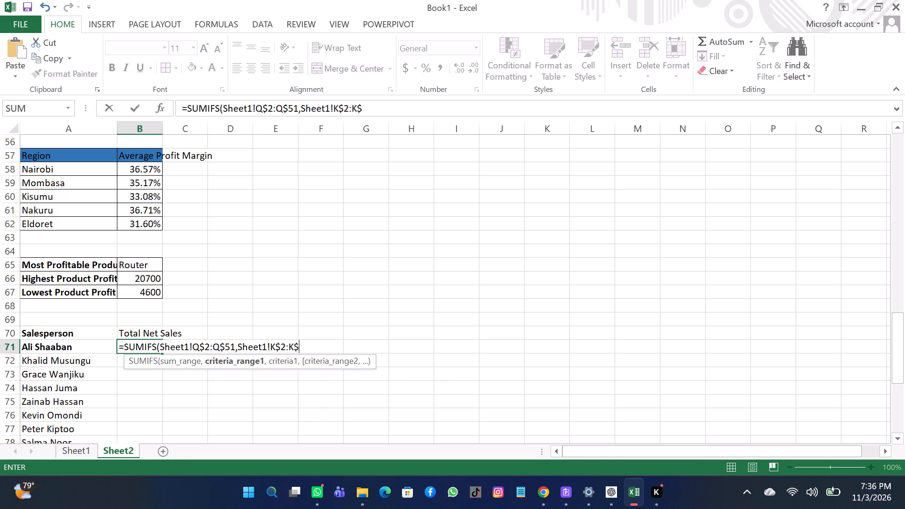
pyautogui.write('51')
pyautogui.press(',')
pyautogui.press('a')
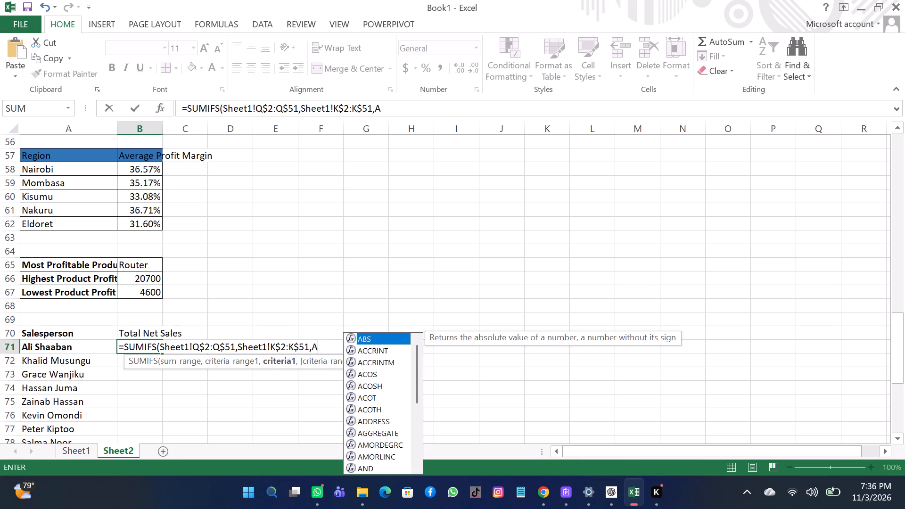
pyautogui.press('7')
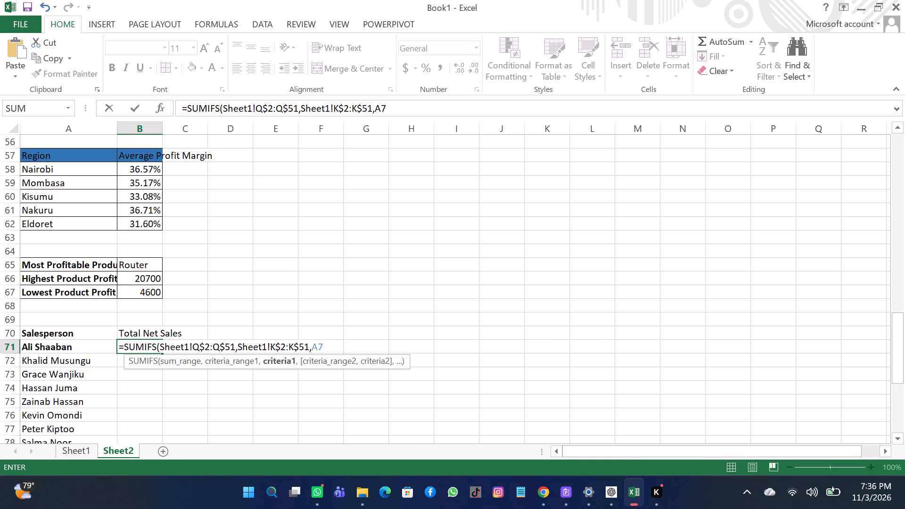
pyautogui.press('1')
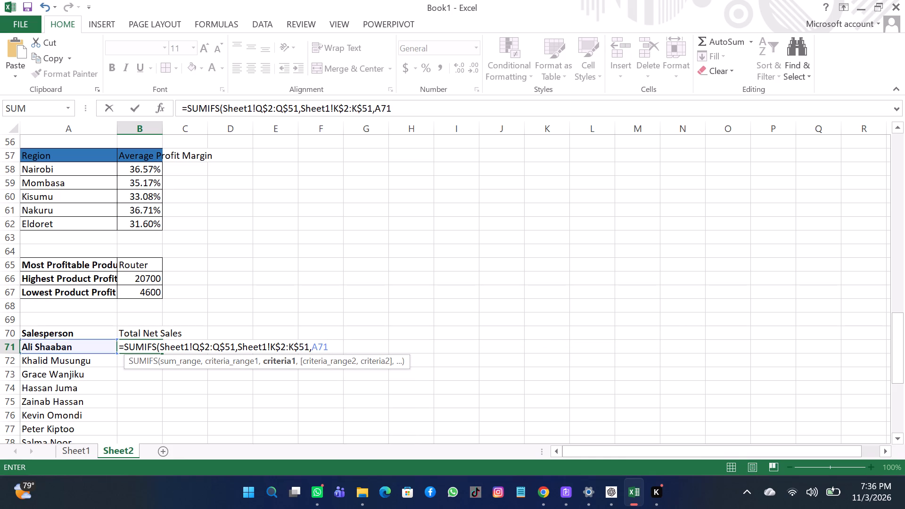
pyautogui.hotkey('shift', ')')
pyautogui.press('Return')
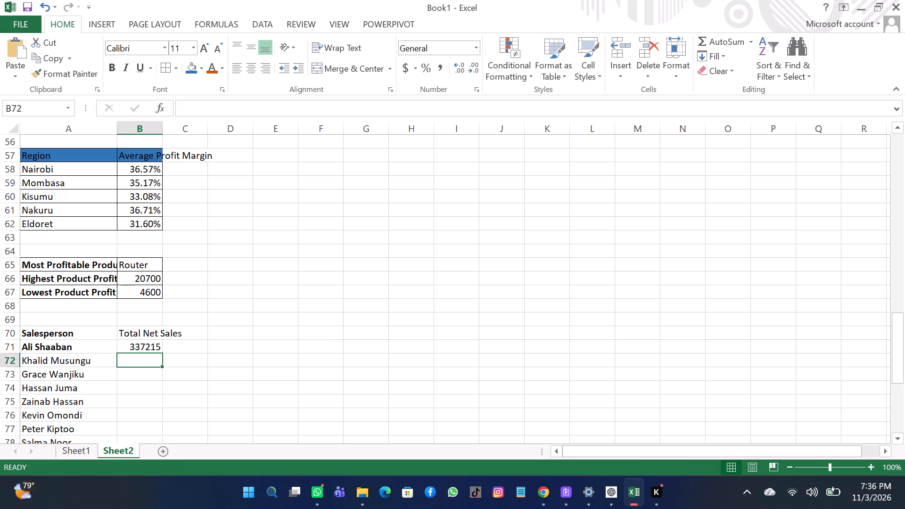
# Fill the SUMIFS formula from B71 down through B92 for all listed salespeople, and check the copied formula in B77.
pyautogui.click(129, 346)
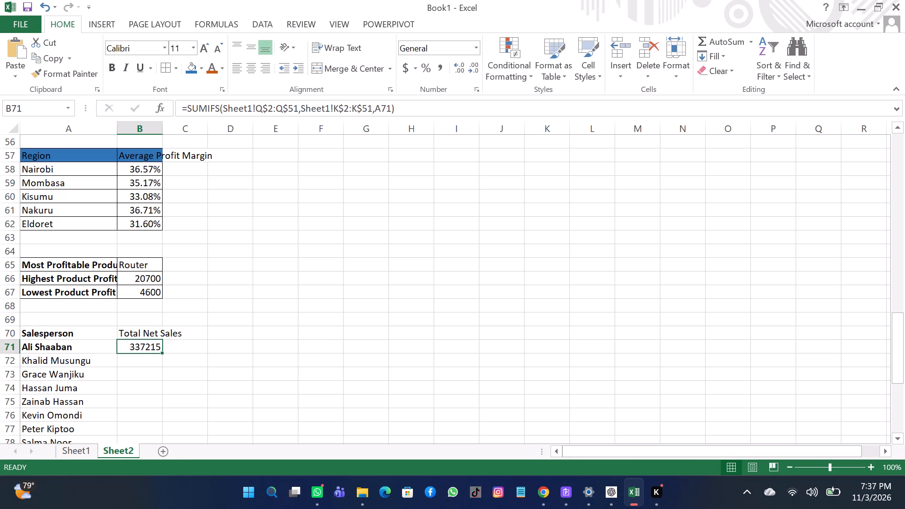
pyautogui.doubleClick(161, 352)
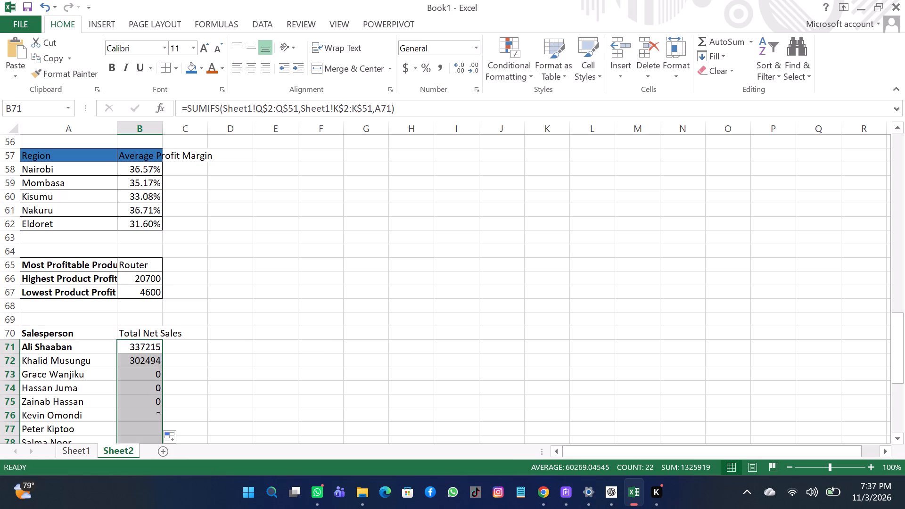
pyautogui.scroll(-1, 153, 388)
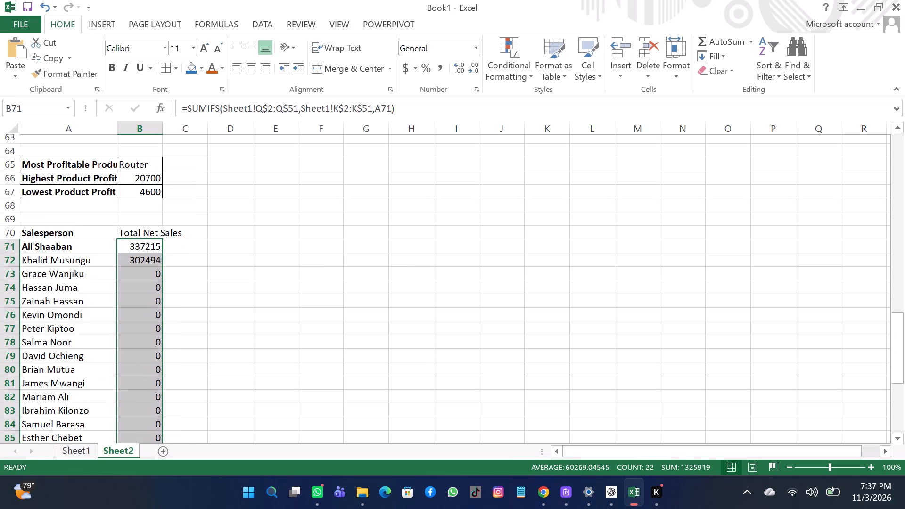
pyautogui.scroll(-2, 153, 388)
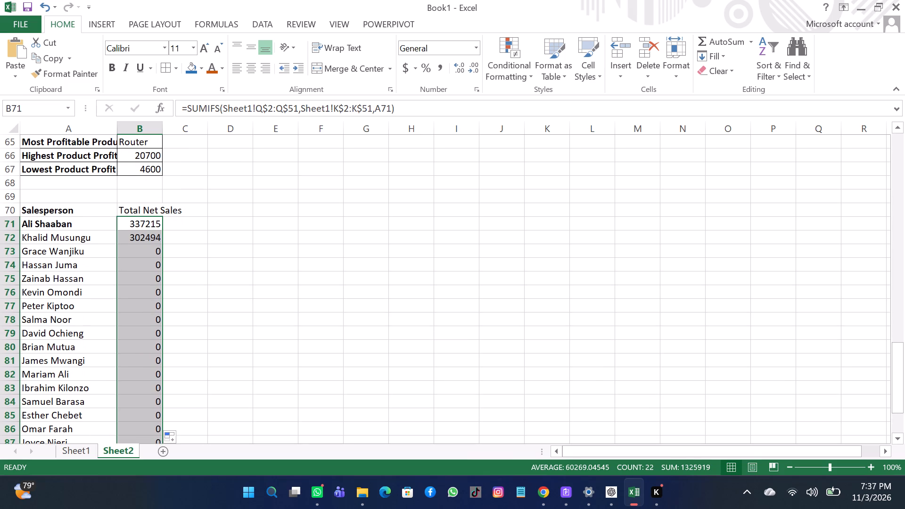
pyautogui.click(157, 226)
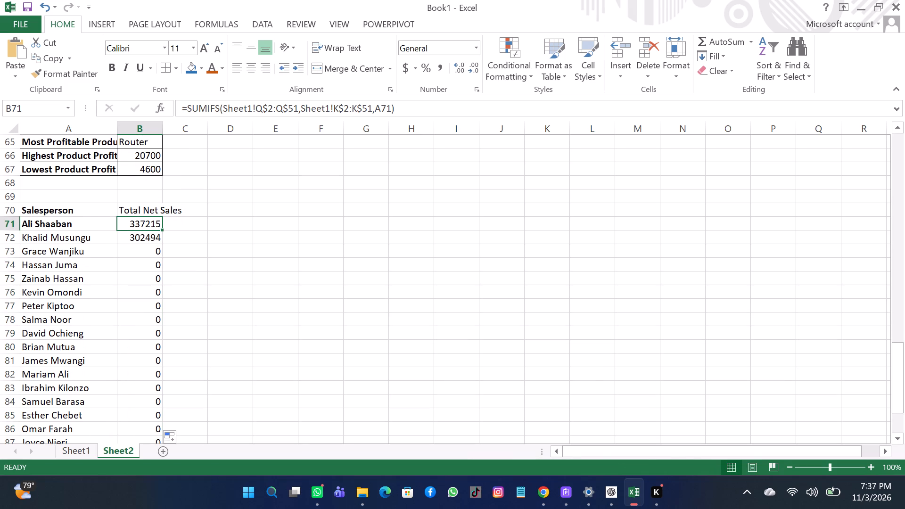
pyautogui.moveTo(162, 232); pyautogui.dragTo(161, 249)
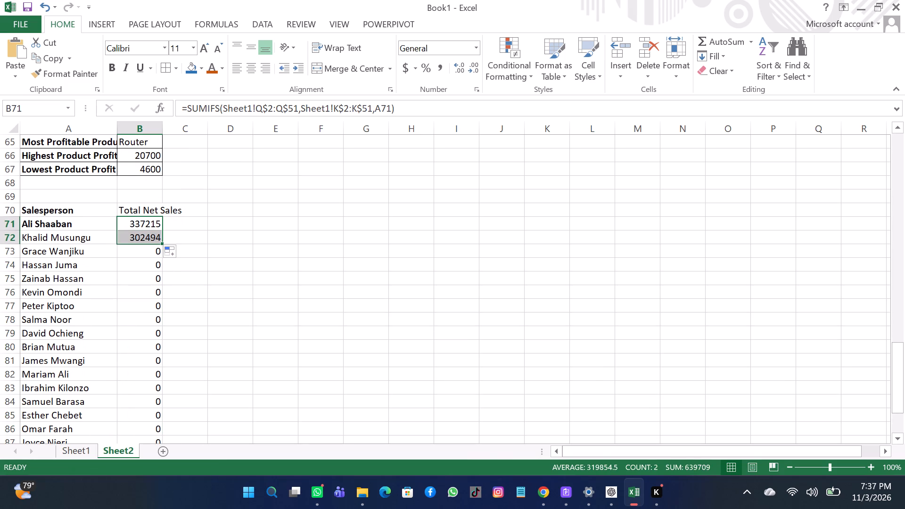
pyautogui.moveTo(161, 245); pyautogui.dragTo(163, 299)
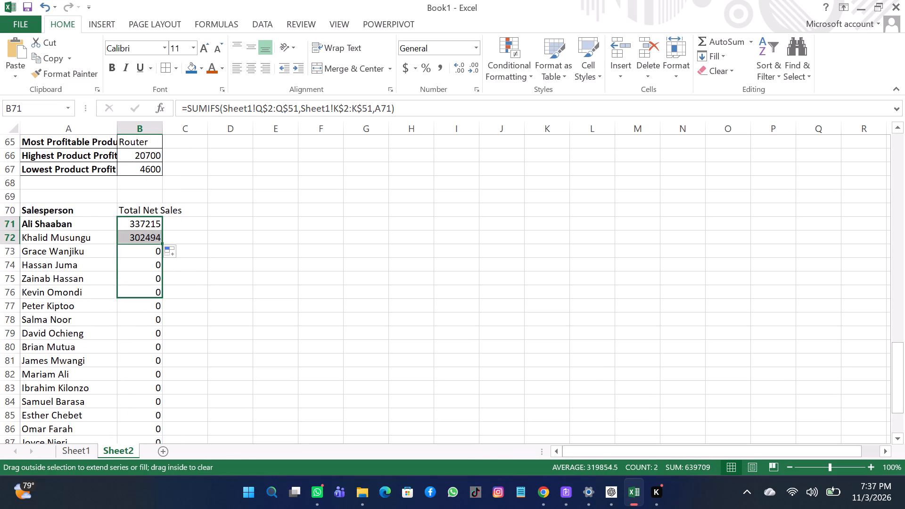
pyautogui.moveTo(163, 299); pyautogui.dragTo(163, 484)
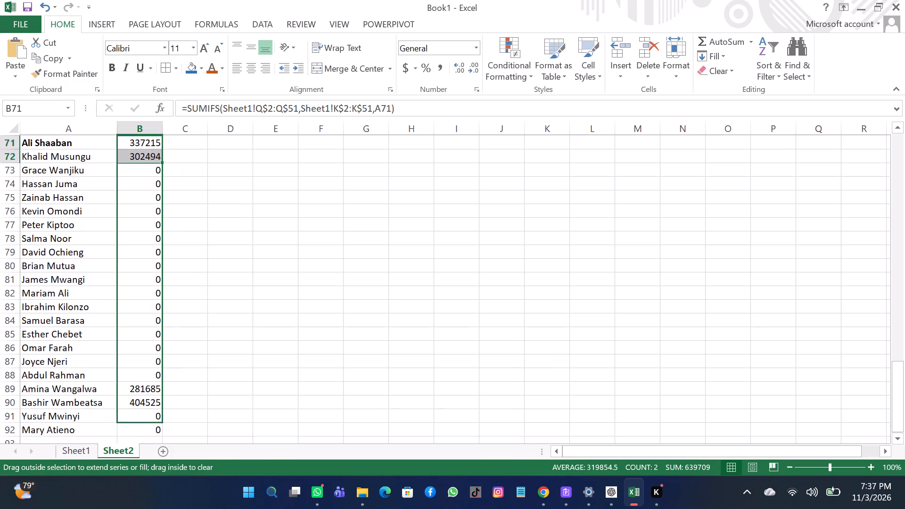
pyautogui.moveTo(163, 484); pyautogui.dragTo(143, 202)
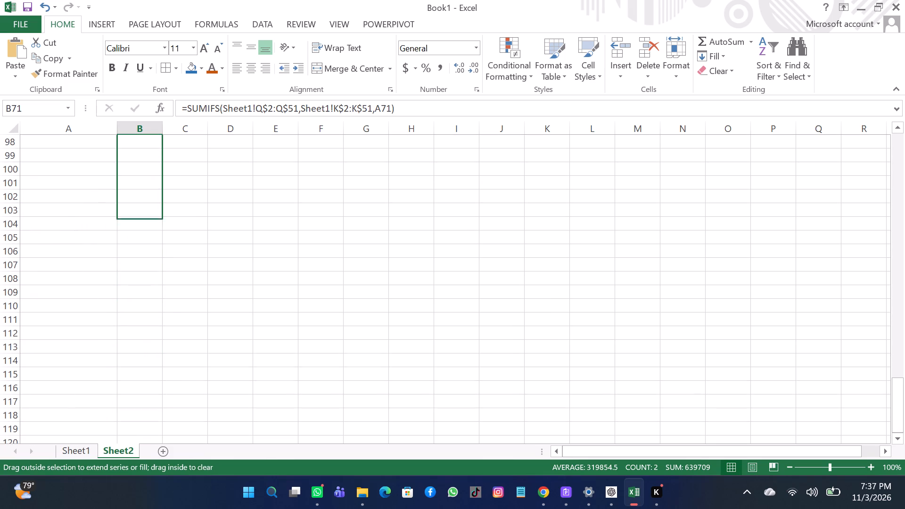
pyautogui.moveTo(143, 202); pyautogui.dragTo(156, 176)
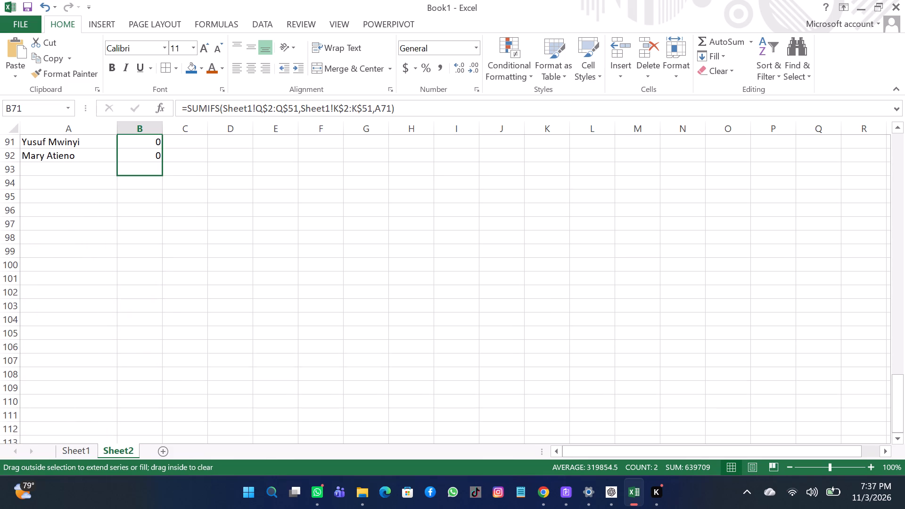
pyautogui.moveTo(156, 176); pyautogui.dragTo(162, 157)
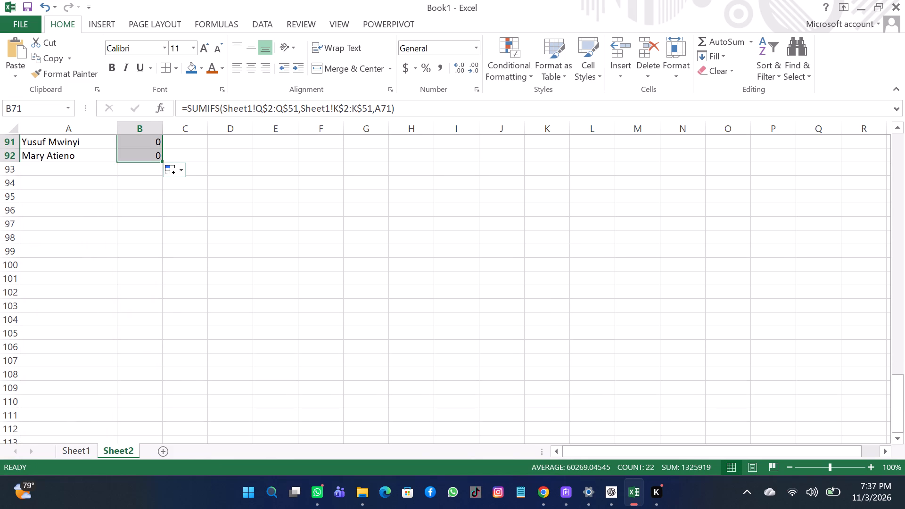
pyautogui.click(190, 195)
pyautogui.scroll(3, 190, 195)
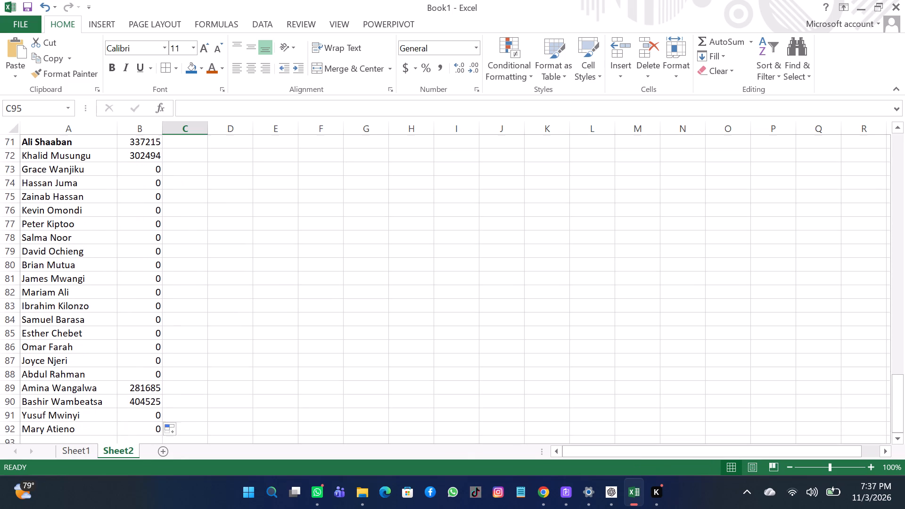
pyautogui.scroll(-1, 190, 195)
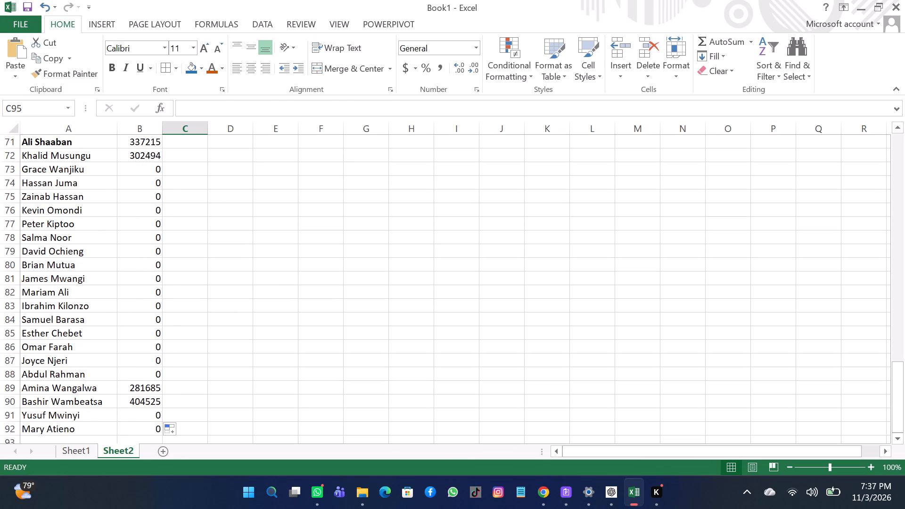
pyautogui.click(127, 228)
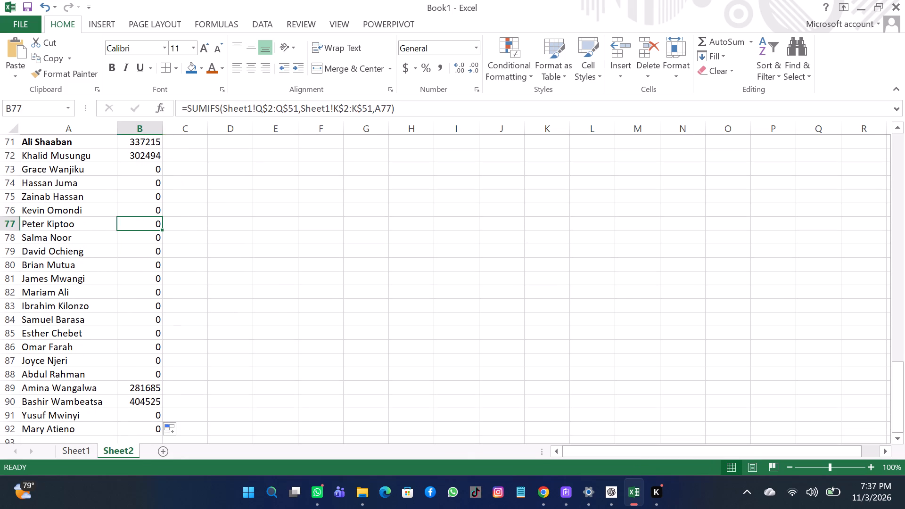
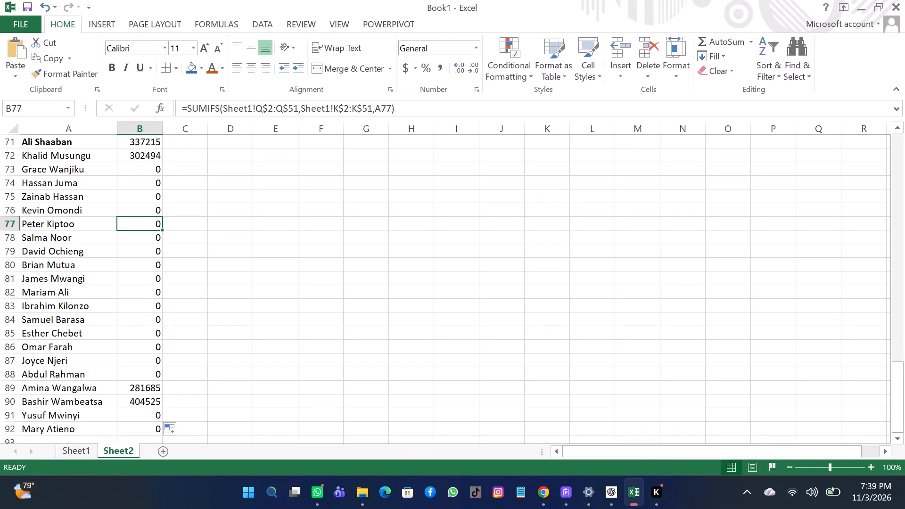
# Copy the customer names in C2:C19 of Sheet1 and paste them into Sheet2 starting at cell A73.
pyautogui.click(79, 455)
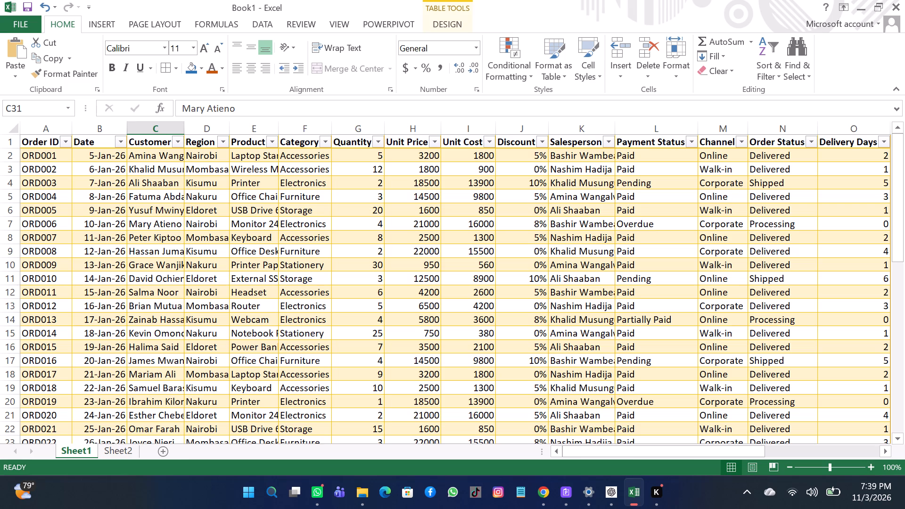
pyautogui.click(143, 159)
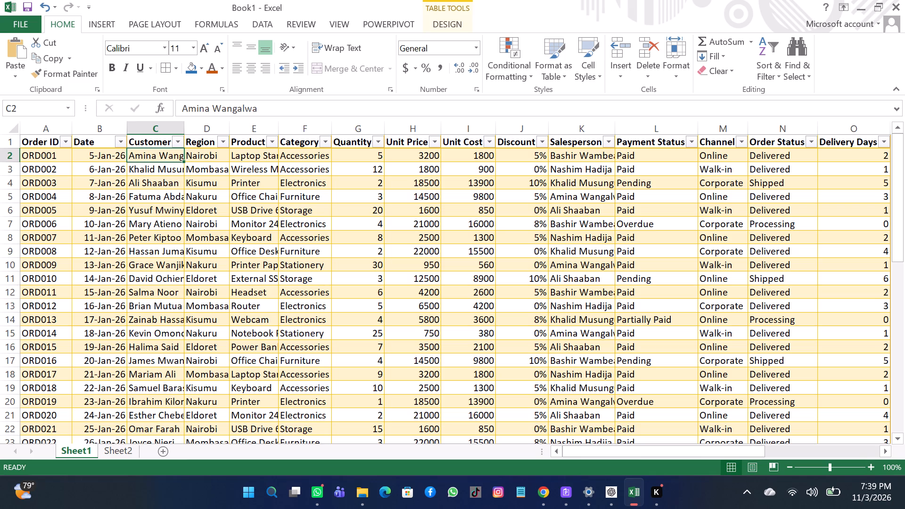
pyautogui.moveTo(148, 153); pyautogui.dragTo(170, 304)
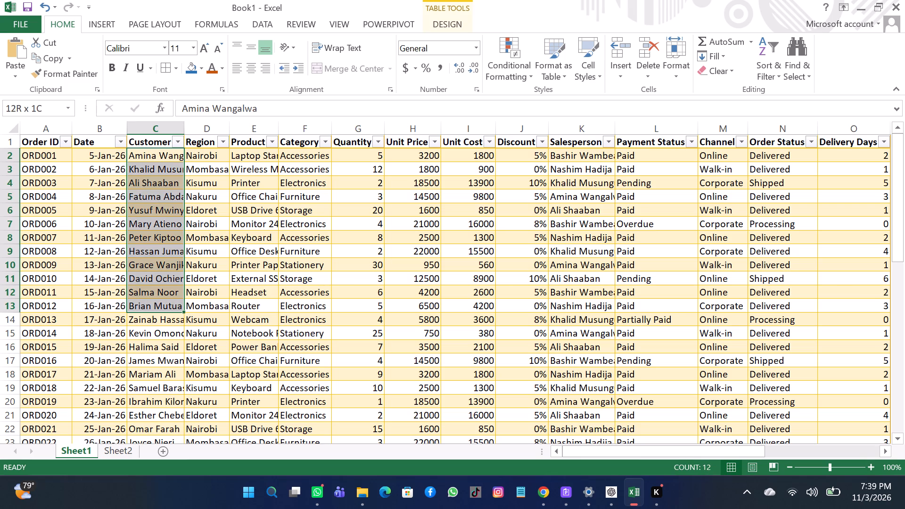
pyautogui.moveTo(170, 304); pyautogui.dragTo(165, 368)
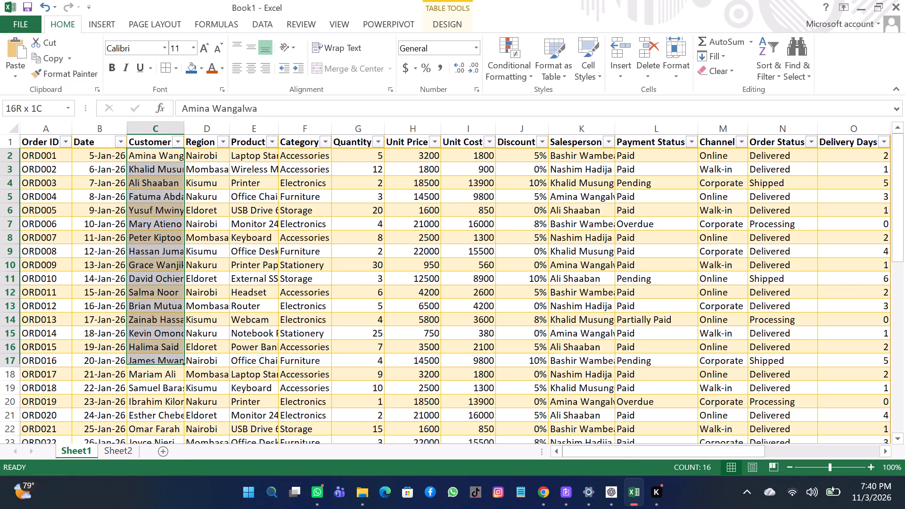
pyautogui.moveTo(165, 368); pyautogui.dragTo(156, 390)
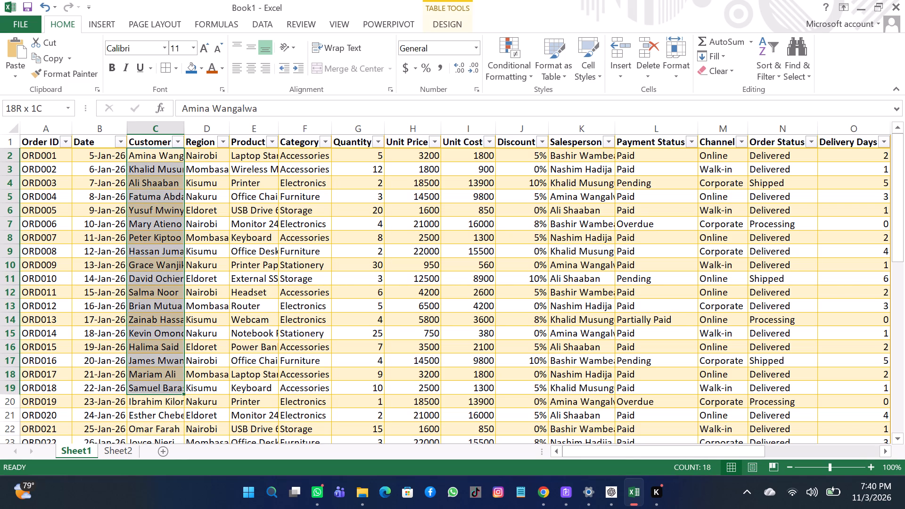
pyautogui.hotkey('ctrl', 'c')
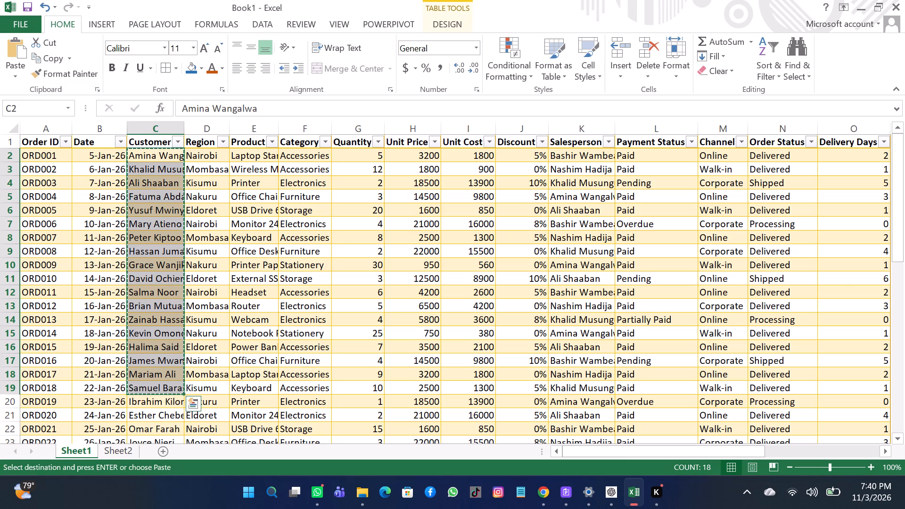
pyautogui.click(113, 443)
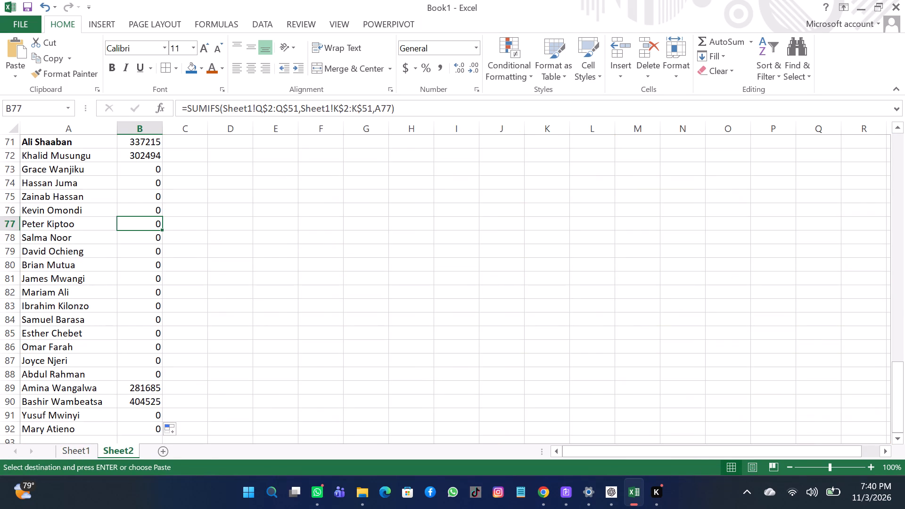
pyautogui.click(63, 174)
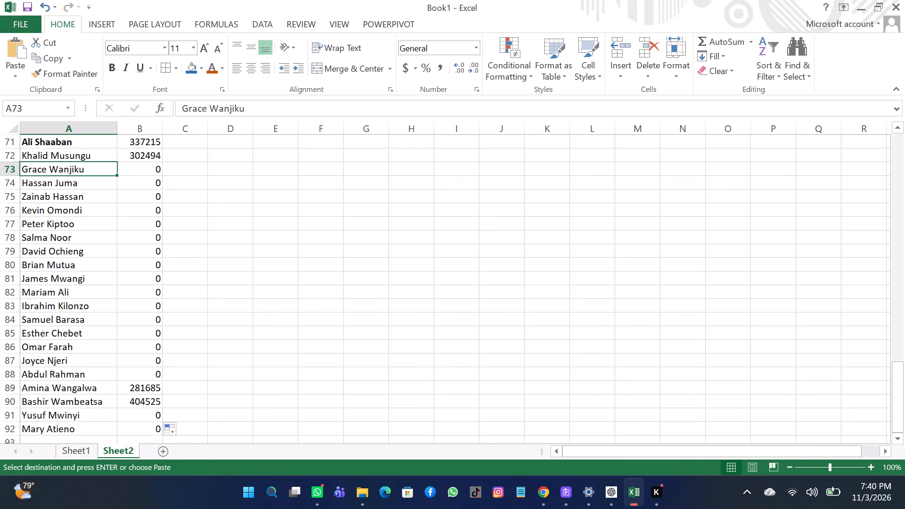
pyautogui.hotkey('ctrl', 'v')
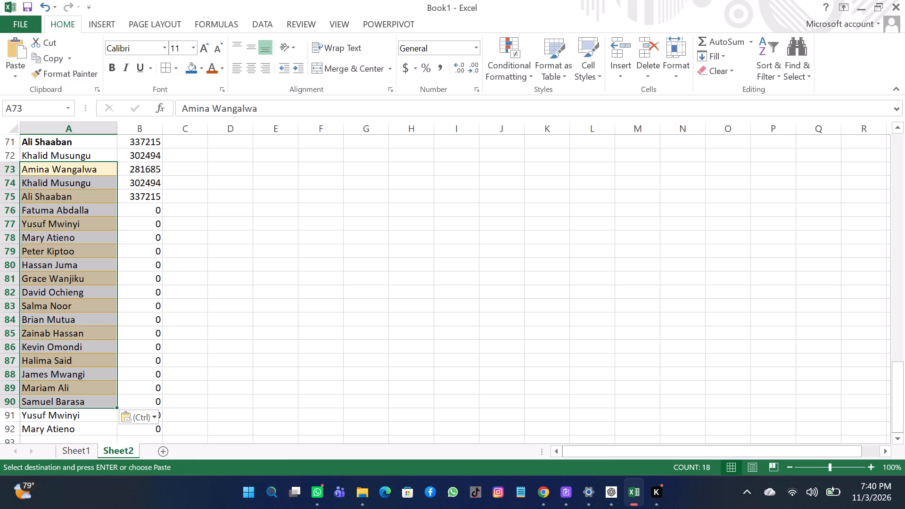
# Clear the contents of cells A76:B92 on Sheet2, removing the names and their SUMIFS formulas.
pyautogui.click(131, 369)
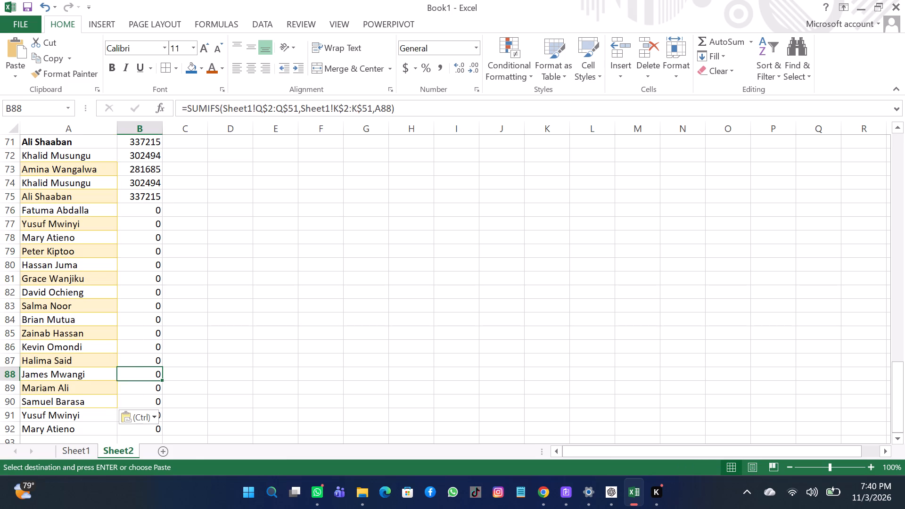
pyautogui.moveTo(95, 207); pyautogui.dragTo(95, 414)
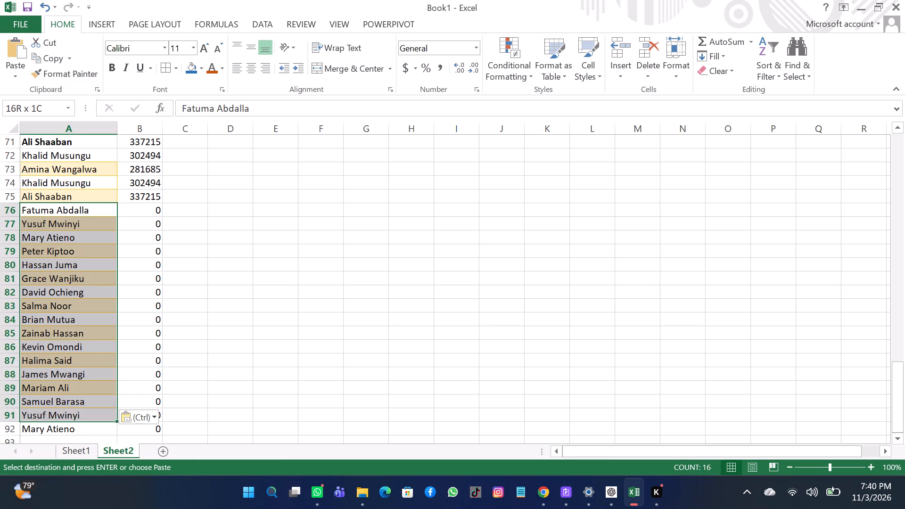
pyautogui.moveTo(95, 414); pyautogui.dragTo(175, 431)
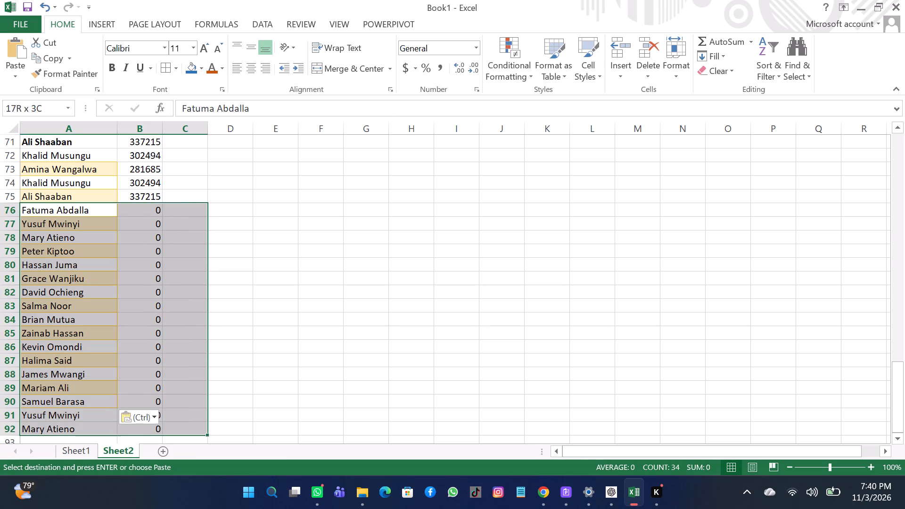
pyautogui.moveTo(175, 431); pyautogui.dragTo(157, 427)
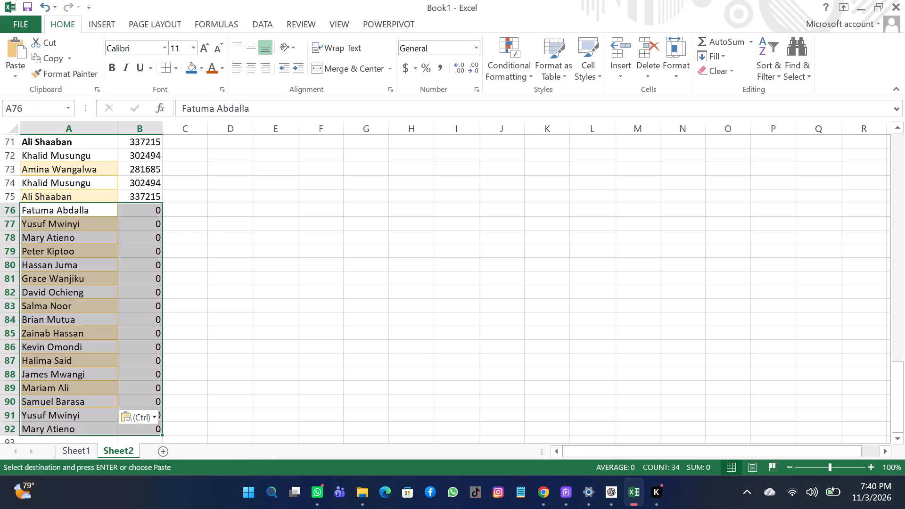
pyautogui.press('Delete')
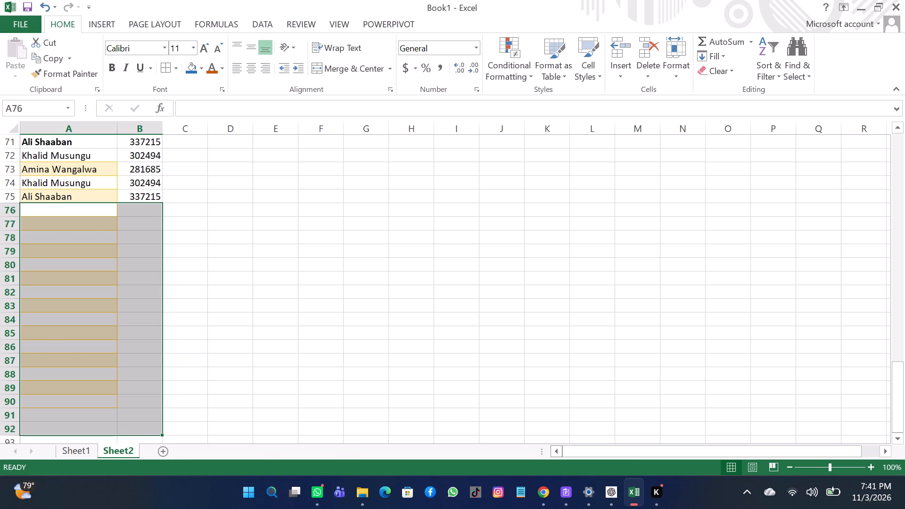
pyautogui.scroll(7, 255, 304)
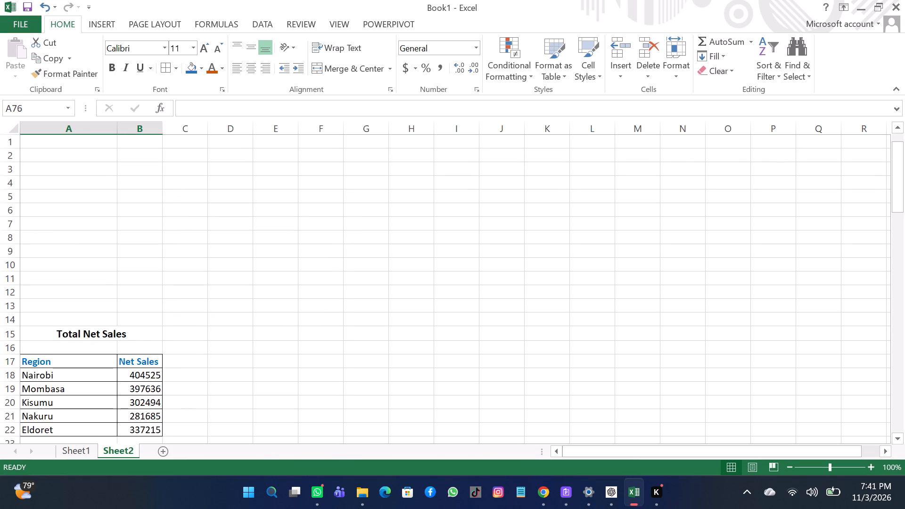